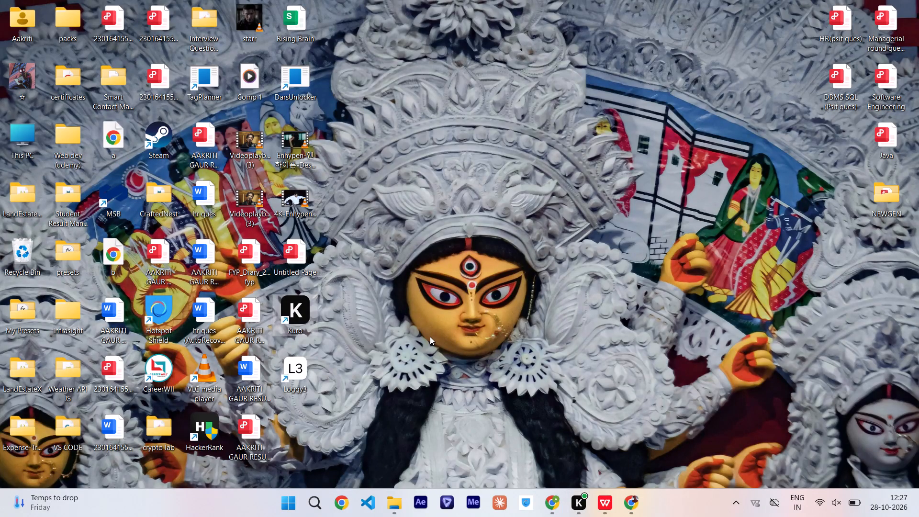
# Launch Adobe After Effects 2020.
pyautogui.click(424, 504)
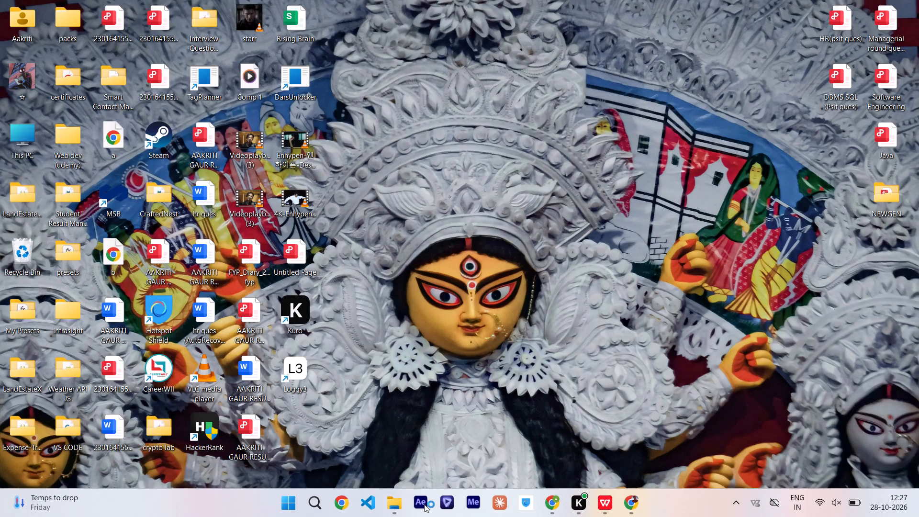
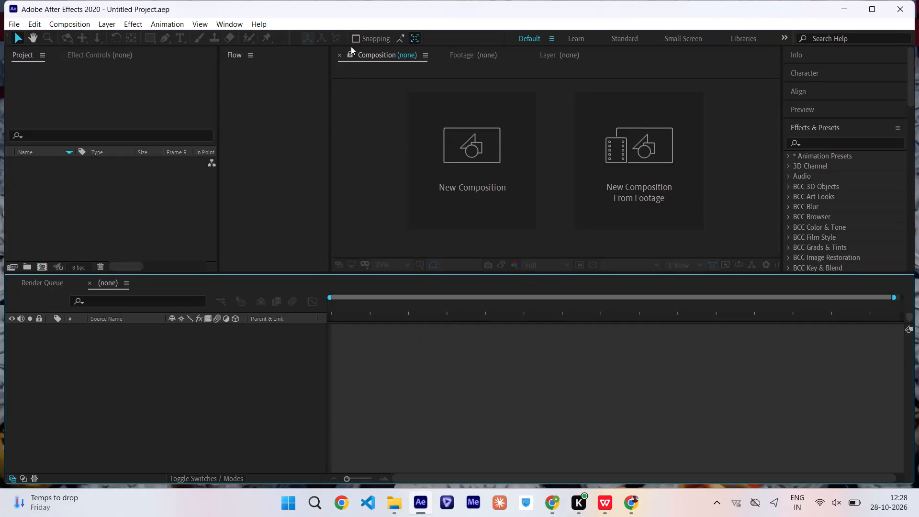
# Open the recent project lou_99.aep from the louquots folder.
pyautogui.doubleClick(336, 6)
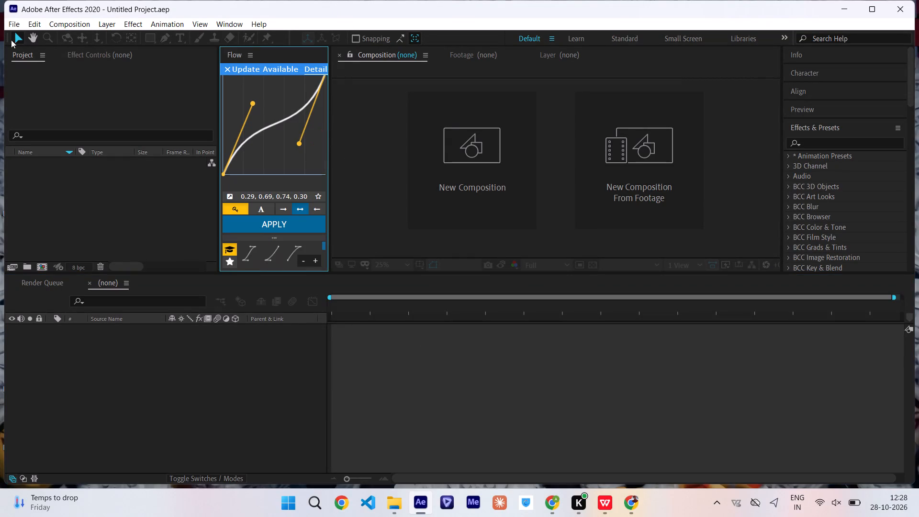
pyautogui.click(13, 26)
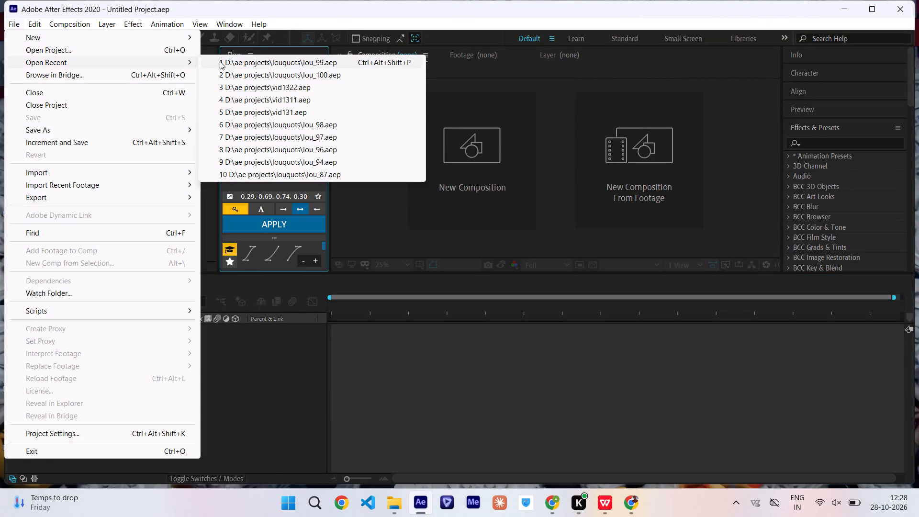
pyautogui.click(221, 62)
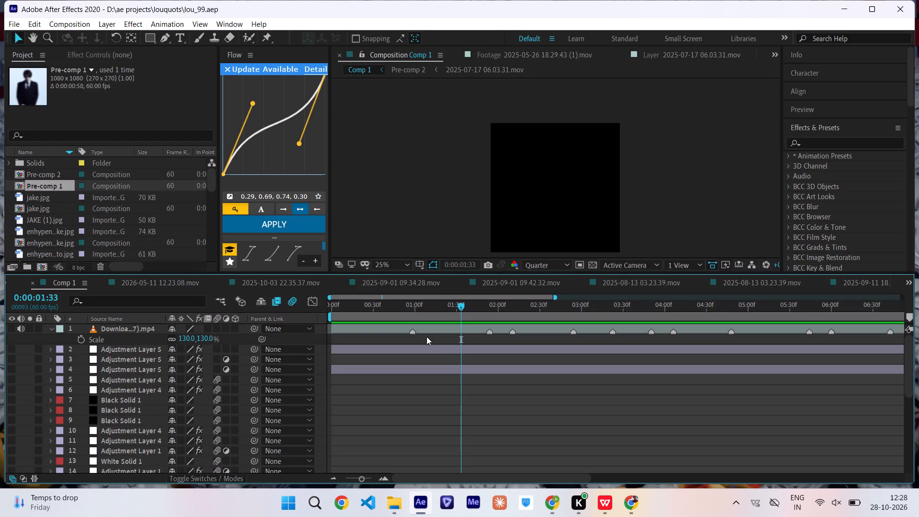
# Move the current-time indicator of Comp 1 back to the start of the timeline at 0:00:00:00.
pyautogui.moveTo(480, 311); pyautogui.dragTo(291, 351)
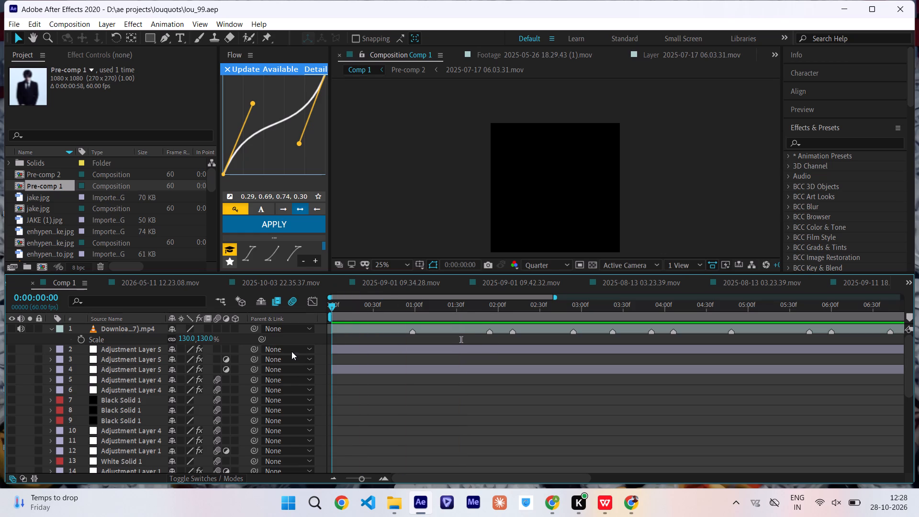
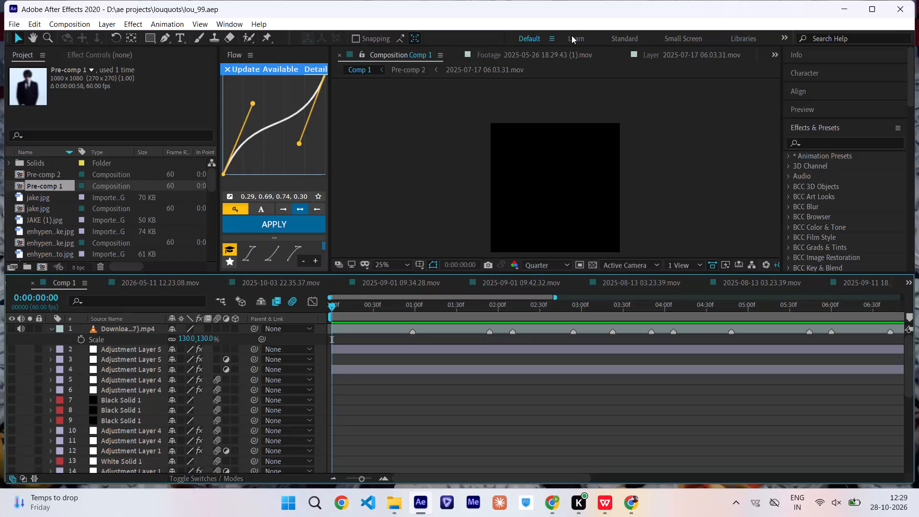
# Maximize the After Effects window so the project fills the whole screen.
pyautogui.doubleClick(570, 4)
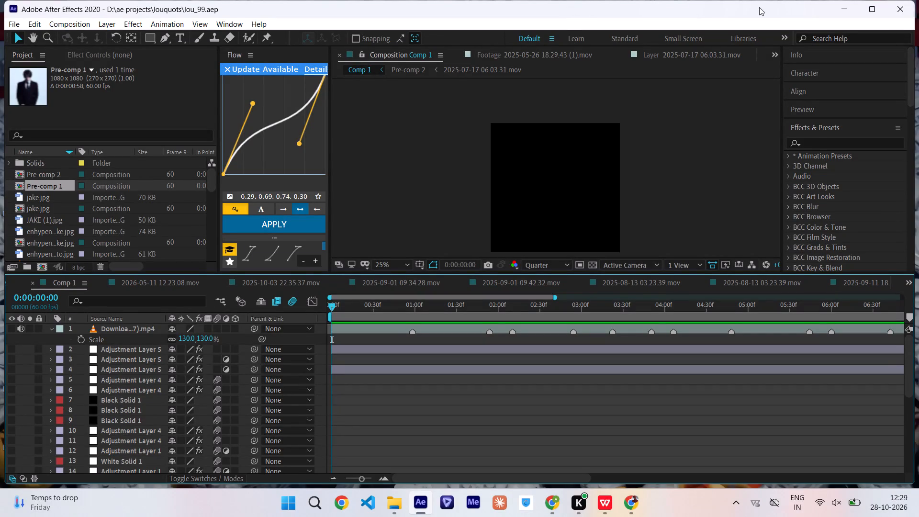
pyautogui.click(874, 11)
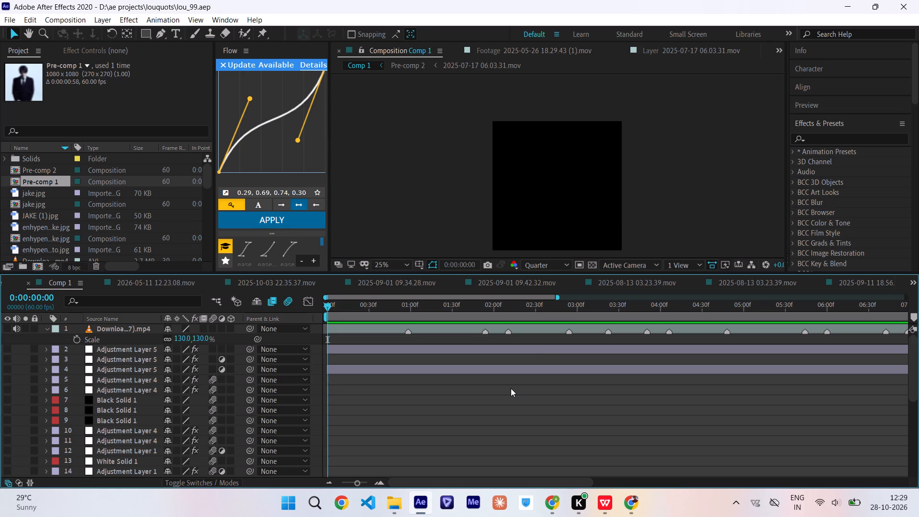
# Play the Comp 1 preview from 0:00:00:00 and look through the layer stack in its timeline.
pyautogui.press('space')
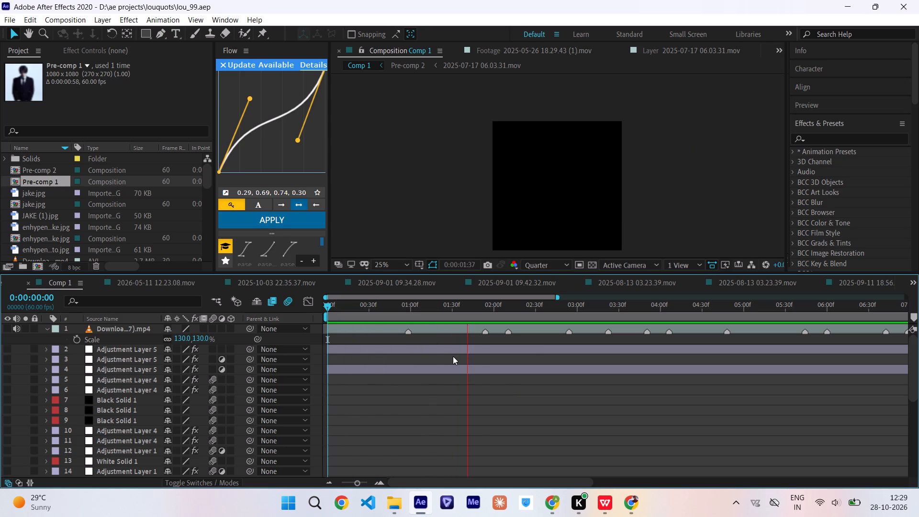
pyautogui.scroll(1, 453, 356)
pyautogui.scroll(-2, 453, 356)
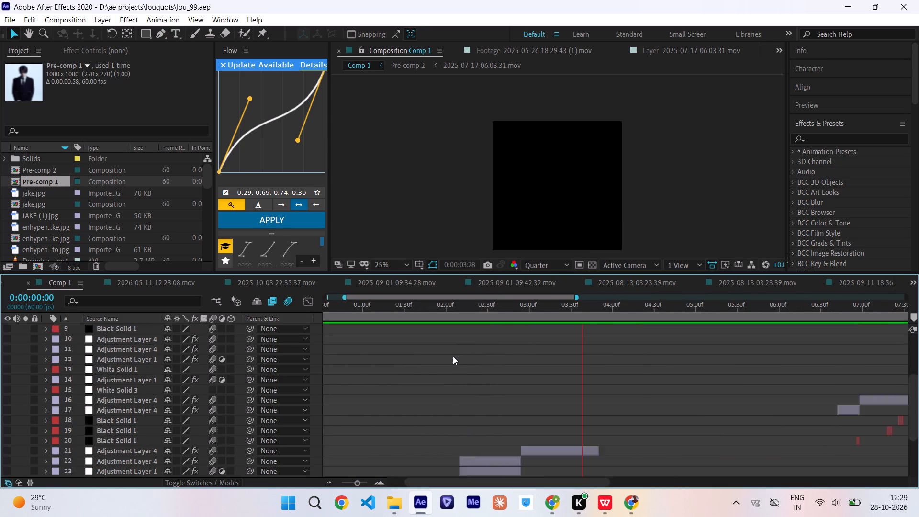
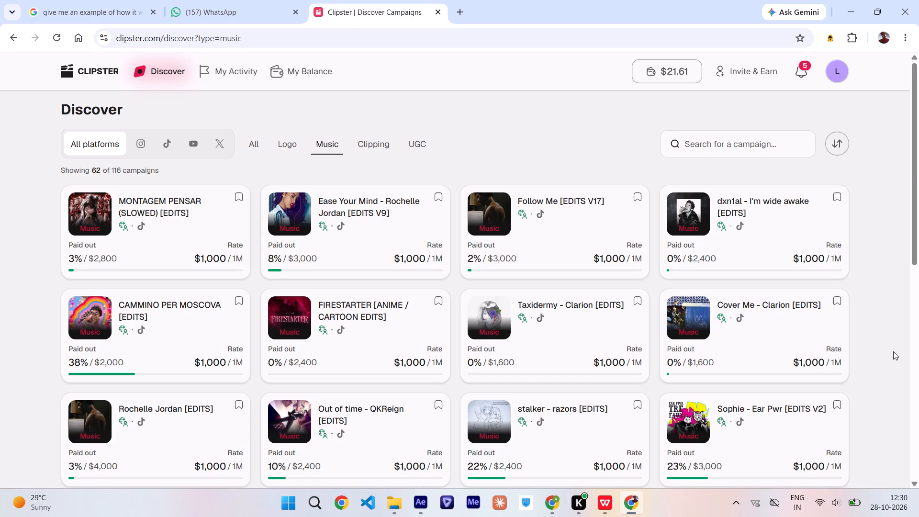
# Open the Bite The Bait [EDITS V8] campaign from the notifications, review its requirements, and watch the middle example video.
pyautogui.click(805, 73)
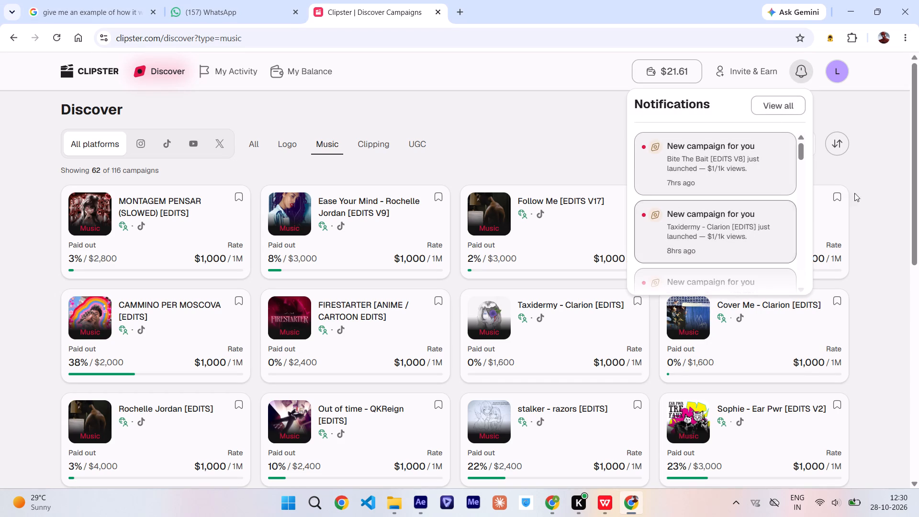
pyautogui.click(725, 142)
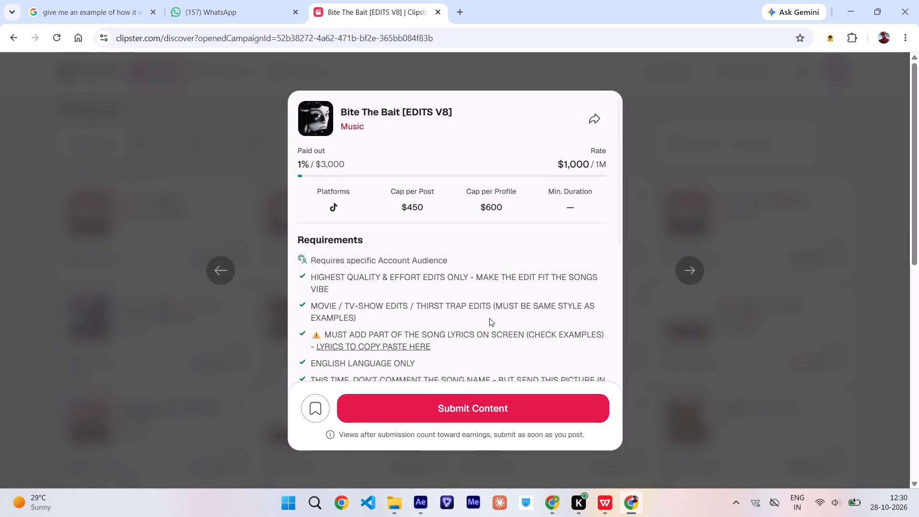
pyautogui.scroll(-3, 489, 318)
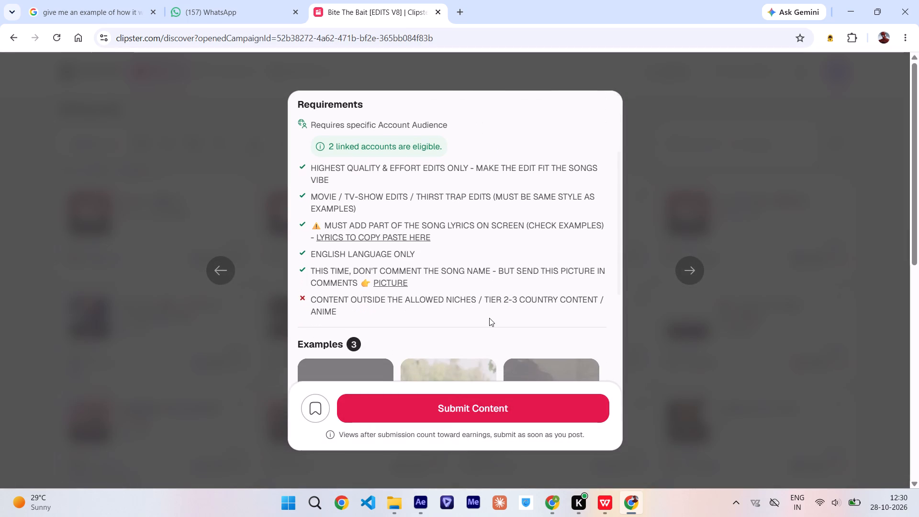
pyautogui.scroll(-3, 489, 318)
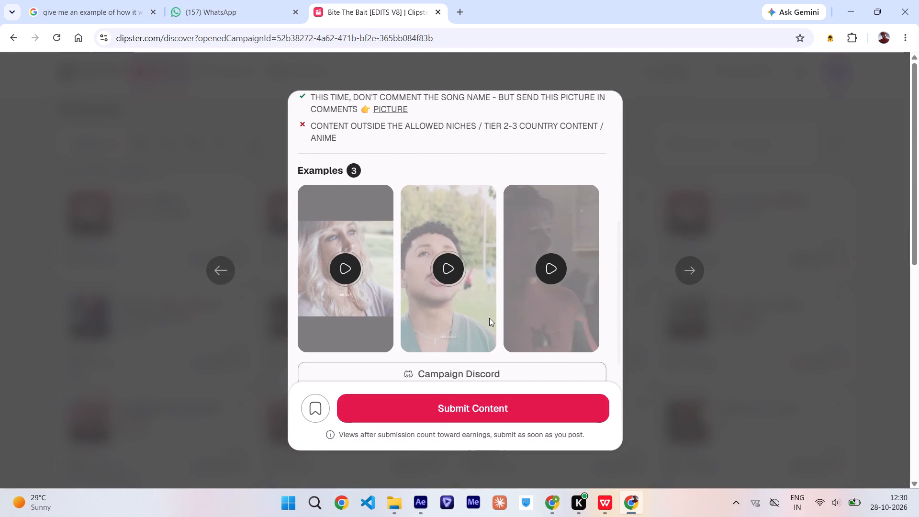
pyautogui.click(402, 277)
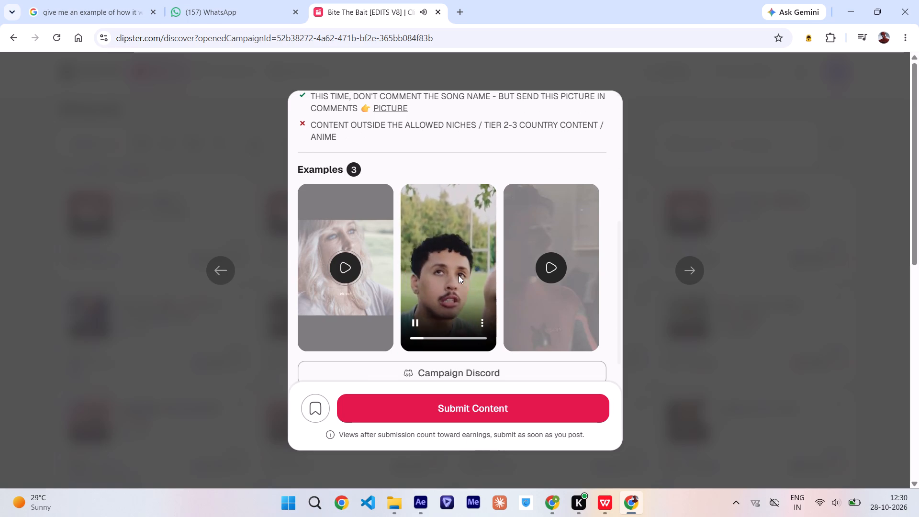
pyautogui.scroll(-1, 459, 275)
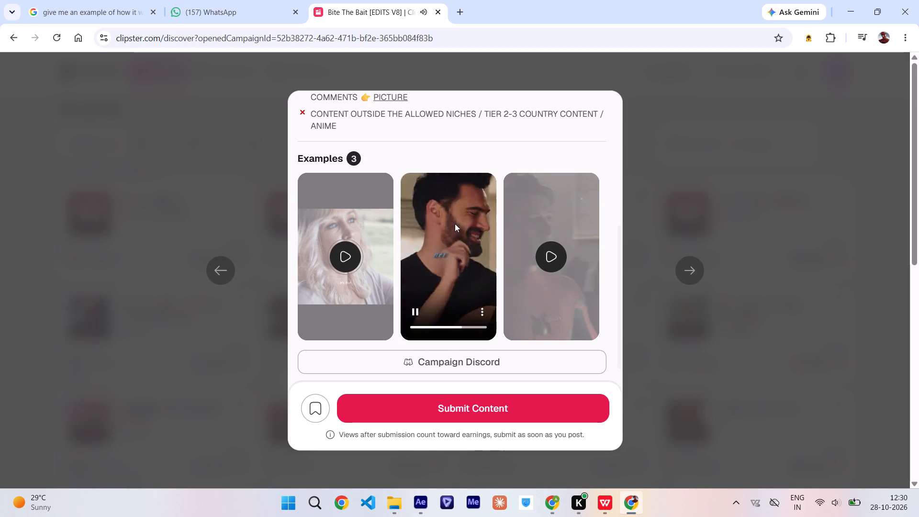
pyautogui.click(685, 246)
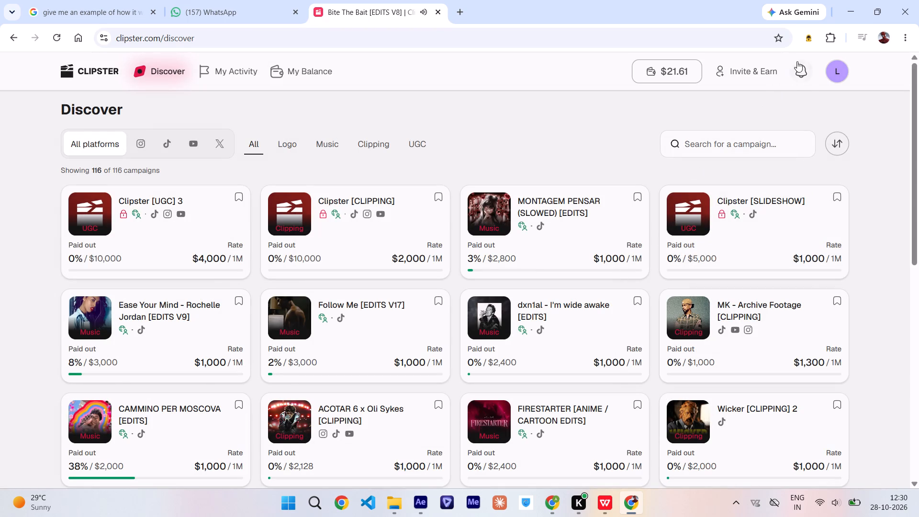
# Reopen the Bite The Bait [EDITS V8] campaign from the notifications and reread its requirements and examples section.
pyautogui.click(807, 70)
pyautogui.click(729, 171)
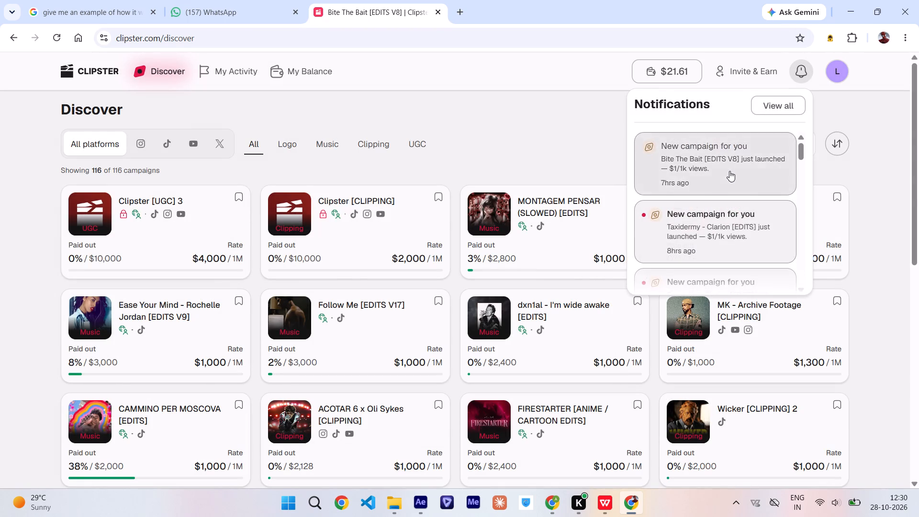
pyautogui.scroll(-1, 484, 290)
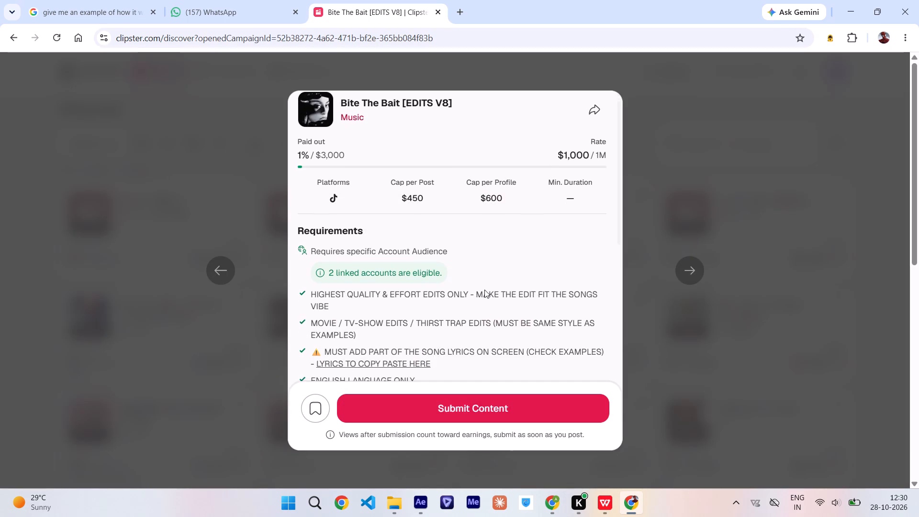
pyautogui.scroll(-3, 484, 290)
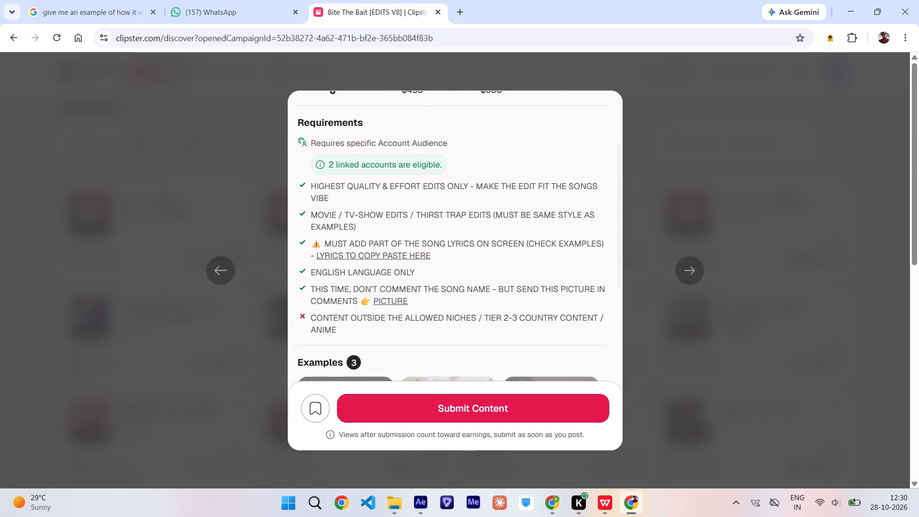
pyautogui.scroll(-2, 476, 326)
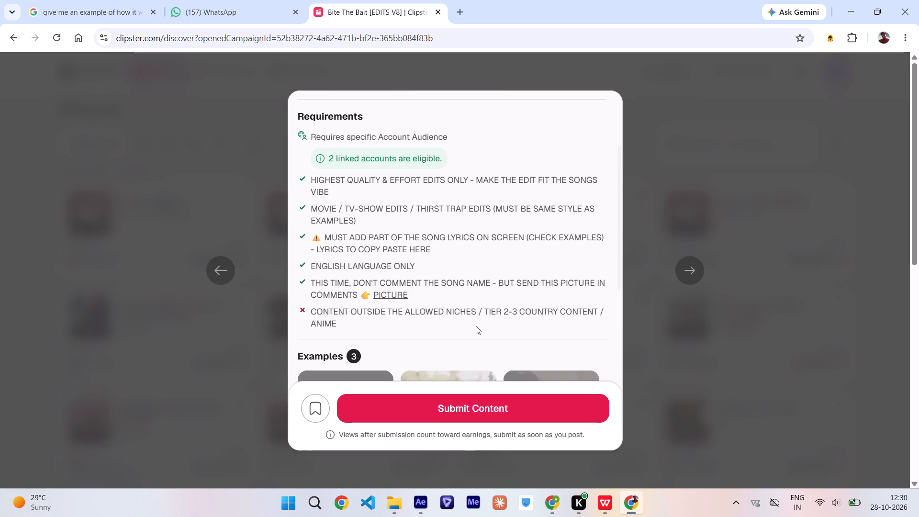
pyautogui.scroll(-6, 476, 326)
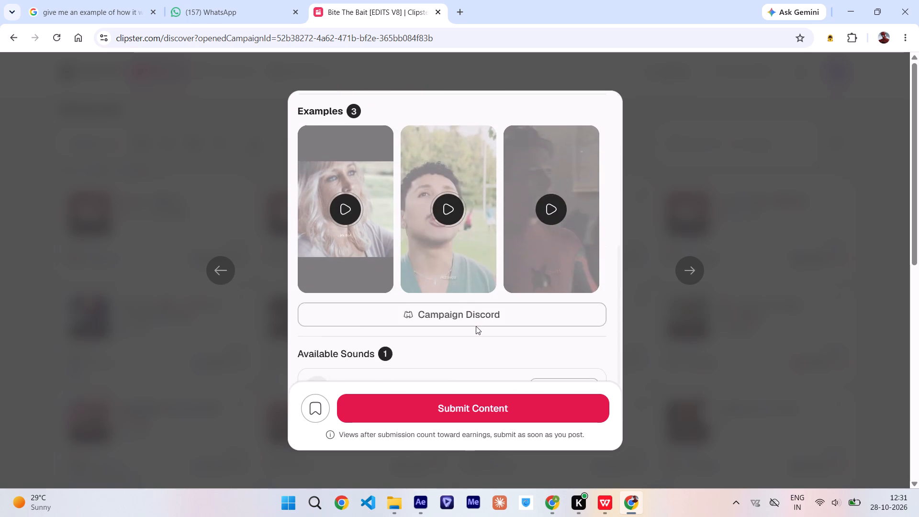
pyautogui.scroll(-3, 476, 326)
pyautogui.scroll(3, 476, 326)
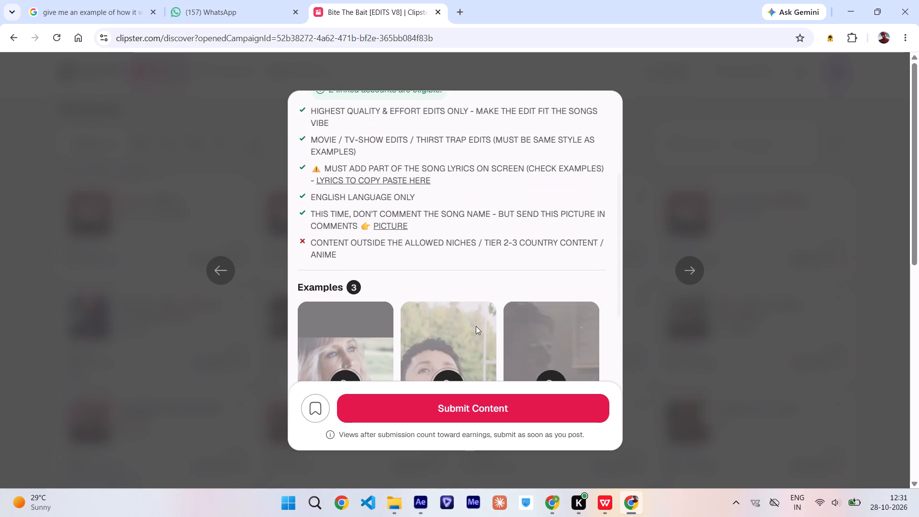
pyautogui.scroll(1, 476, 326)
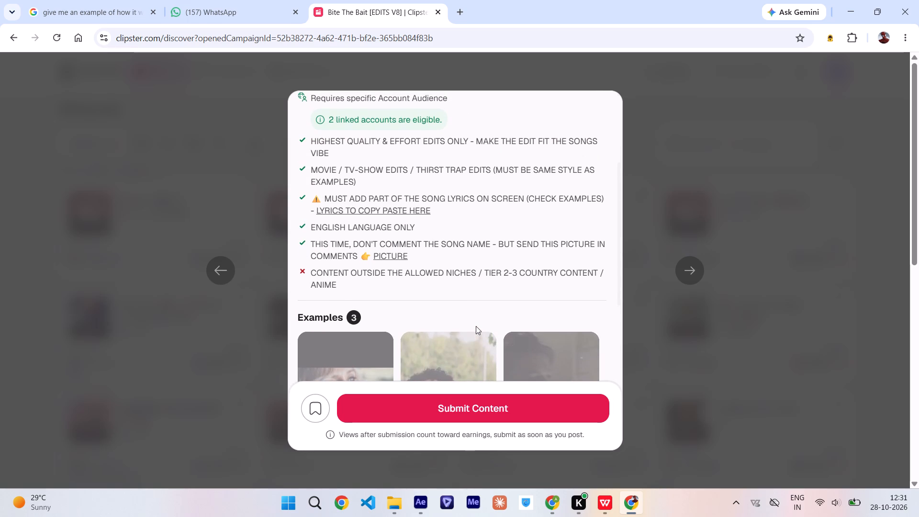
pyautogui.scroll(1, 476, 326)
pyautogui.click(748, 232)
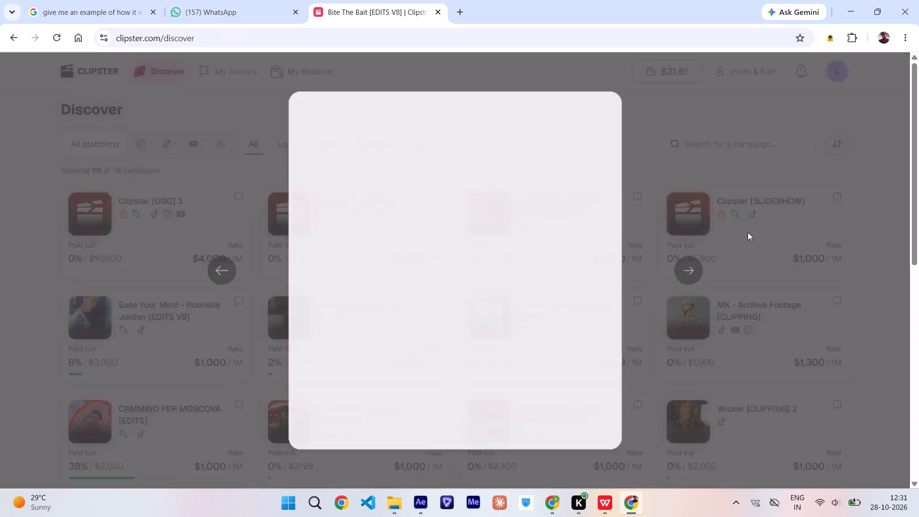
# Open the Follow Me [EDITS V17] campaign, read its requirements, and watch part of its first example video.
pyautogui.scroll(-2, 748, 232)
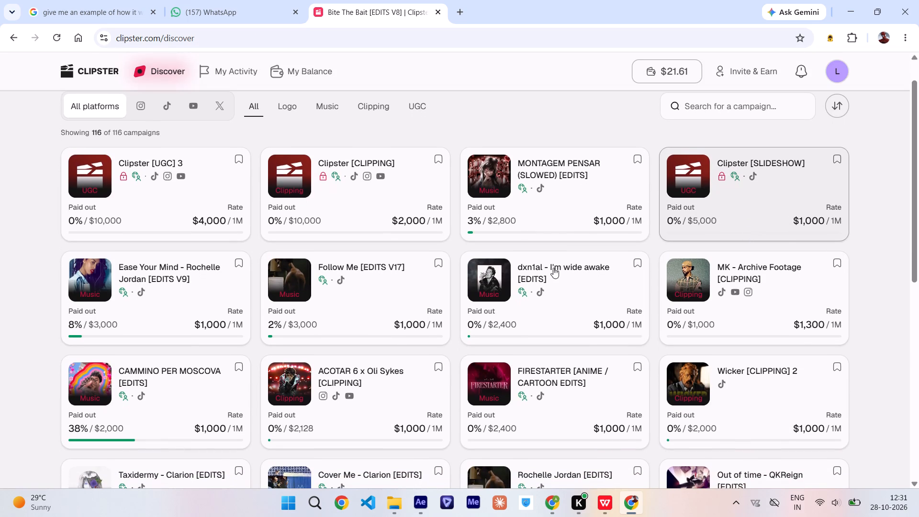
pyautogui.click(388, 285)
pyautogui.scroll(-2, 388, 285)
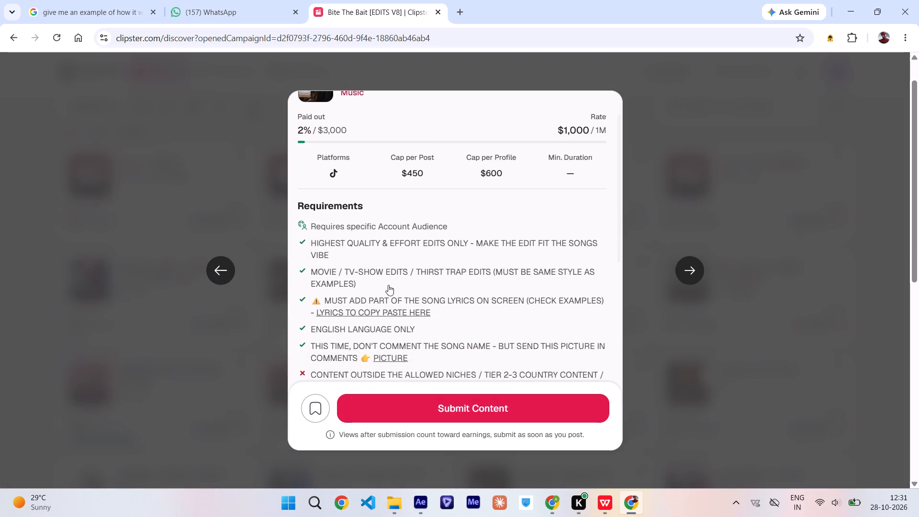
pyautogui.scroll(-2, 388, 285)
pyautogui.click(340, 353)
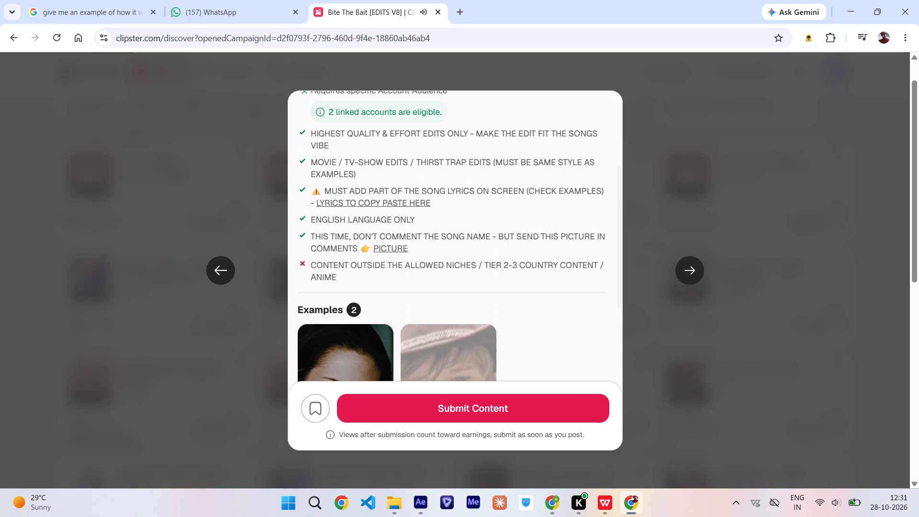
pyautogui.hscroll(1, 475, 282)
pyautogui.scroll(-1, 475, 282)
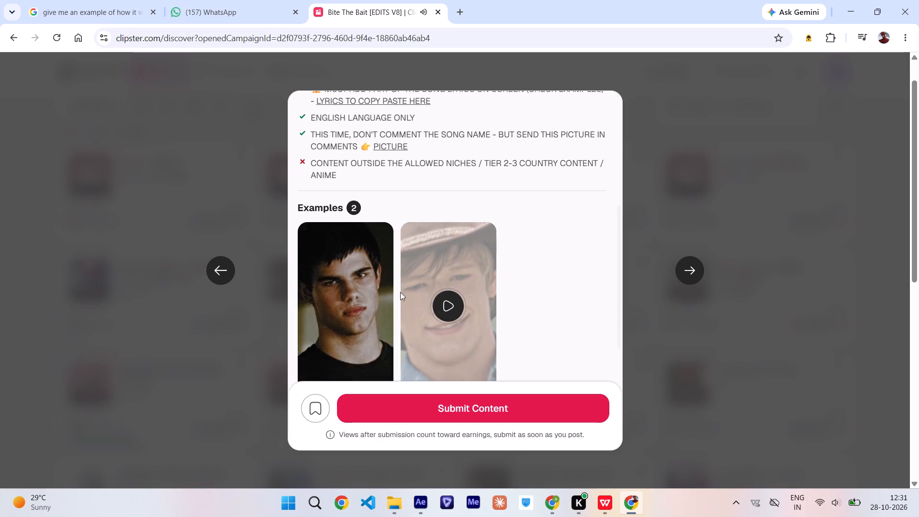
pyautogui.scroll(-1, 343, 320)
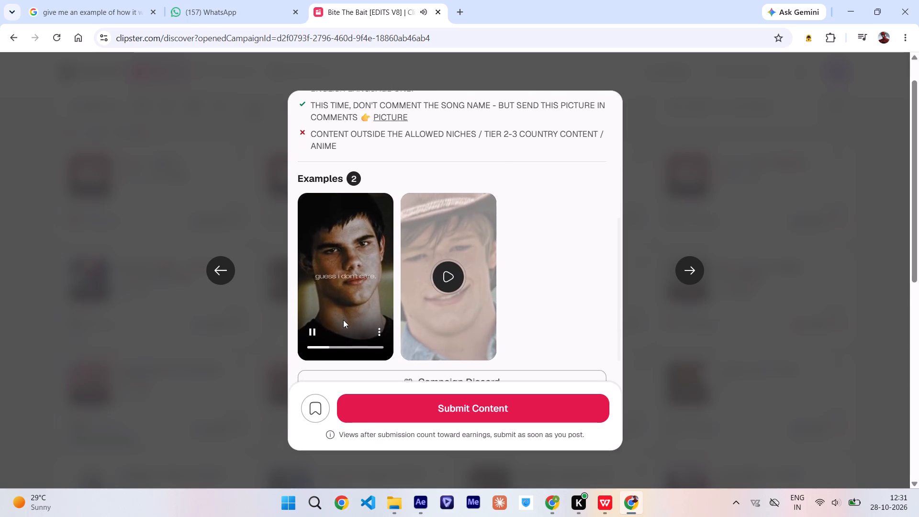
pyautogui.scroll(-1, 343, 320)
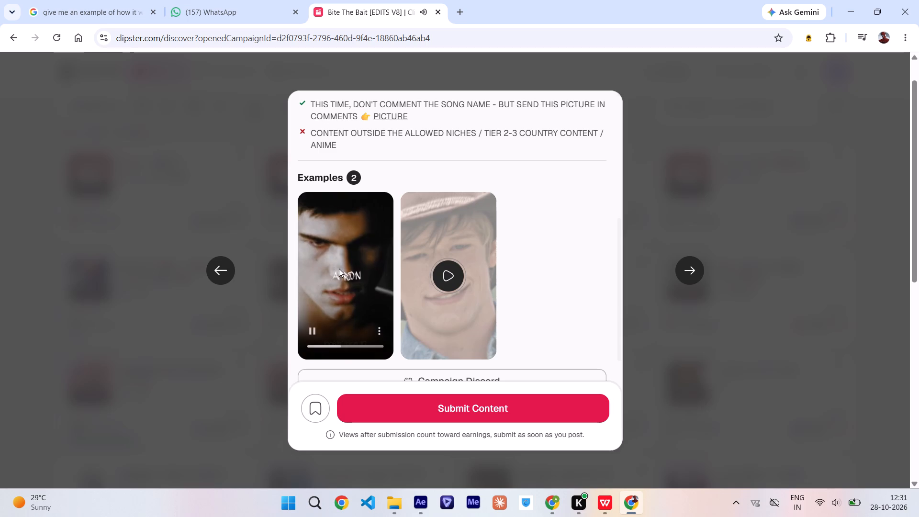
pyautogui.scroll(-1, 340, 272)
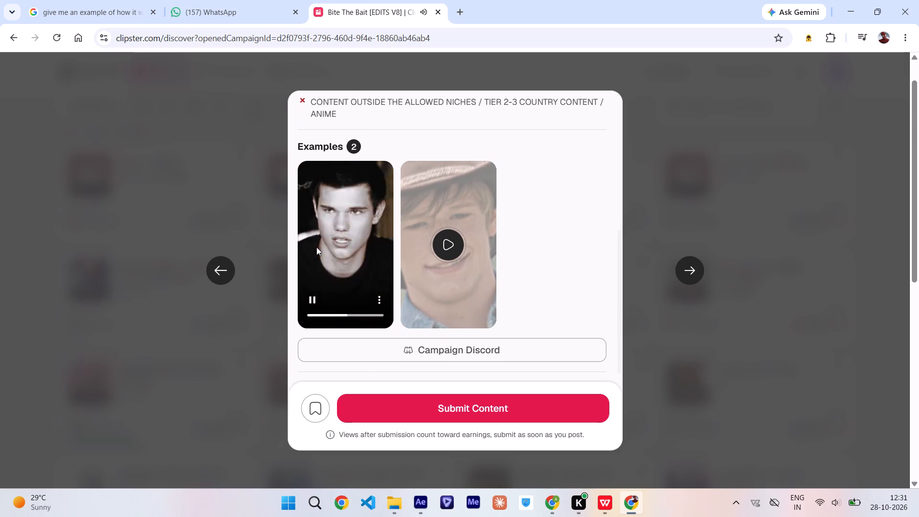
pyautogui.hscroll(2, 316, 247)
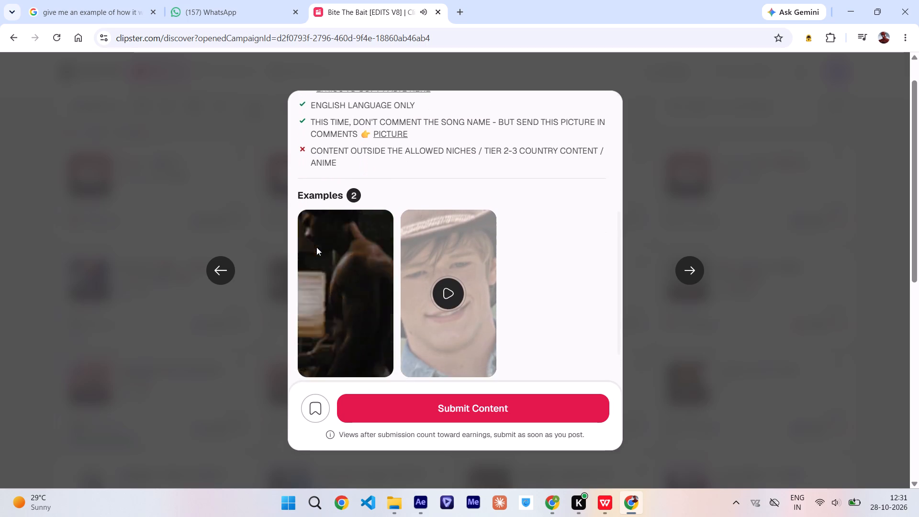
pyautogui.hscroll(1, 316, 247)
pyautogui.click(333, 283)
# Watch the second example video of the Follow Me [EDITS V17] campaign, then close the campaign details.
pyautogui.click(445, 290)
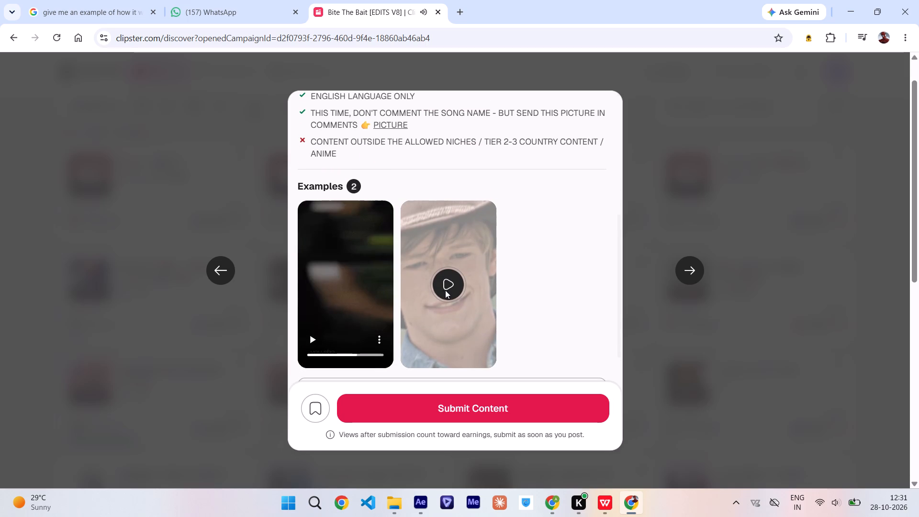
pyautogui.hscroll(1, 529, 257)
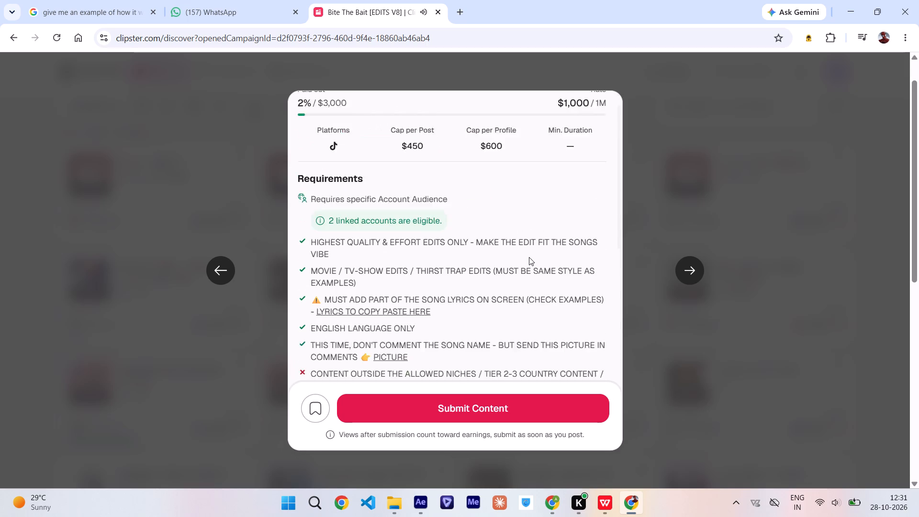
pyautogui.hscroll(2, 529, 257)
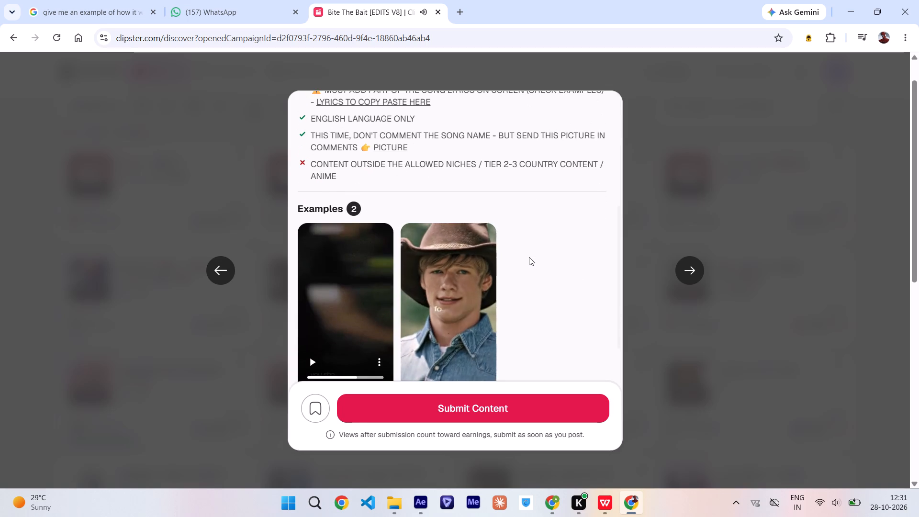
pyautogui.scroll(-2, 529, 257)
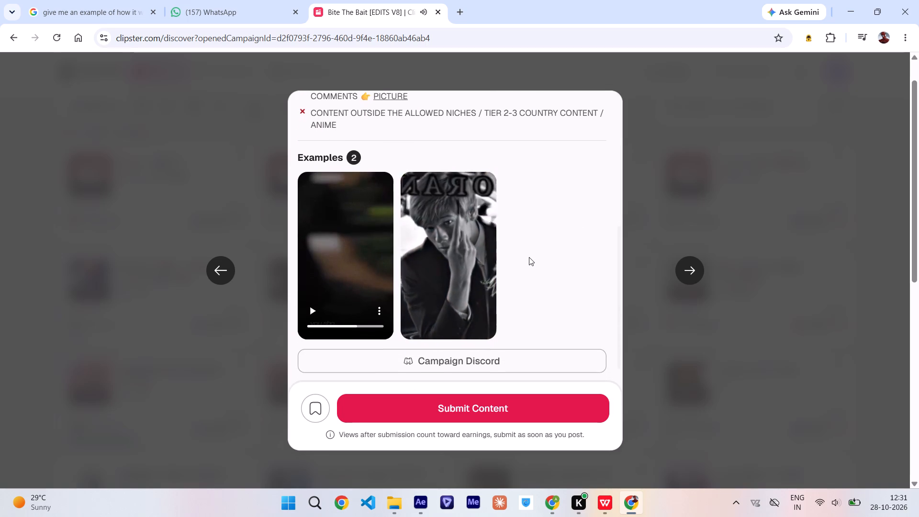
pyautogui.scroll(-1, 529, 257)
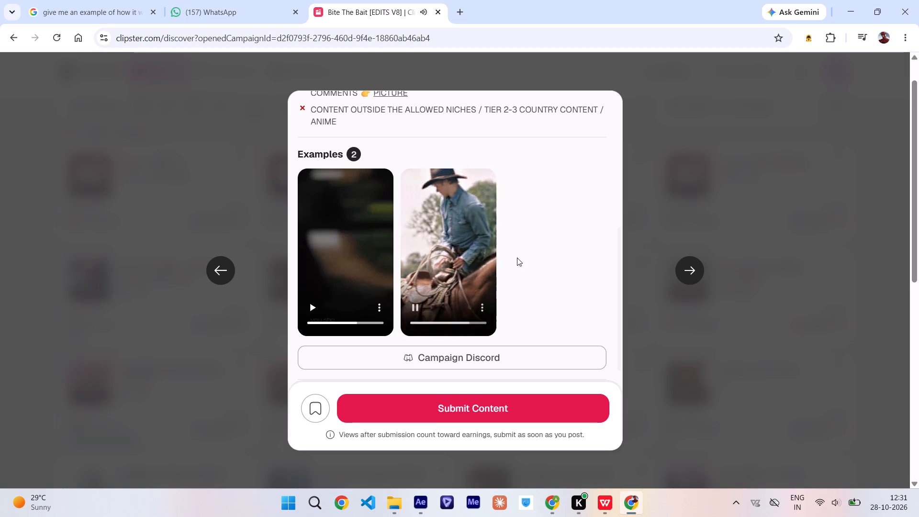
pyautogui.click(780, 185)
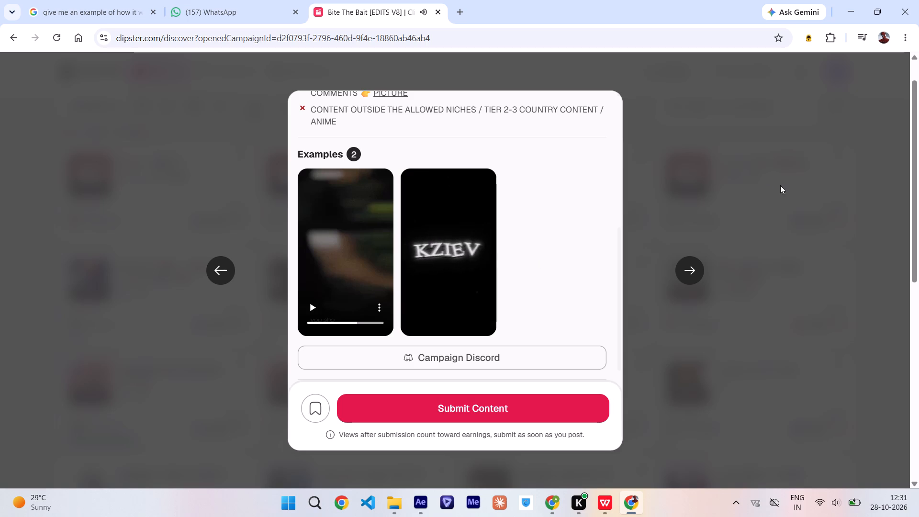
# Browse the Clipster Discover campaign list for other music edit campaigns, comparing their niches, rates and paid-out shares.
pyautogui.scroll(-3, 821, 262)
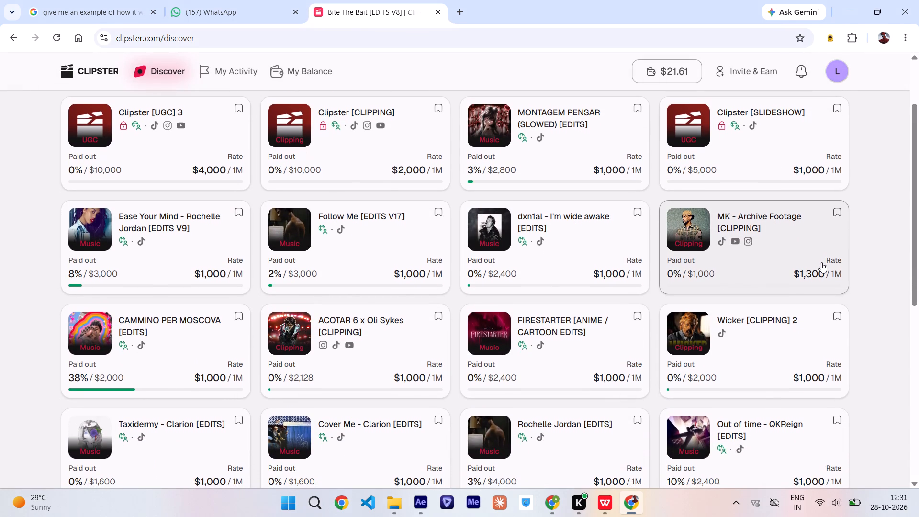
pyautogui.scroll(-2, 821, 262)
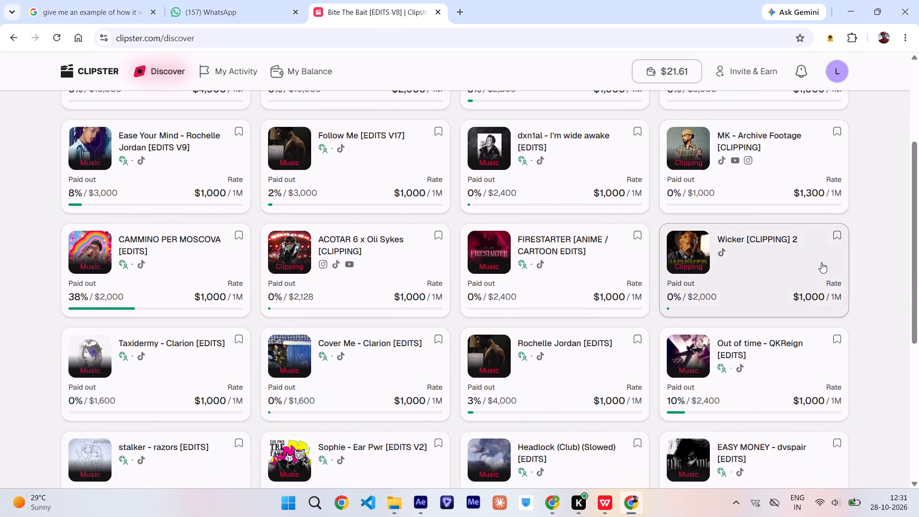
pyautogui.scroll(-4, 821, 262)
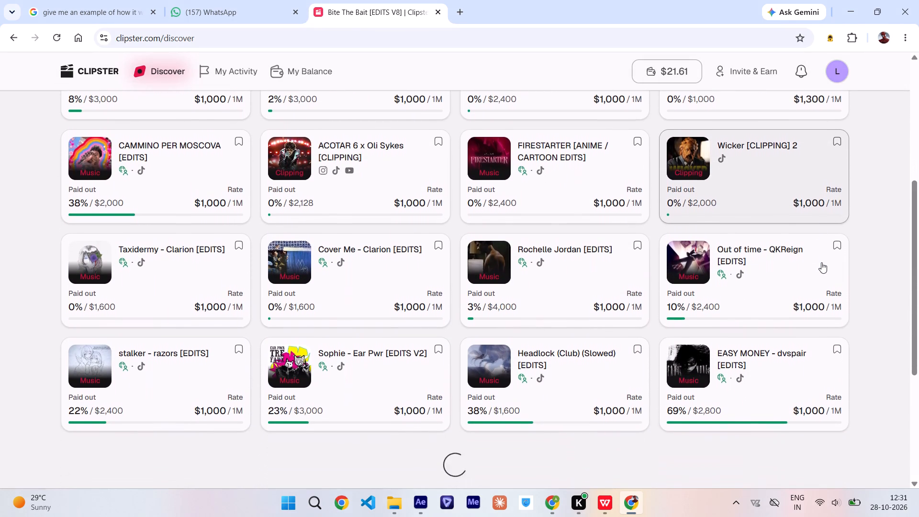
pyautogui.scroll(-3, 821, 262)
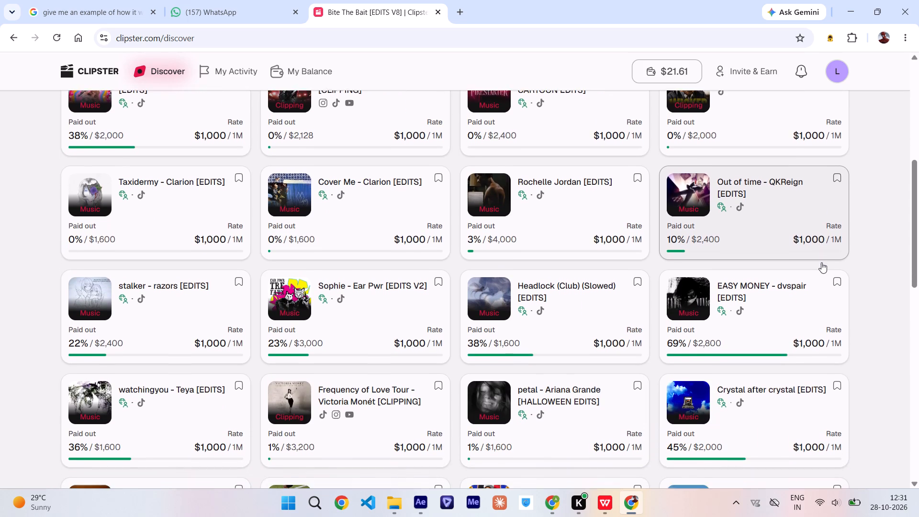
pyautogui.scroll(-4, 821, 262)
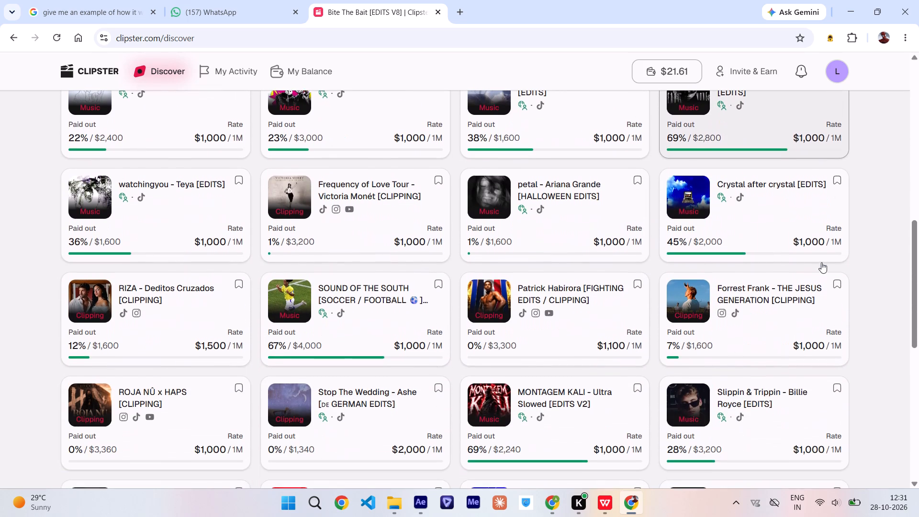
pyautogui.scroll(-4, 821, 262)
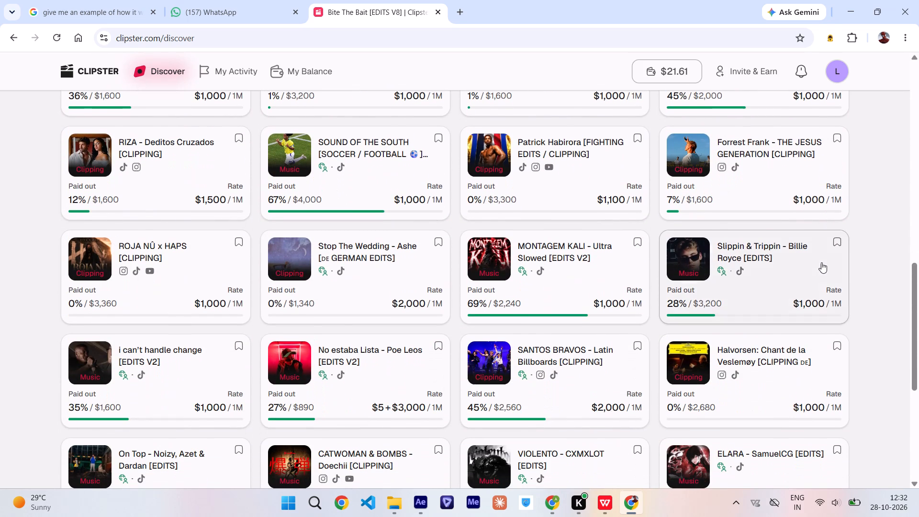
pyautogui.scroll(-2, 821, 262)
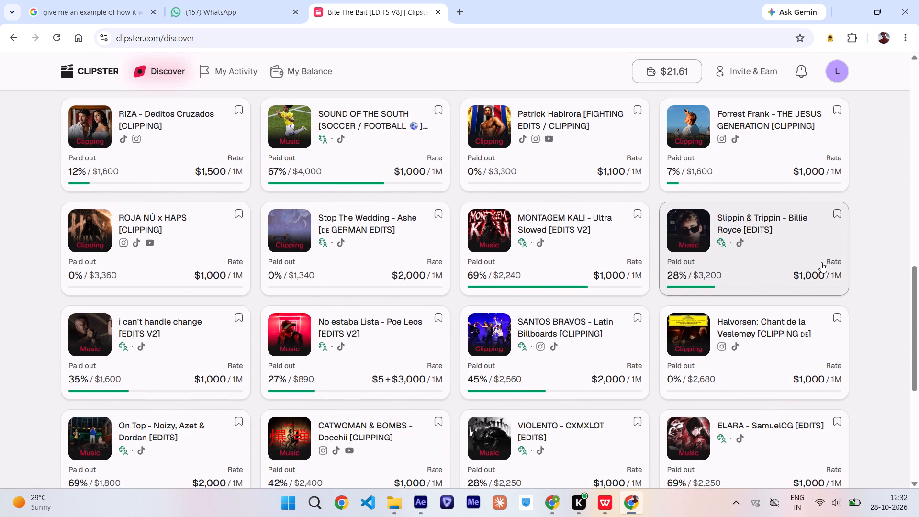
pyautogui.scroll(-2, 821, 262)
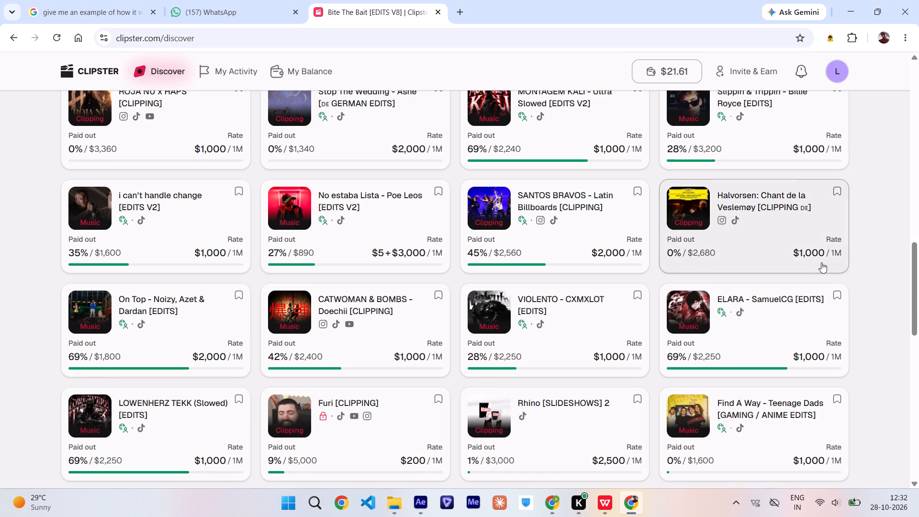
pyautogui.scroll(-4, 821, 262)
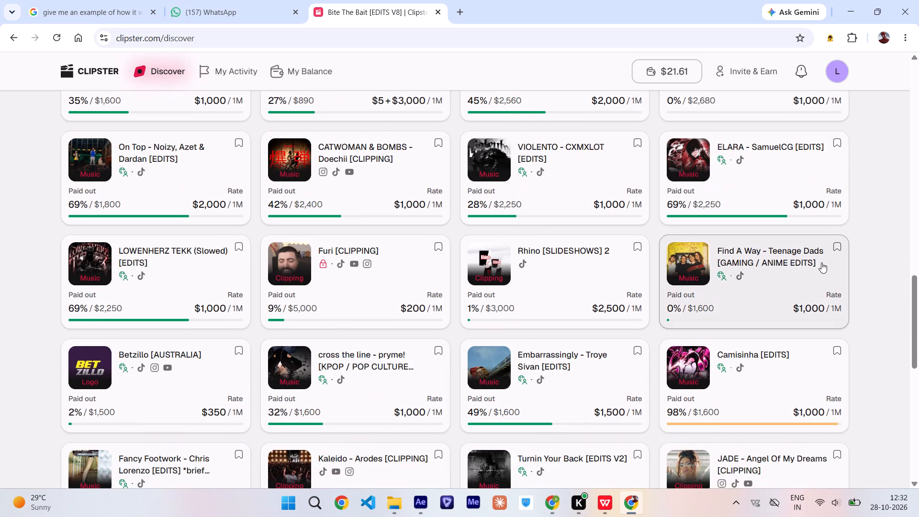
# Open the cross the line - pryme! [KPOP / POP CULTURE] campaign and its linked document of lyrics to copy and paste.
pyautogui.click(370, 385)
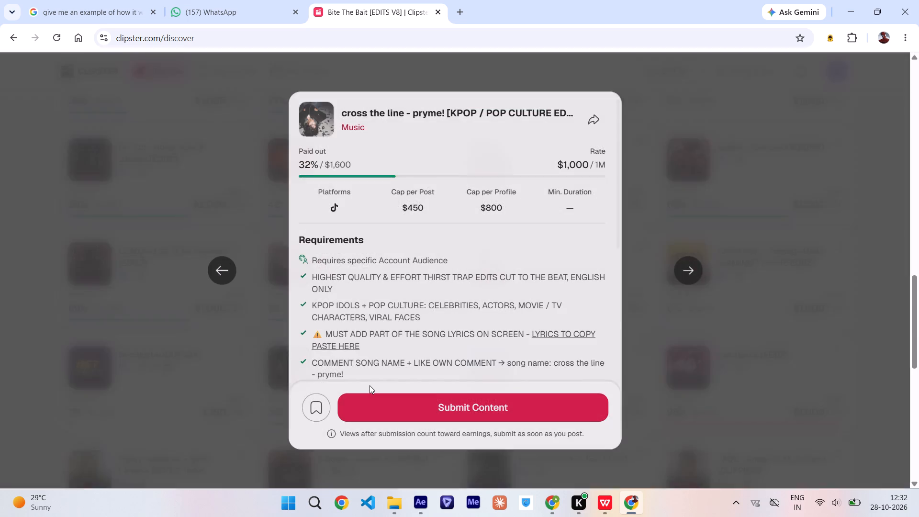
pyautogui.click(544, 336)
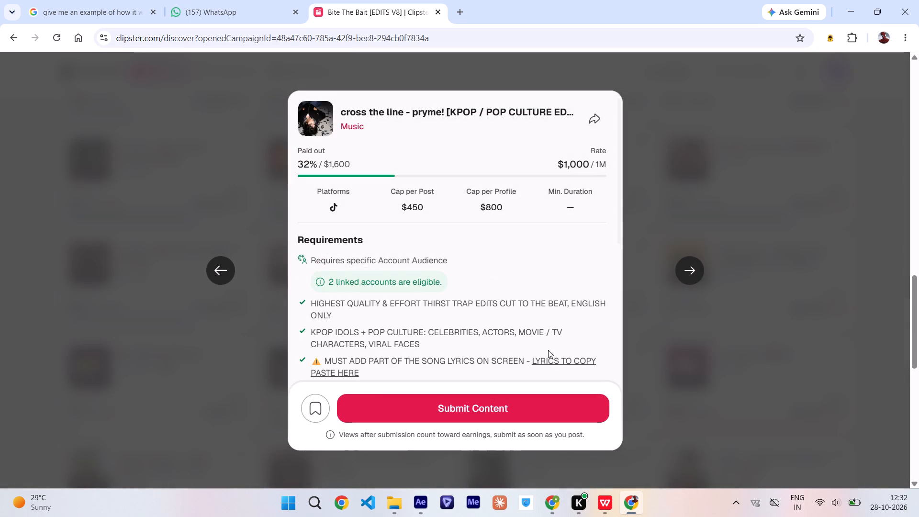
pyautogui.click(554, 360)
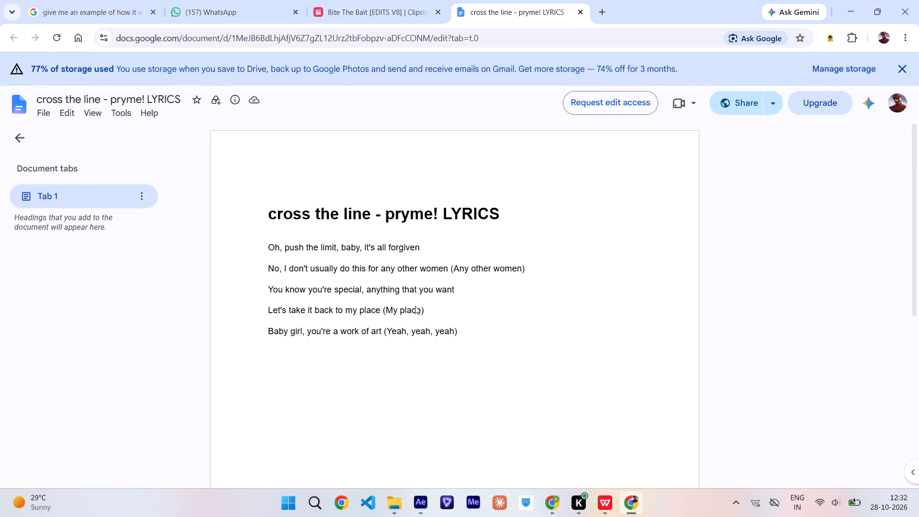
# Switch to After Effects and preview the opening second of Comp 1 against the song, returning to the first frame.
pyautogui.click(423, 504)
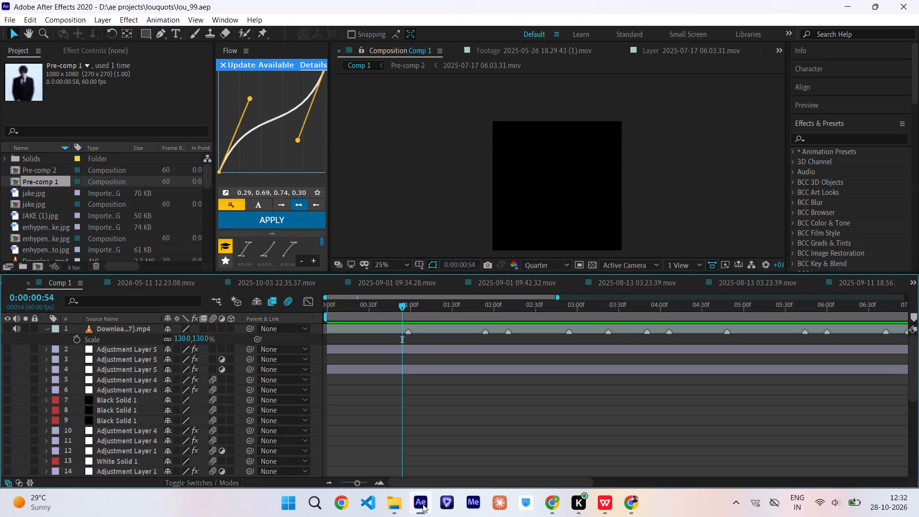
pyautogui.press('space')
pyautogui.moveTo(406, 307); pyautogui.dragTo(235, 347)
pyautogui.press('space')
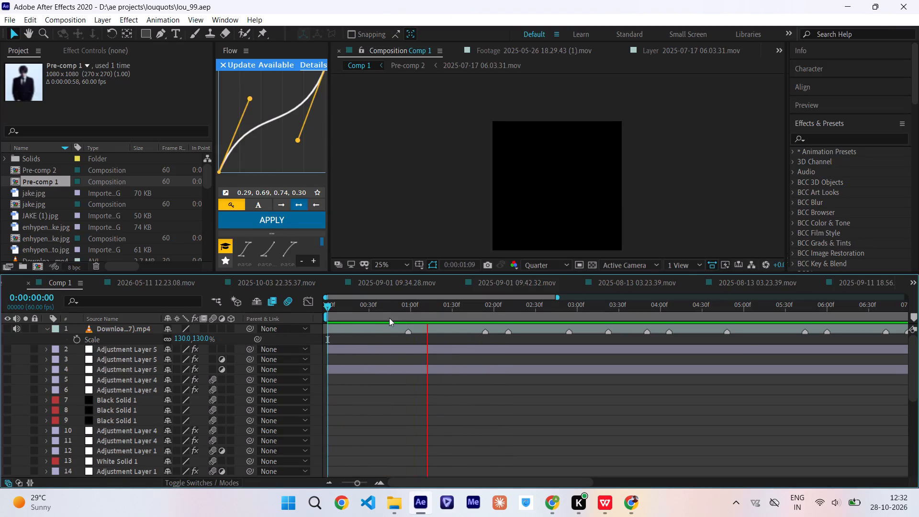
pyautogui.click(406, 314)
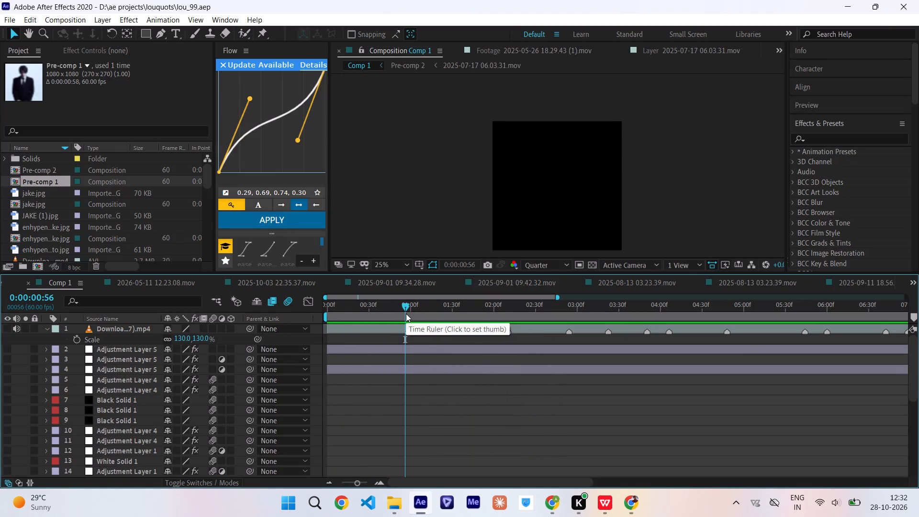
pyautogui.press('space')
pyautogui.moveTo(406, 314); pyautogui.dragTo(410, 318)
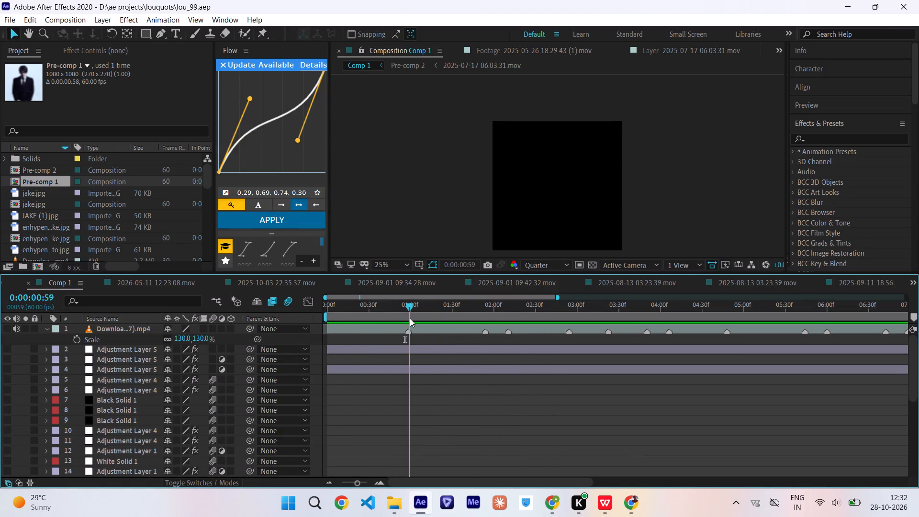
pyautogui.moveTo(410, 318); pyautogui.dragTo(305, 324)
# Turn on the visibility of the four Comp 1 .mov footage layers, numbers 27 to 30.
pyautogui.scroll(-5, 390, 409)
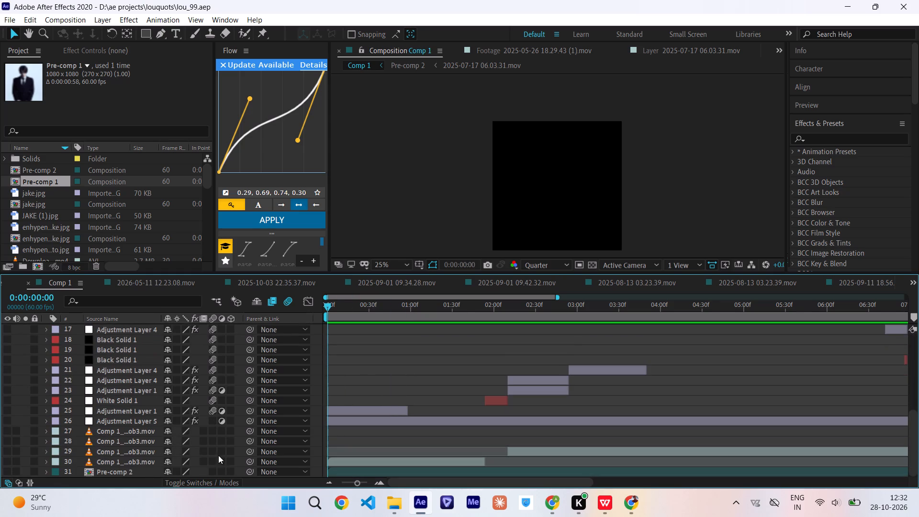
pyautogui.click(5, 461)
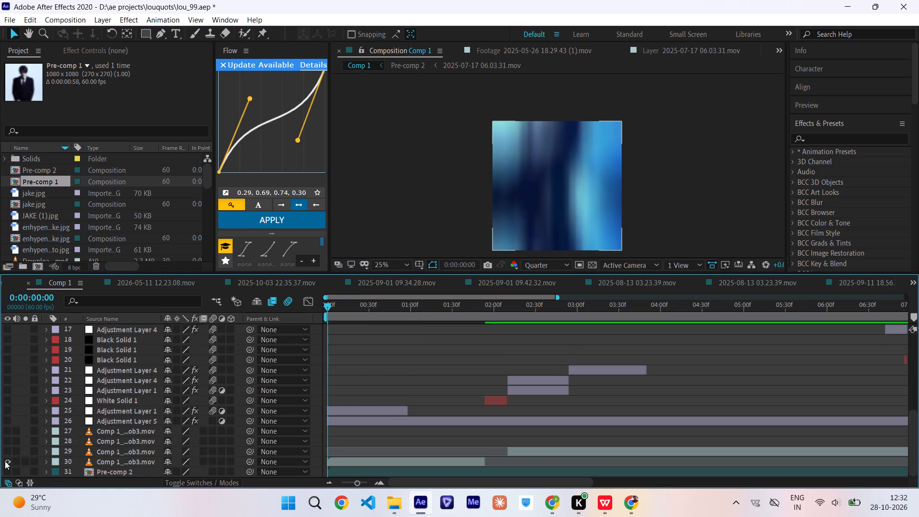
pyautogui.click(7, 451)
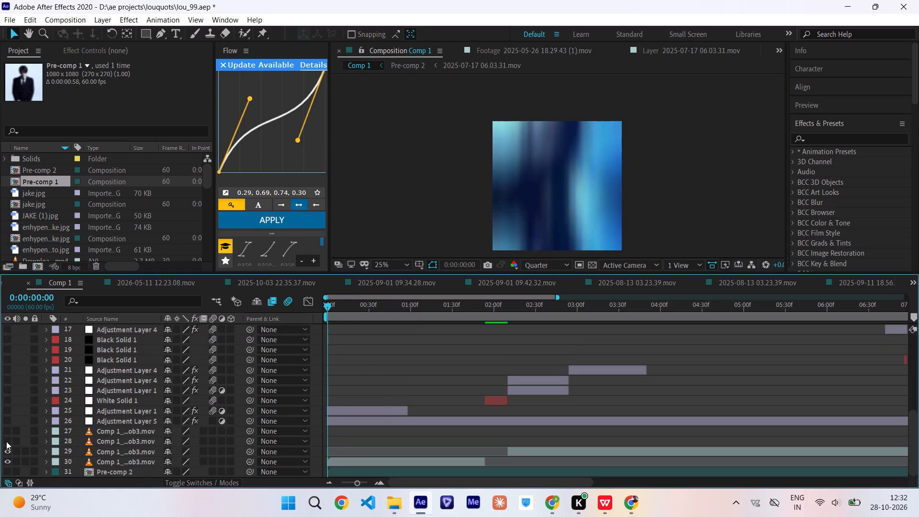
pyautogui.click(6, 441)
pyautogui.click(5, 433)
# Preview Comp 1 from the start with the footage visible, check the frames near 0:00:00:55, and return to frame 0.
pyautogui.scroll(8, 437, 396)
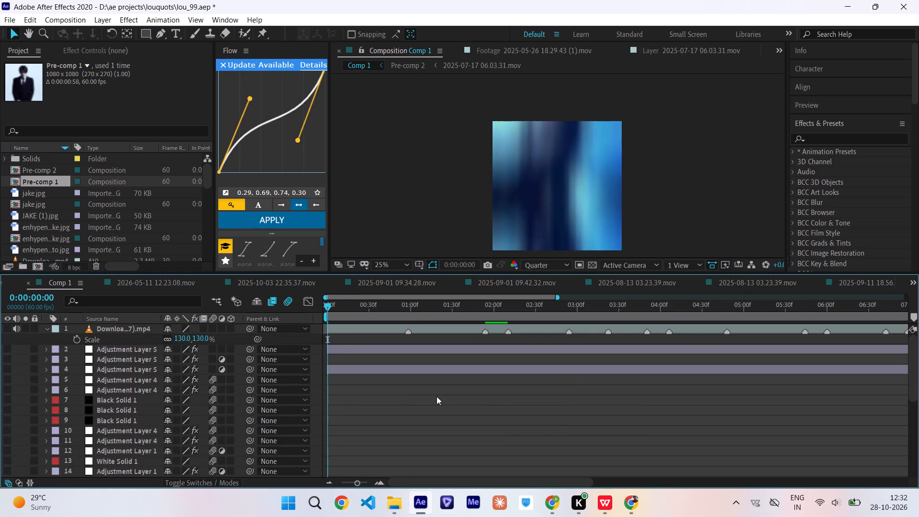
pyautogui.press('space')
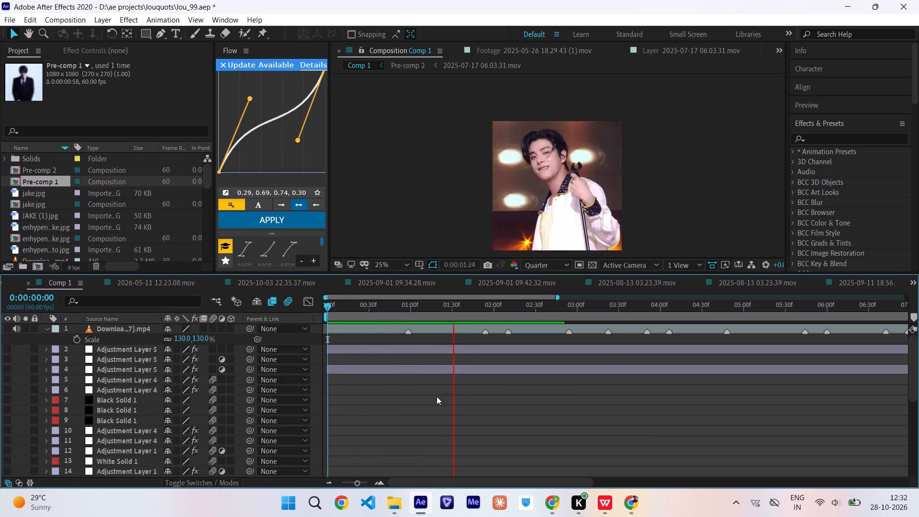
pyautogui.click(403, 309)
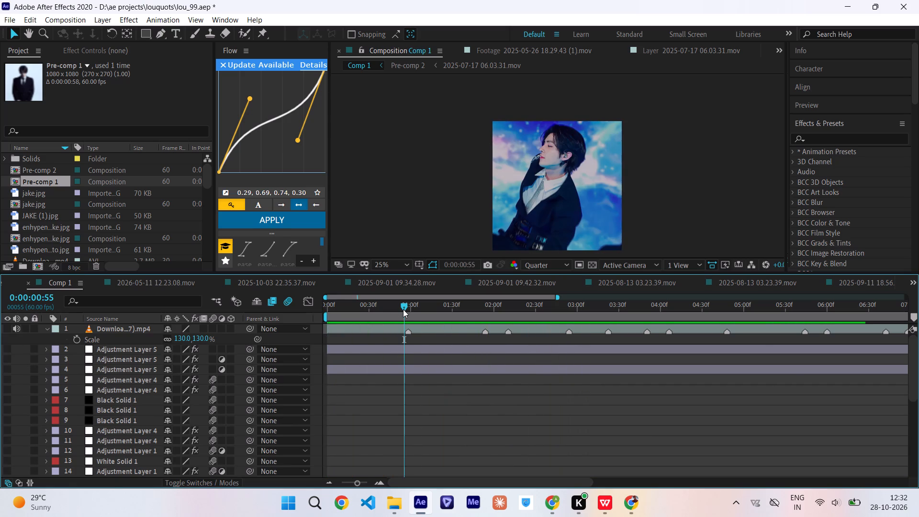
pyautogui.moveTo(403, 309); pyautogui.dragTo(314, 327)
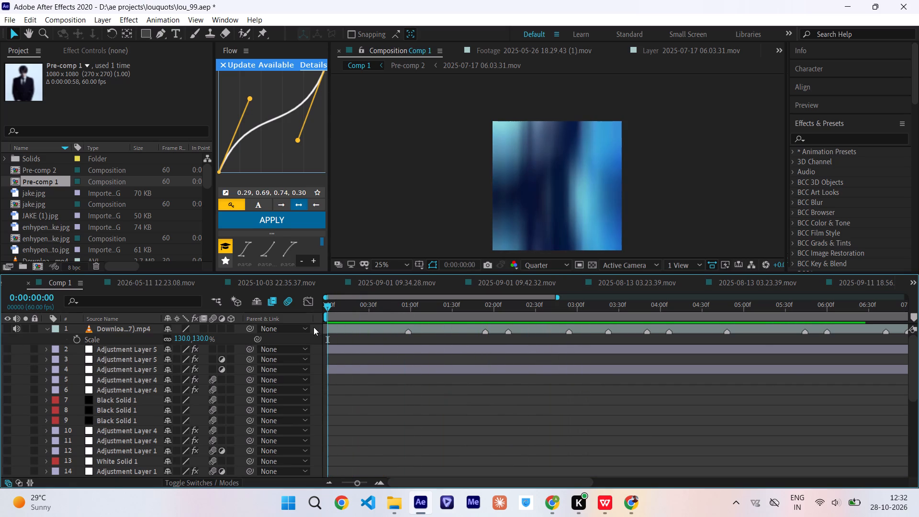
# Add a text layer reading "push the limit" directly above the topmost Adjustment Layer 5 in Comp 1.
pyautogui.click(362, 351)
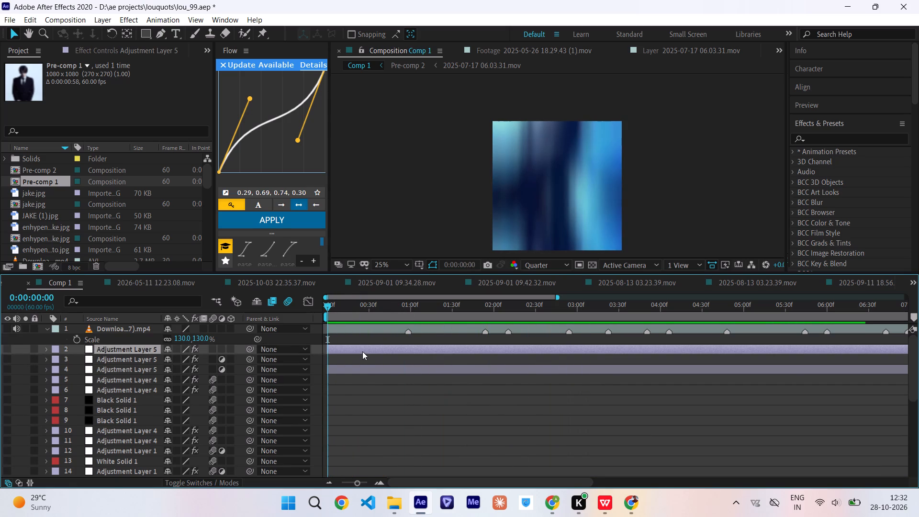
pyautogui.hotkey('ctrl', 'alt', 'shift', 't')
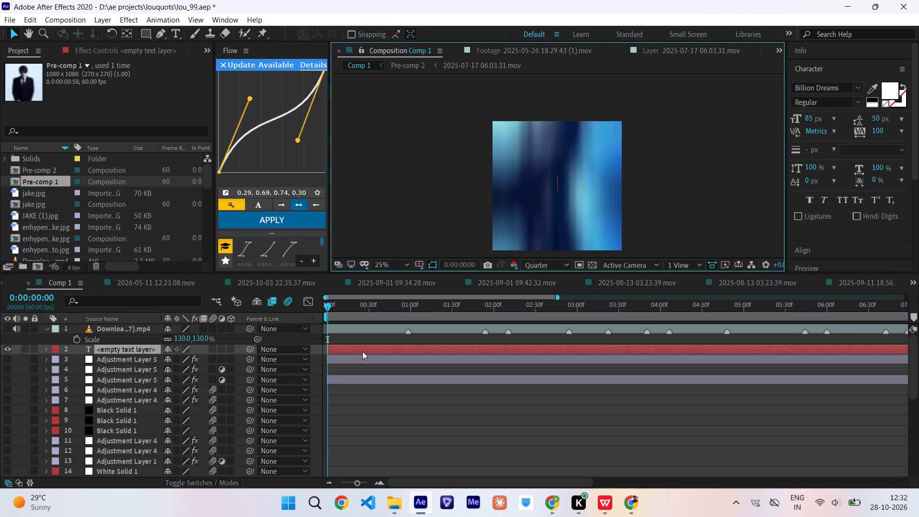
pyautogui.doubleClick(362, 351)
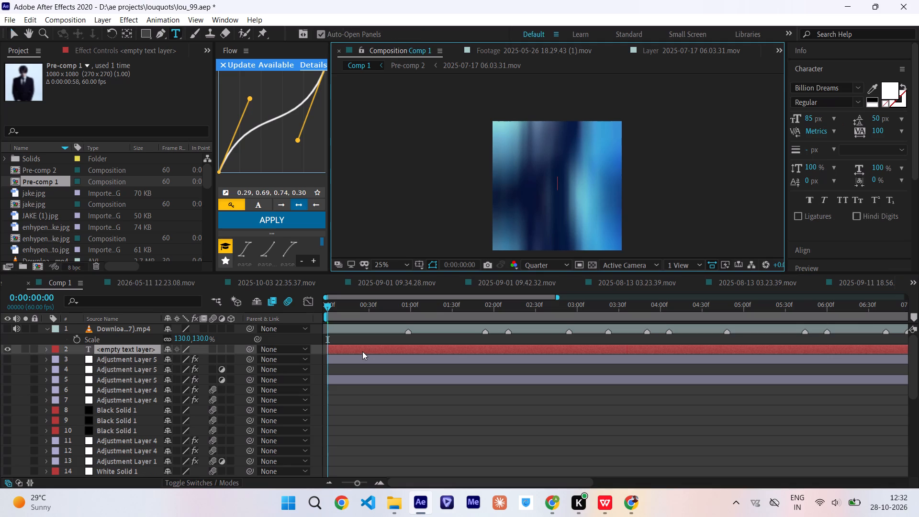
pyautogui.write('pus')
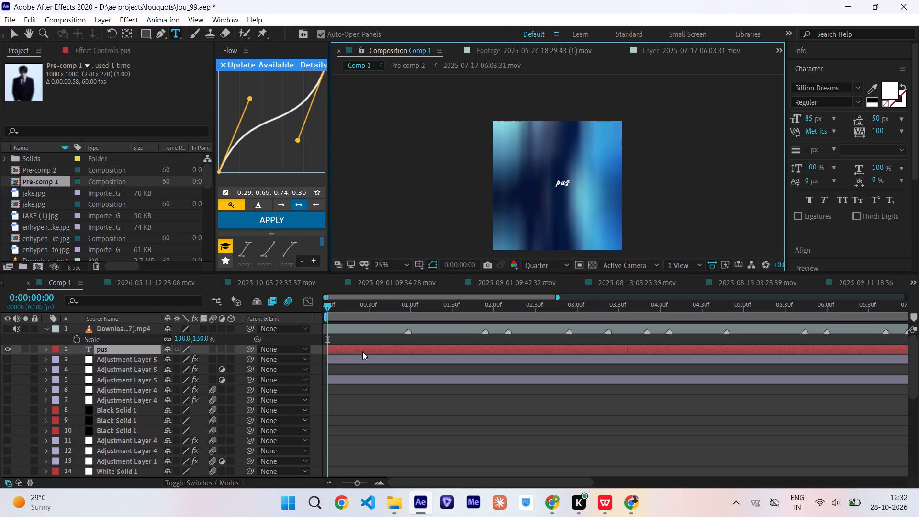
pyautogui.write('h the limit')
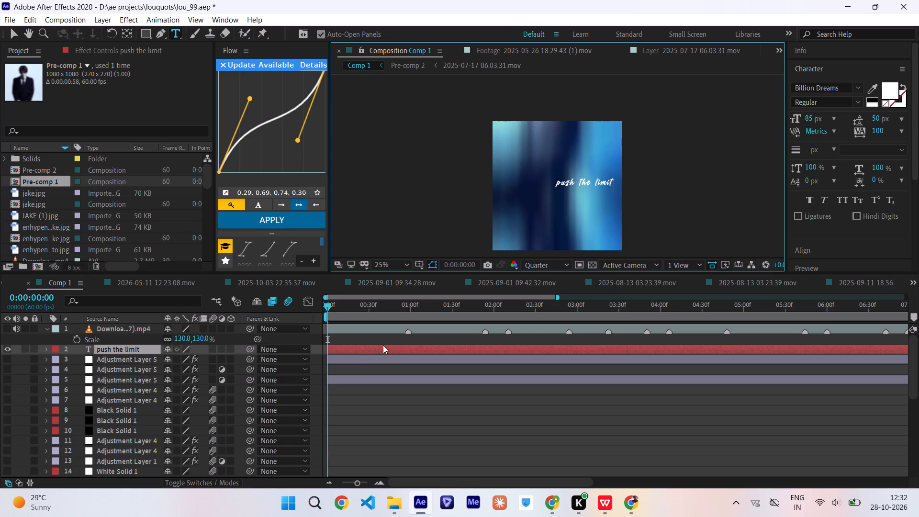
# Set the font of the whole "push the limit" text to Arial with the Regular style.
pyautogui.doubleClick(386, 348)
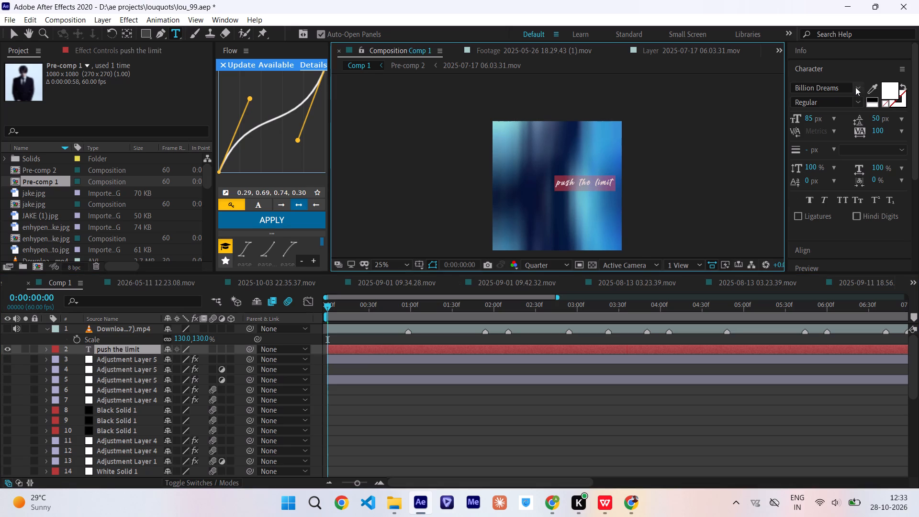
pyautogui.click(856, 88)
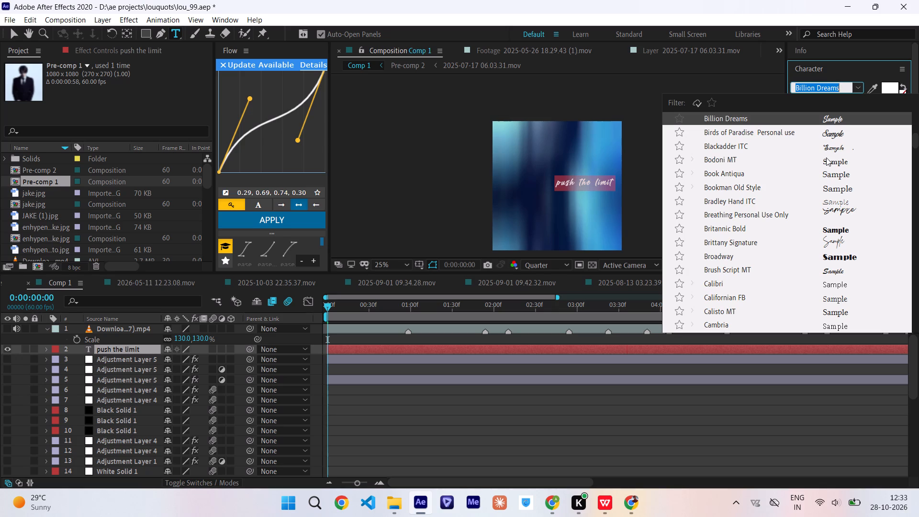
pyautogui.scroll(20, 830, 165)
pyautogui.scroll(20, 830, 165)
pyautogui.scroll(20, 830, 165)
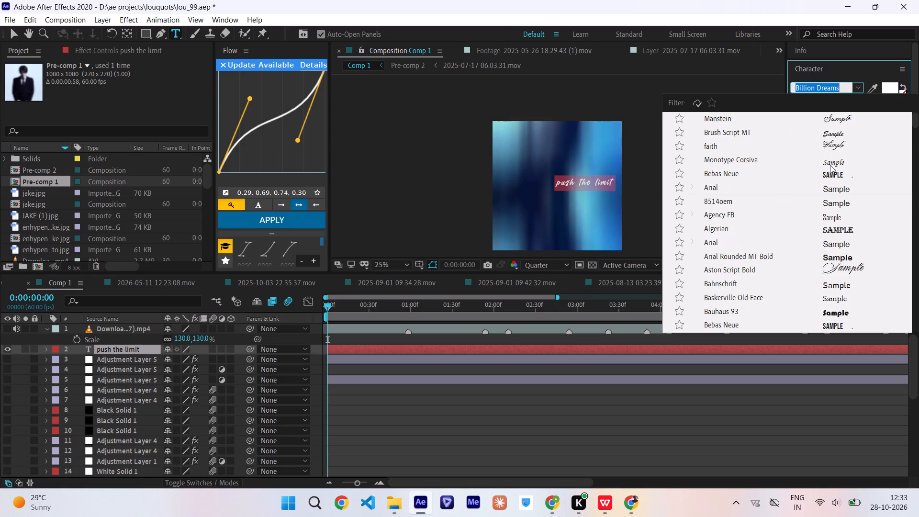
pyautogui.scroll(4, 830, 165)
pyautogui.click(836, 247)
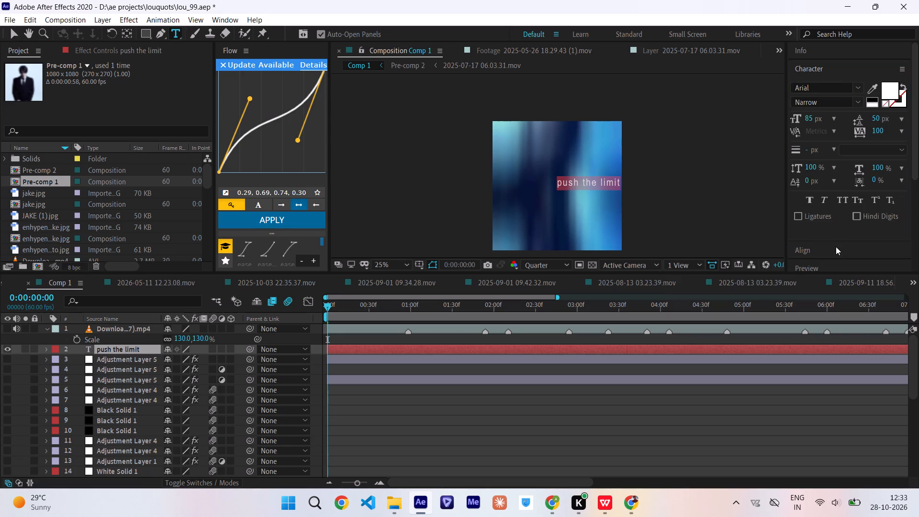
pyautogui.click(859, 102)
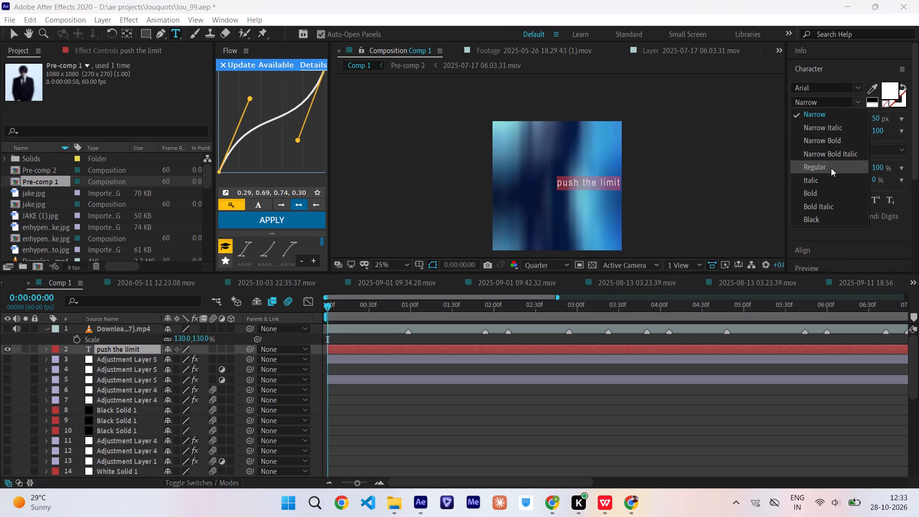
pyautogui.click(831, 168)
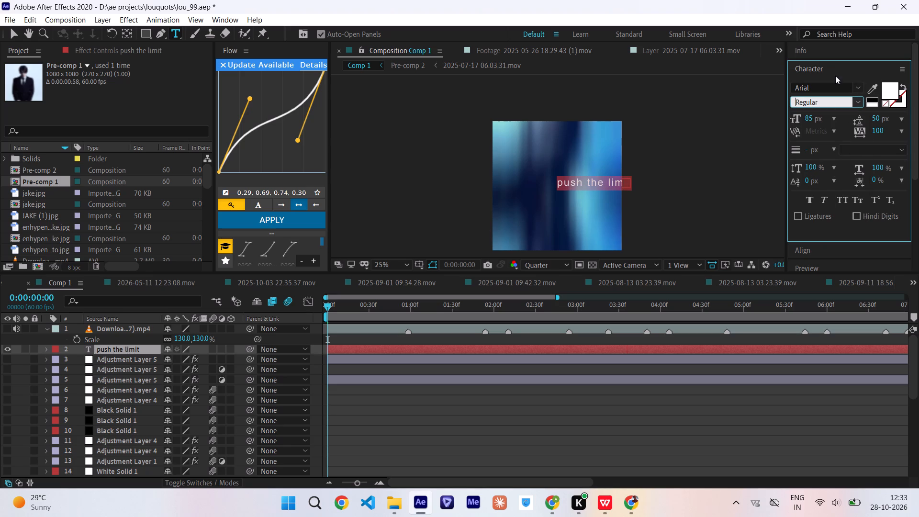
# Set the "push the limit" text to a 60 px font size and the Bold style.
pyautogui.moveTo(810, 117); pyautogui.dragTo(797, 119)
pyautogui.click(812, 118)
pyautogui.write('60')
pyautogui.press('Return')
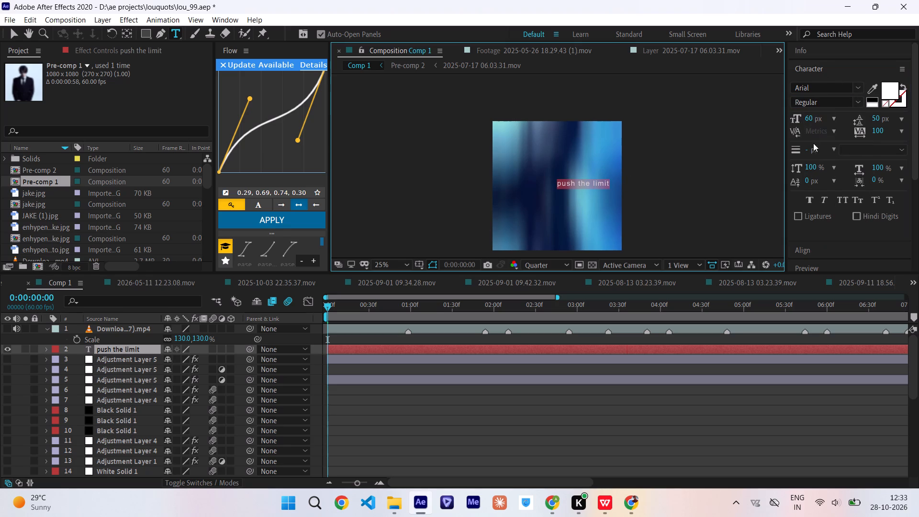
pyautogui.click(861, 102)
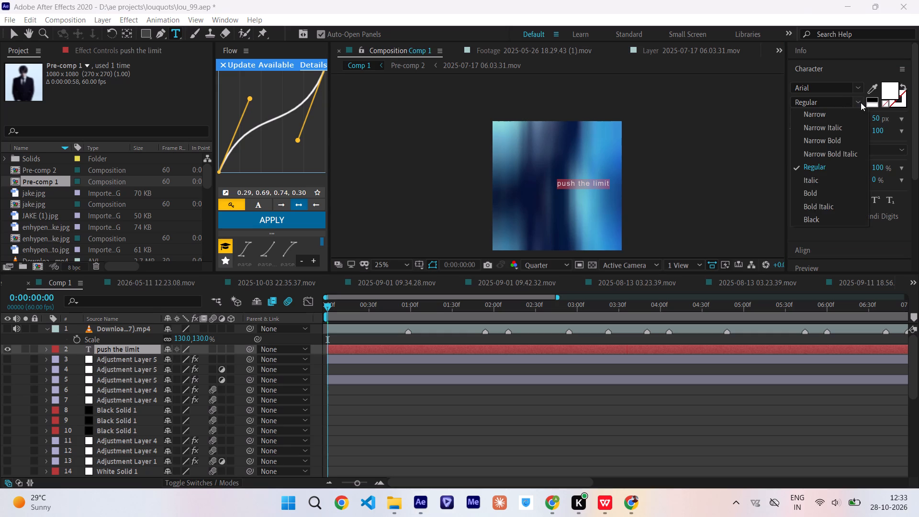
pyautogui.click(826, 190)
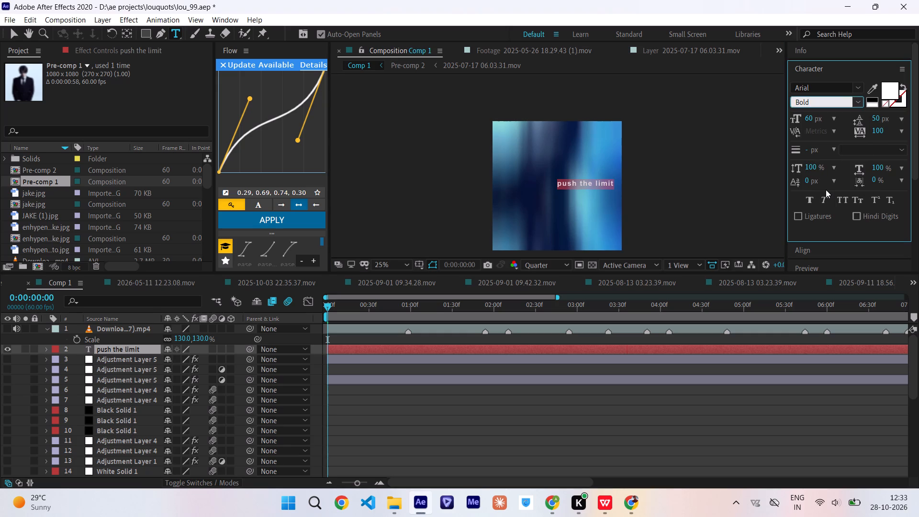
# Centre the "push the limit" text layer horizontally and vertically in the composition, and deselect it.
pyautogui.click(825, 71)
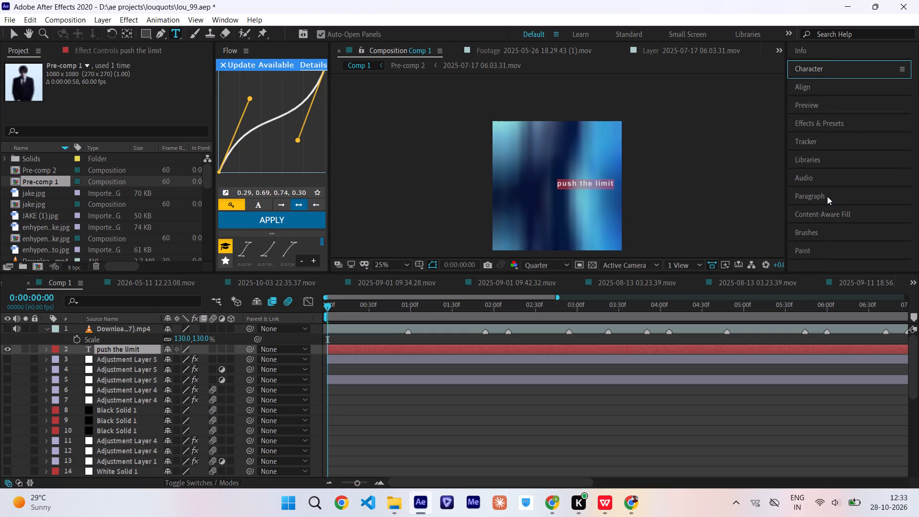
pyautogui.scroll(-1, 828, 193)
pyautogui.scroll(2, 828, 193)
pyautogui.click(831, 86)
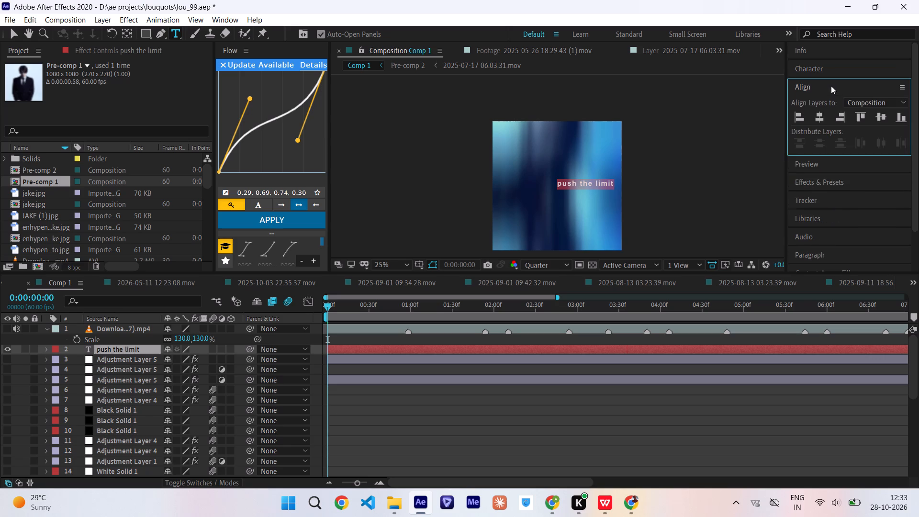
pyautogui.click(821, 118)
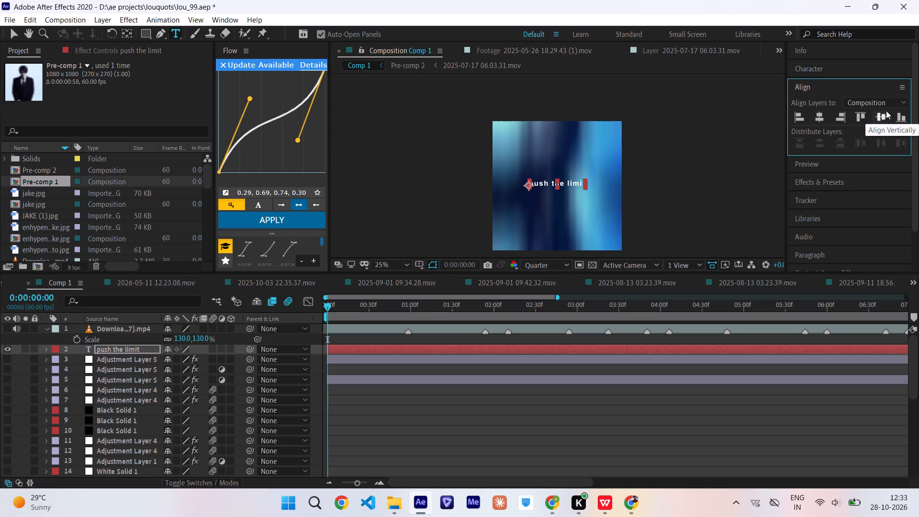
pyautogui.click(883, 118)
pyautogui.click(533, 434)
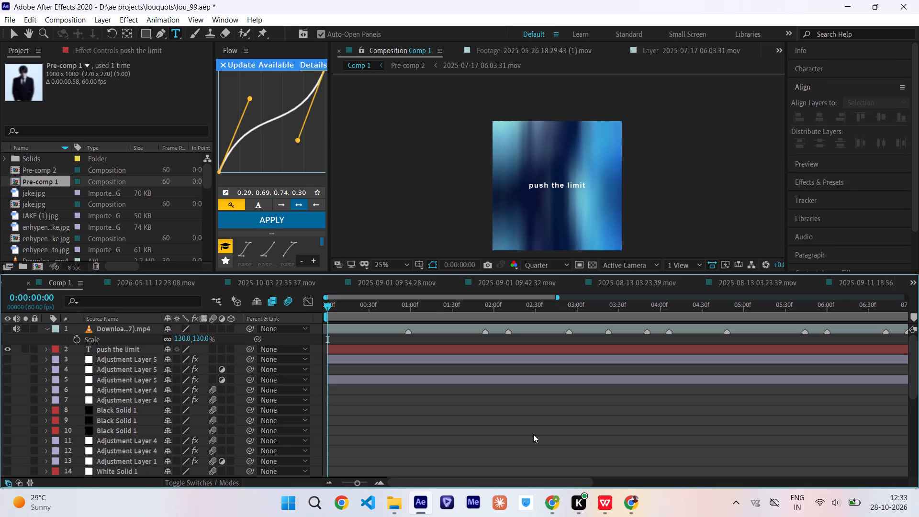
# Play and scrub the opening of Comp 1 to check the lyric's timing against the clip changes, stopping at 0:00:01:09.
pyautogui.press('space')
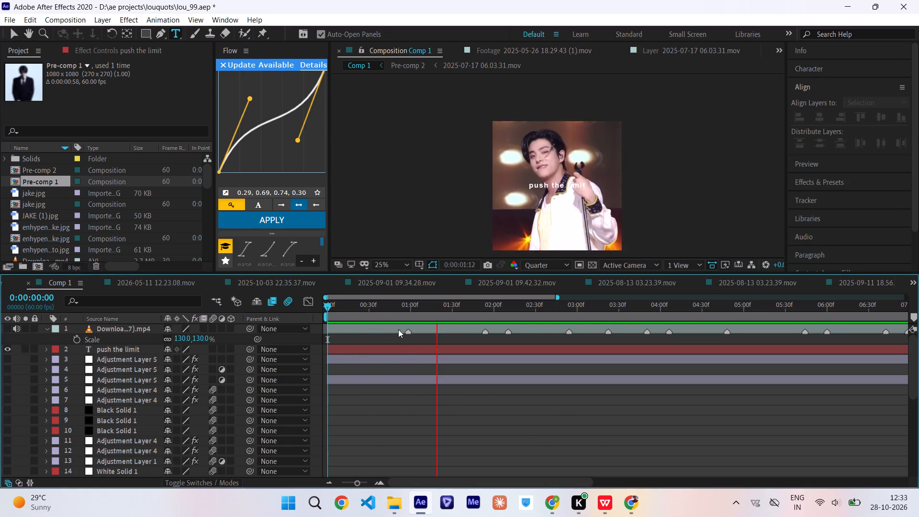
pyautogui.moveTo(398, 303); pyautogui.dragTo(406, 303)
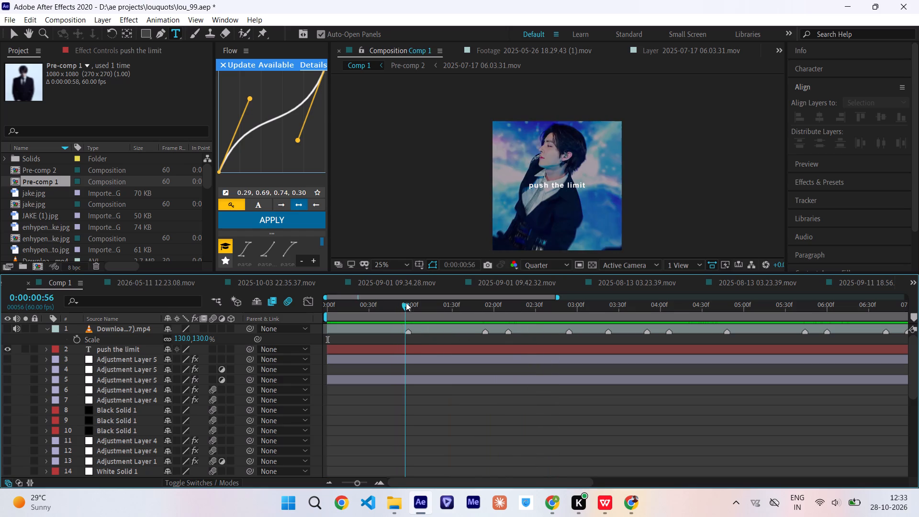
pyautogui.moveTo(406, 303); pyautogui.dragTo(416, 310)
pyautogui.press('space')
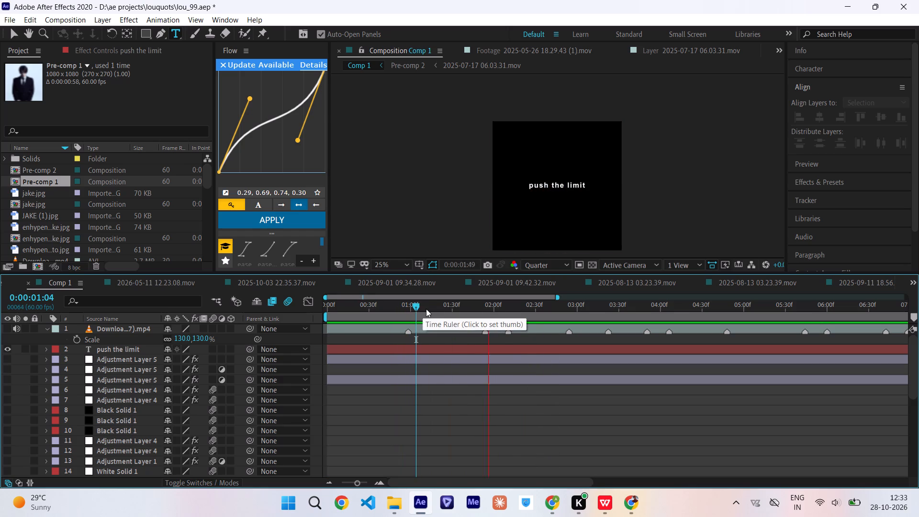
pyautogui.click(426, 309)
pyautogui.moveTo(426, 309); pyautogui.dragTo(346, 319)
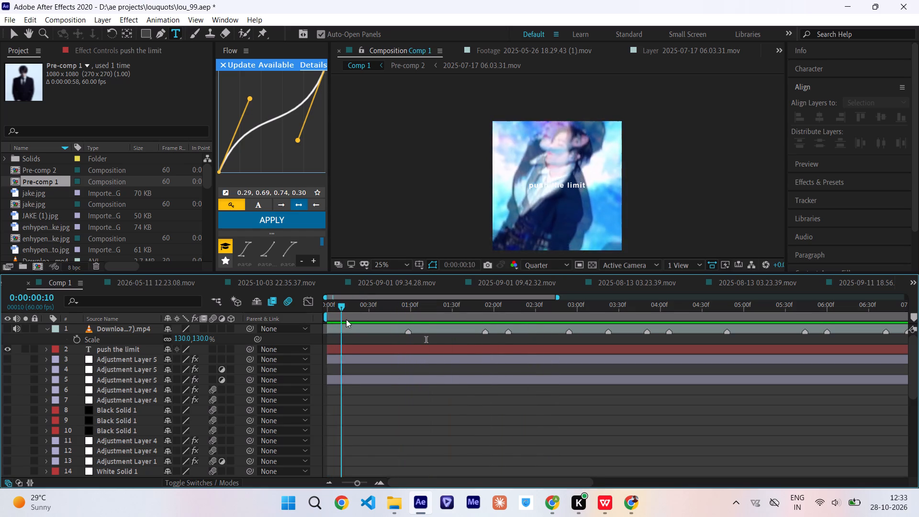
pyautogui.moveTo(346, 319); pyautogui.dragTo(420, 330)
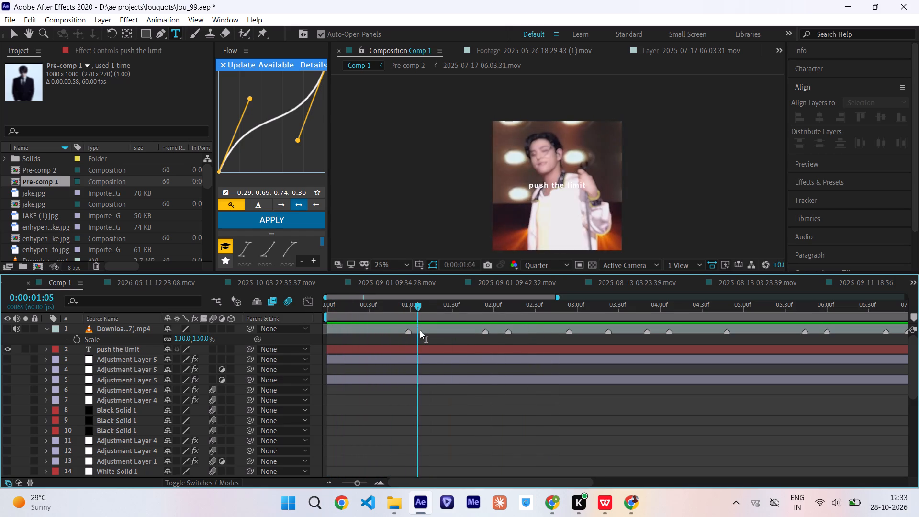
pyautogui.moveTo(420, 330); pyautogui.dragTo(423, 331)
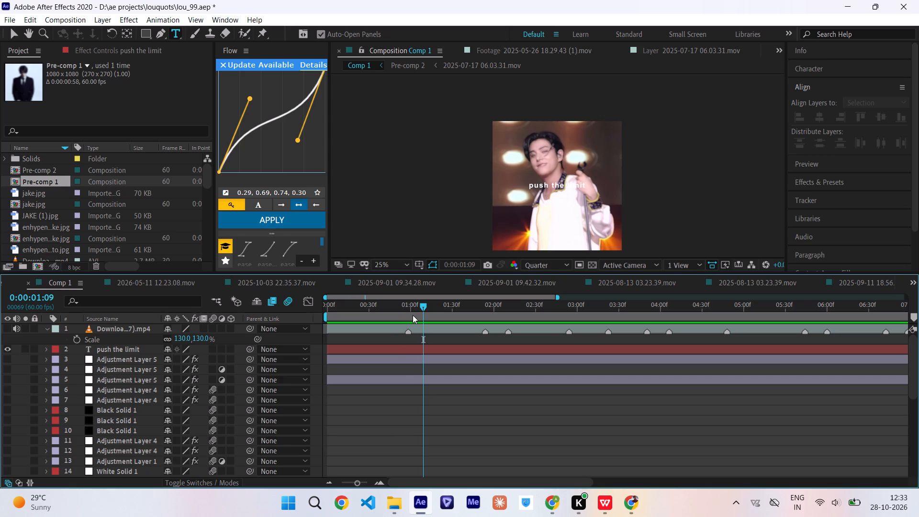
pyautogui.moveTo(413, 315); pyautogui.dragTo(319, 334)
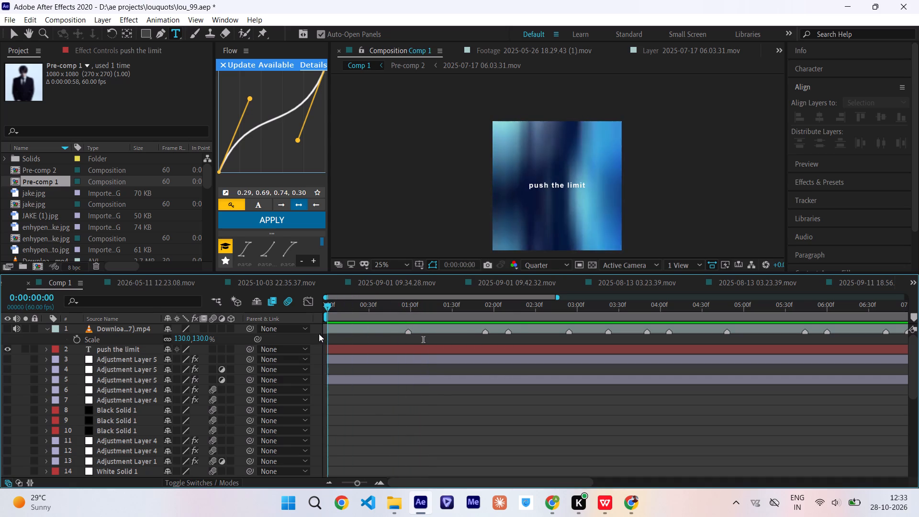
pyautogui.moveTo(319, 334); pyautogui.dragTo(403, 340)
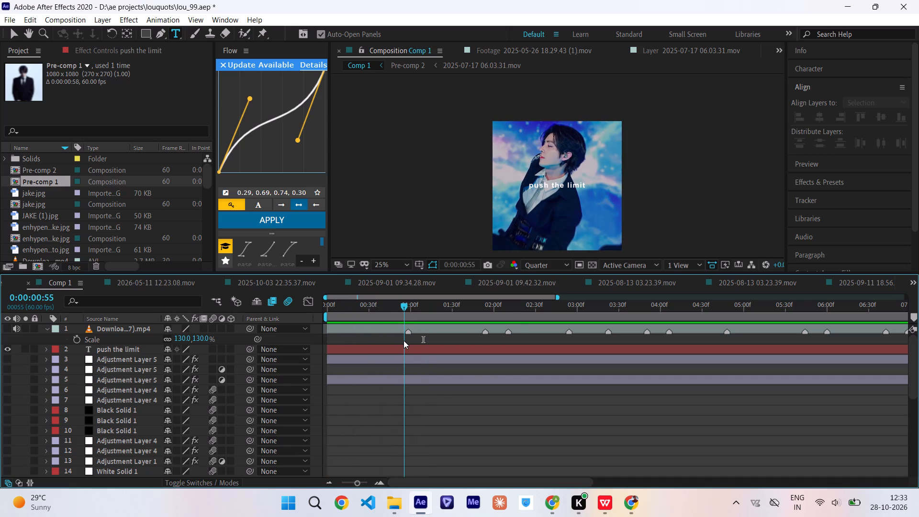
pyautogui.moveTo(403, 340); pyautogui.dragTo(471, 341)
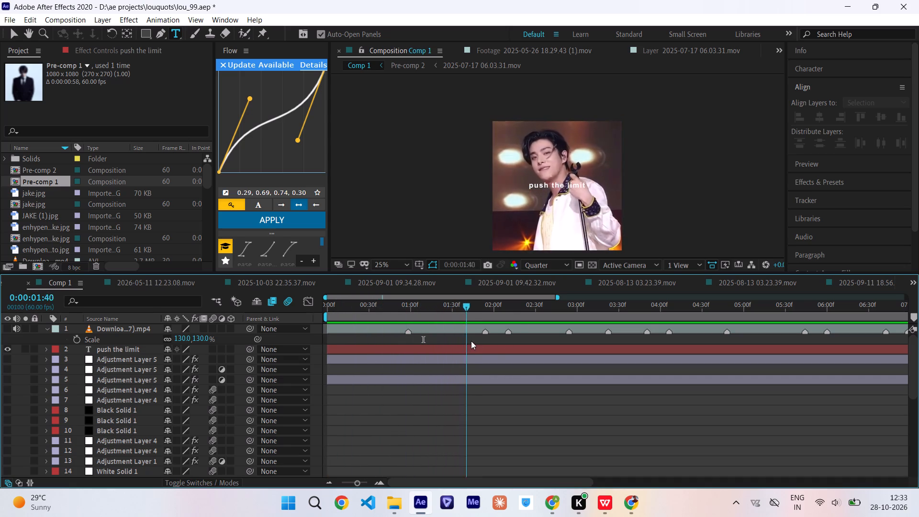
pyautogui.moveTo(471, 341); pyautogui.dragTo(424, 341)
pyautogui.press('space')
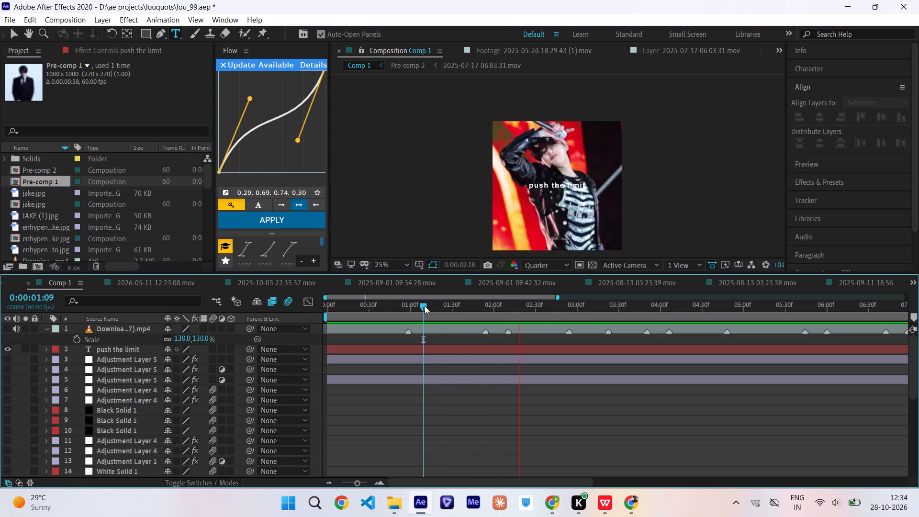
pyautogui.click(425, 306)
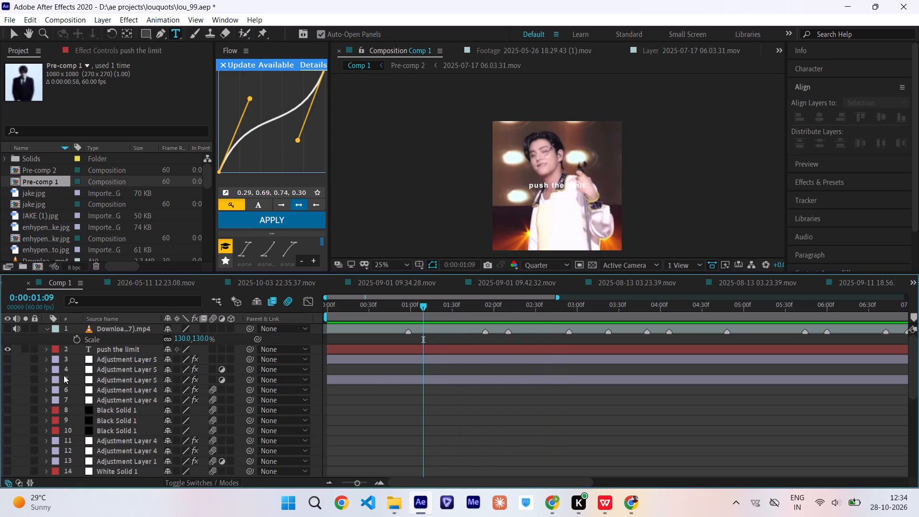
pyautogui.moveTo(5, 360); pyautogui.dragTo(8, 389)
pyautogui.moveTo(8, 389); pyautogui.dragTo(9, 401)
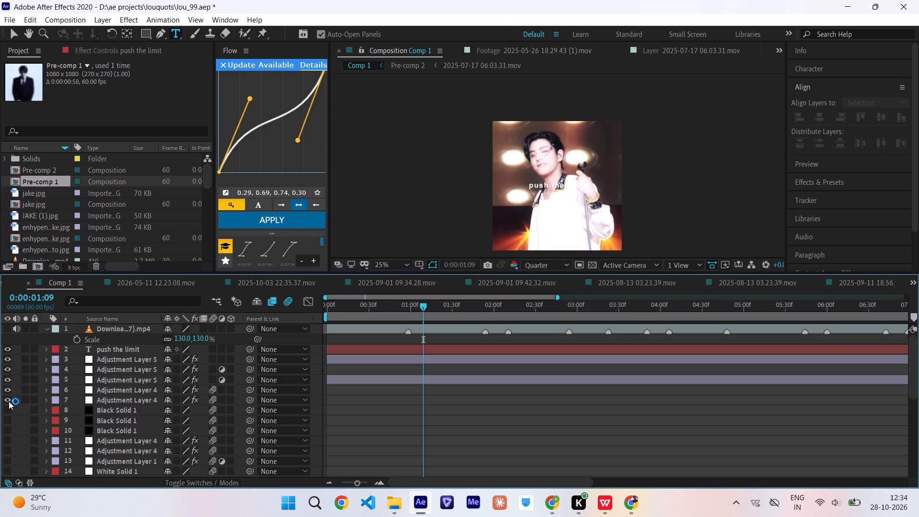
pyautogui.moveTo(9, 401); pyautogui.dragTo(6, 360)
# Split the "push the limit" text layer at 0:00:01:09.
pyautogui.click(448, 348)
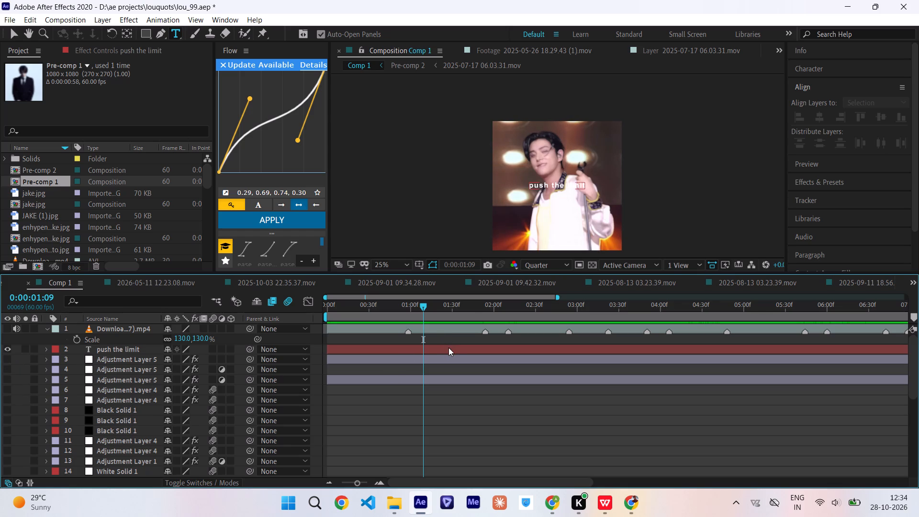
pyautogui.hotkey('ctrl', 'shift', 'd')
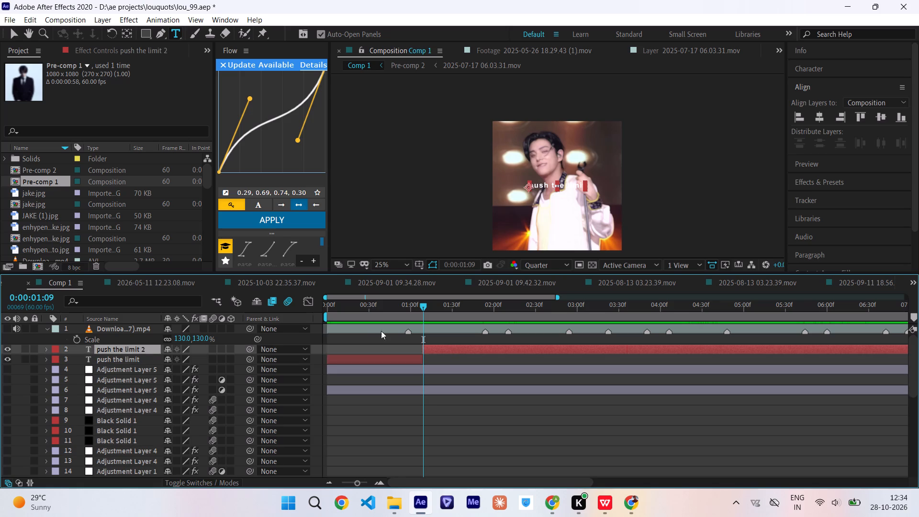
# Select the first "push the limit" segment, go to its in point at frame 0, and search the effects and presets for "fade".
pyautogui.click(364, 309)
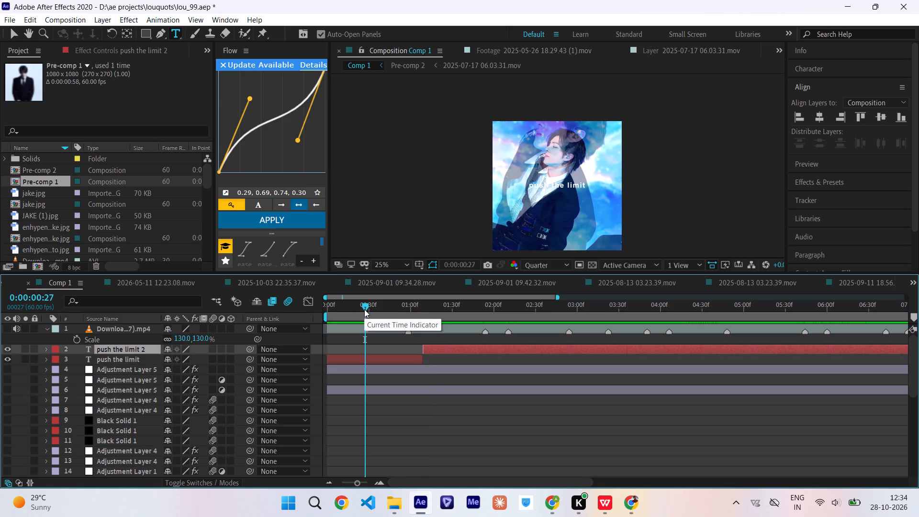
pyautogui.moveTo(364, 309); pyautogui.dragTo(393, 311)
pyautogui.click(392, 358)
pyautogui.press('i')
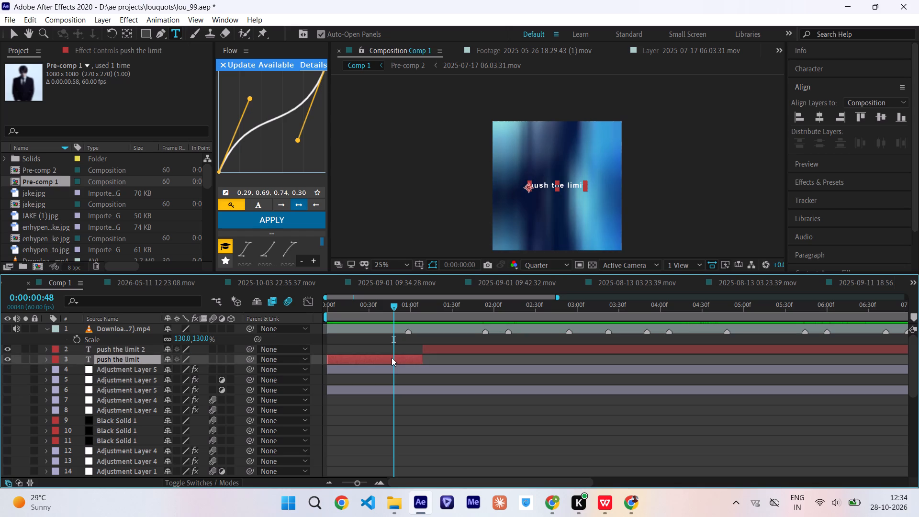
pyautogui.click(848, 176)
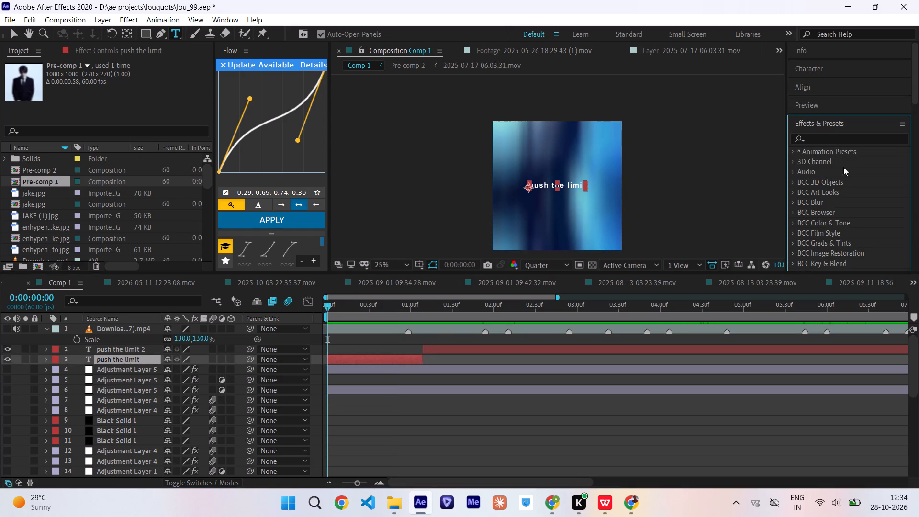
pyautogui.click(829, 137)
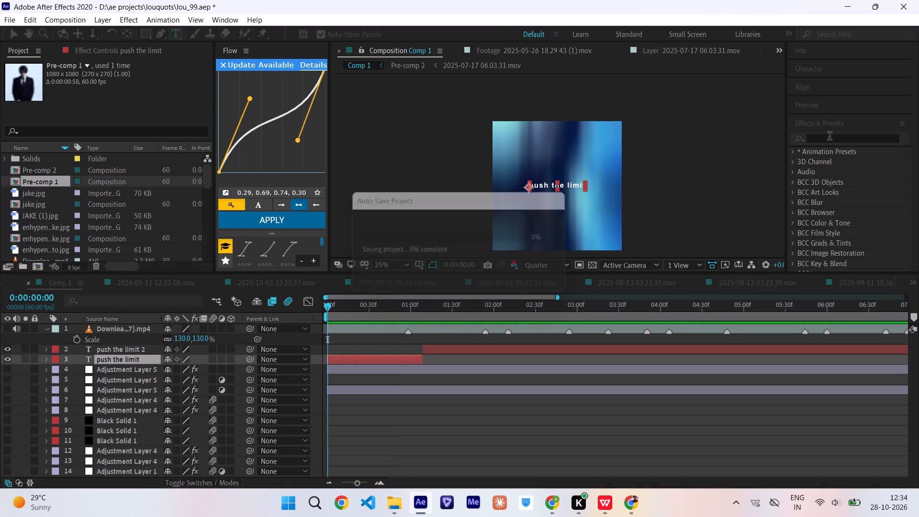
pyautogui.write('fade')
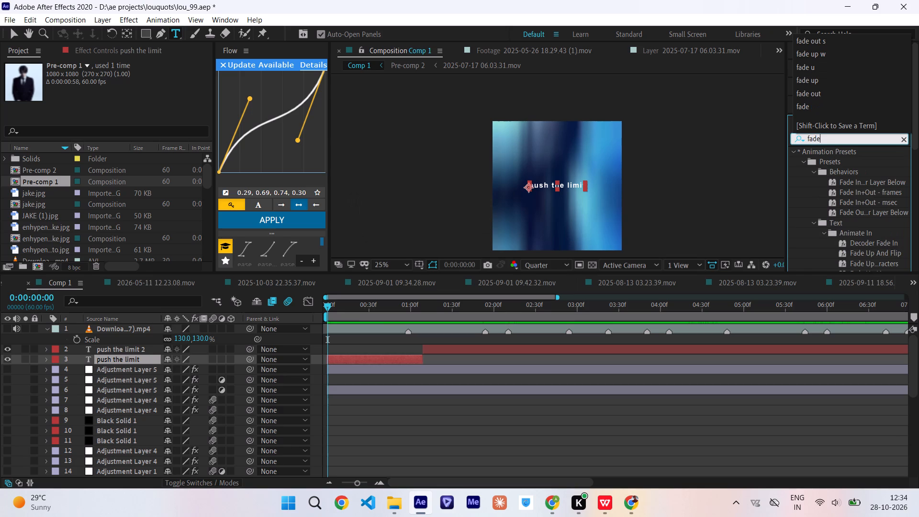
pyautogui.press('space')
pyautogui.scroll(-1, 857, 219)
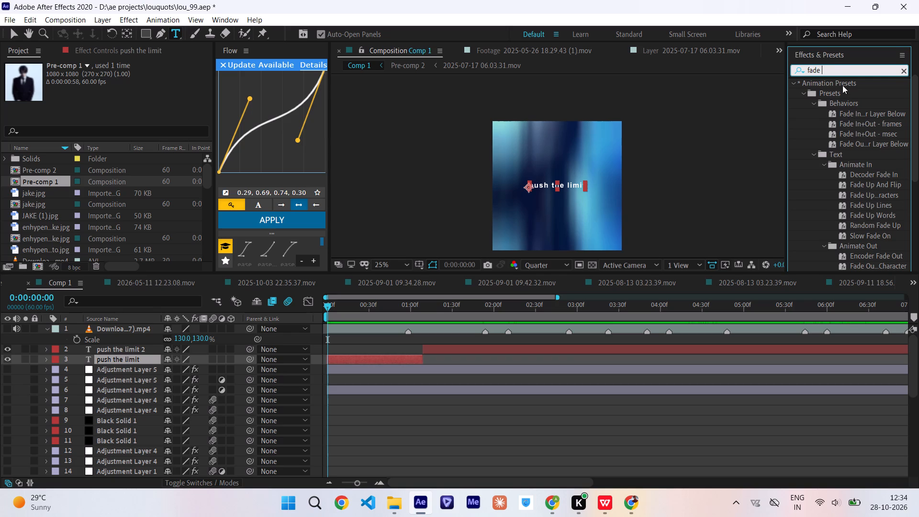
# Search the effects and presets for "anima" and for "in" instead, undoing any accidentally added empty text layer.
pyautogui.moveTo(833, 69); pyautogui.dragTo(780, 73)
pyautogui.write('anima')
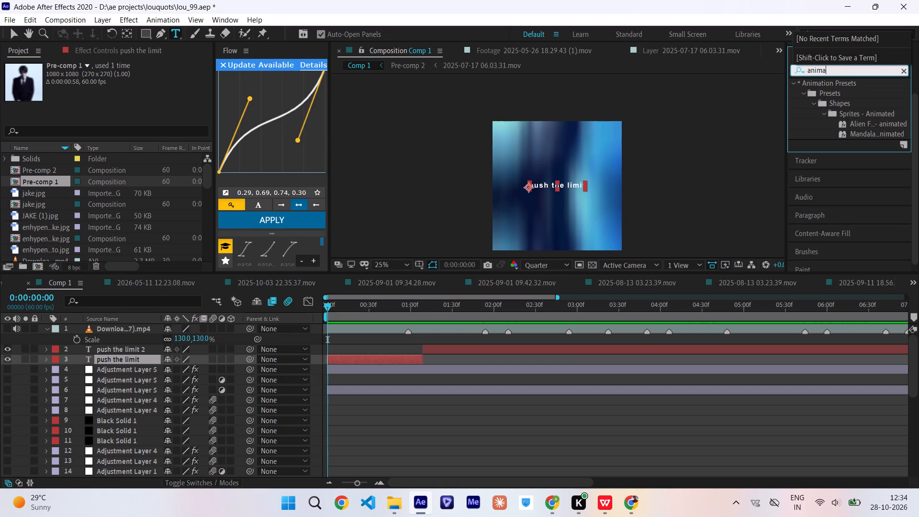
pyautogui.press('BackSpace')
pyautogui.press('BackSpace')
pyautogui.press('BackSpace')
pyautogui.press('BackSpace')
pyautogui.press('BackSpace')
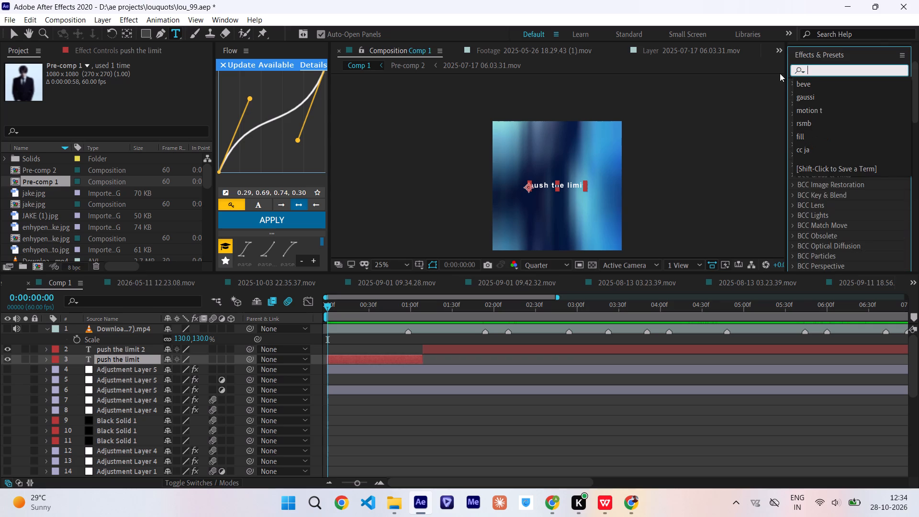
pyautogui.write('in')
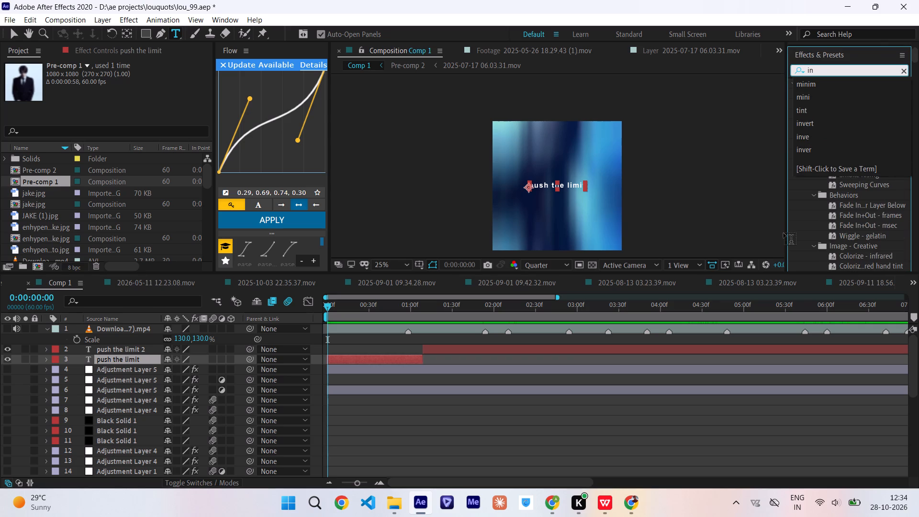
pyautogui.click(784, 233)
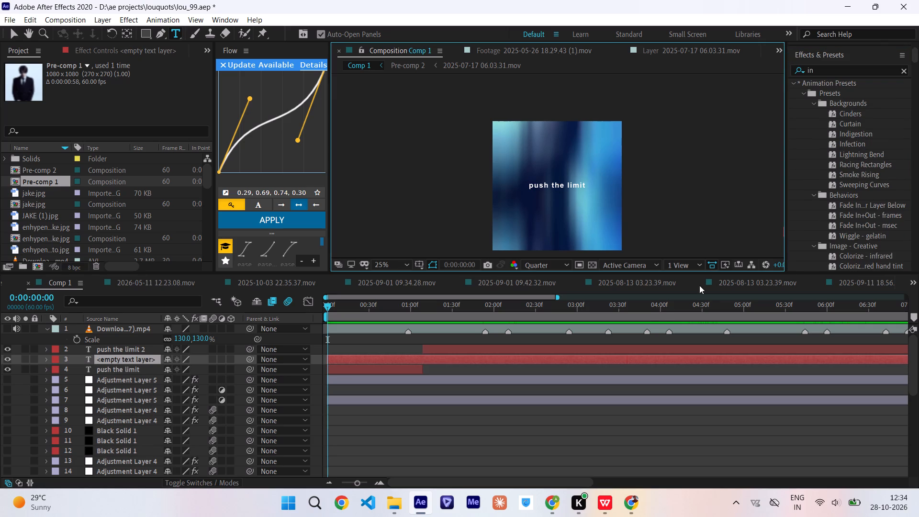
pyautogui.hotkey('ctrl', 'z')
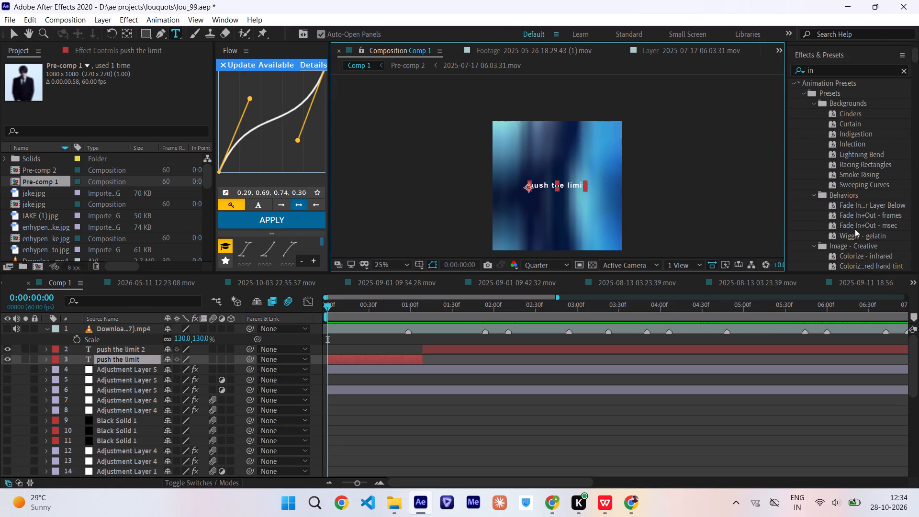
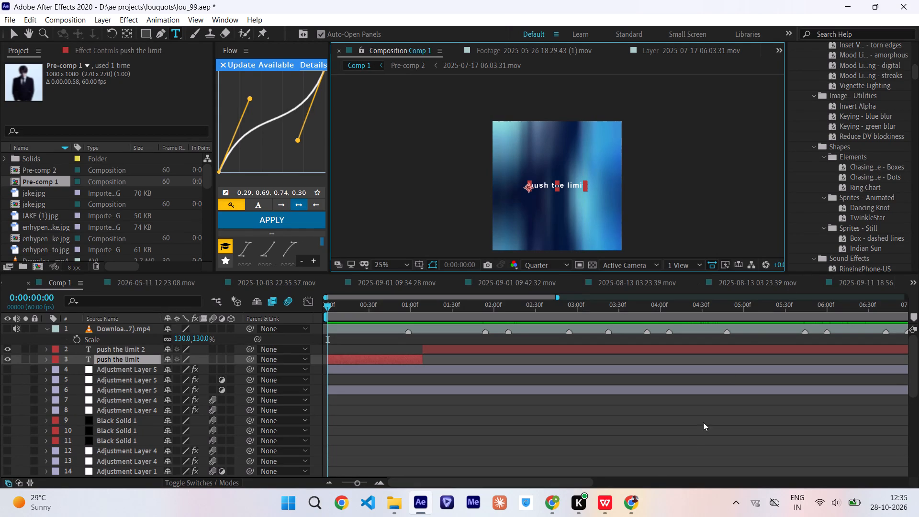
# Review the Annexure C form in WPS Office and the AI medical-test guidance in Chrome, and return to After Effects.
pyautogui.click(604, 511)
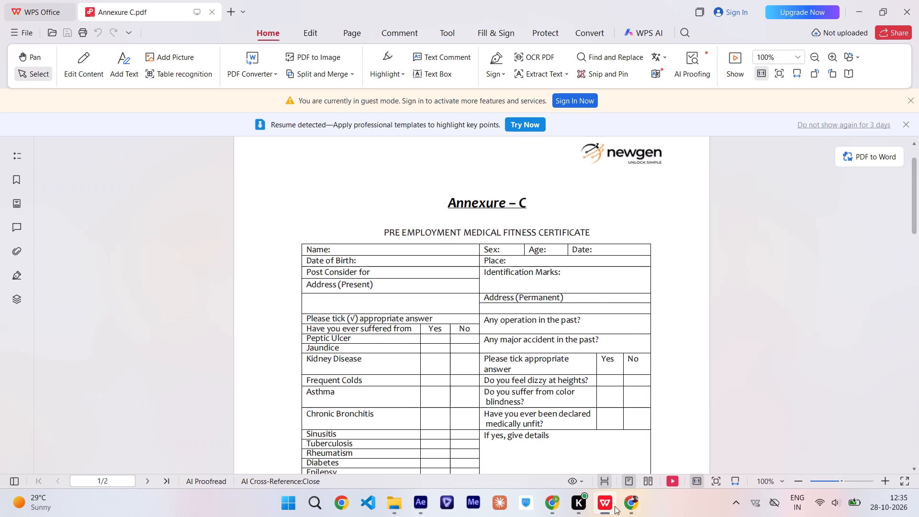
pyautogui.scroll(-1, 627, 316)
pyautogui.click(636, 513)
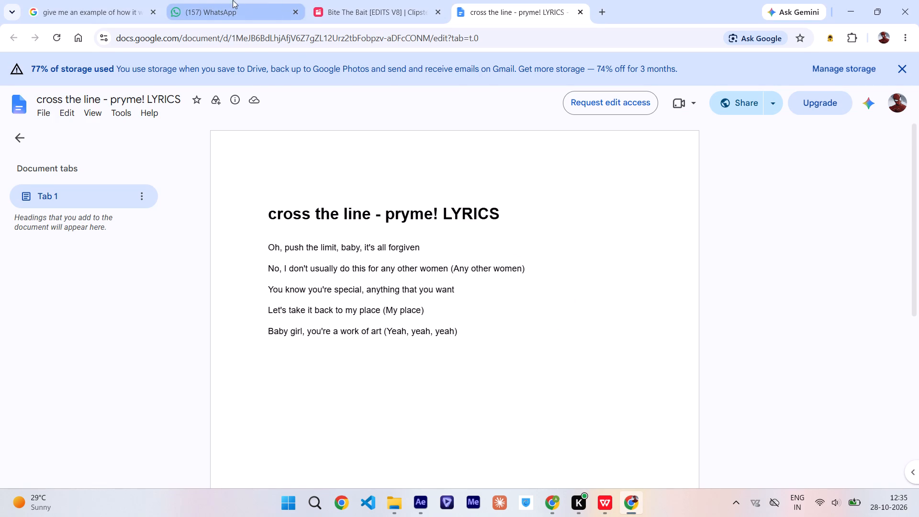
pyautogui.click(113, 0)
pyautogui.scroll(2, 263, 239)
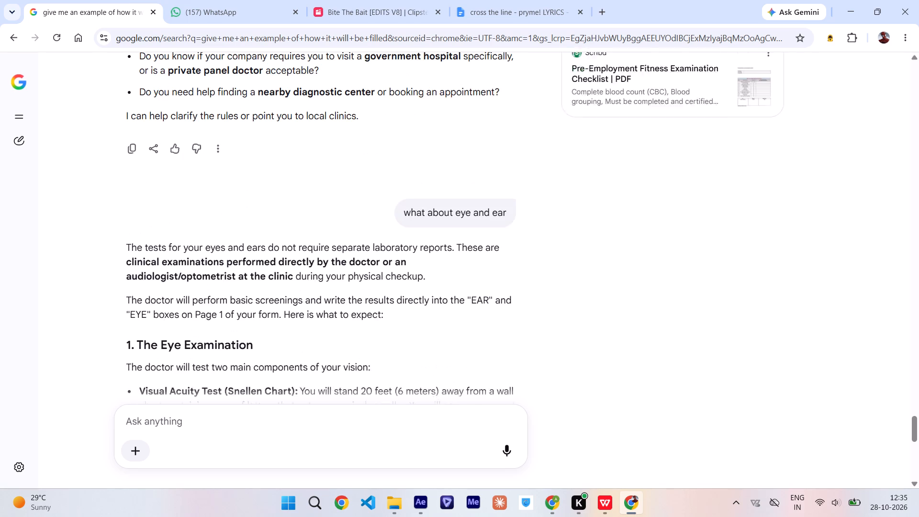
pyautogui.scroll(8, 263, 239)
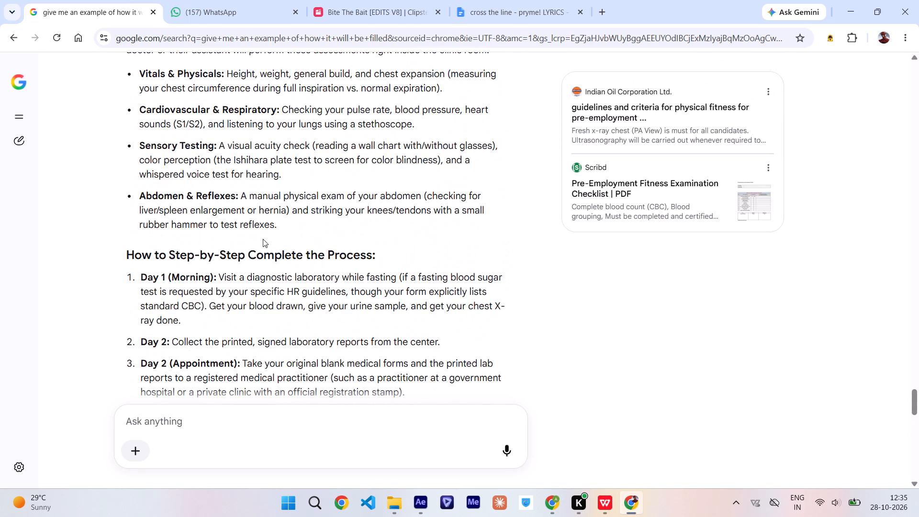
pyautogui.scroll(2, 263, 239)
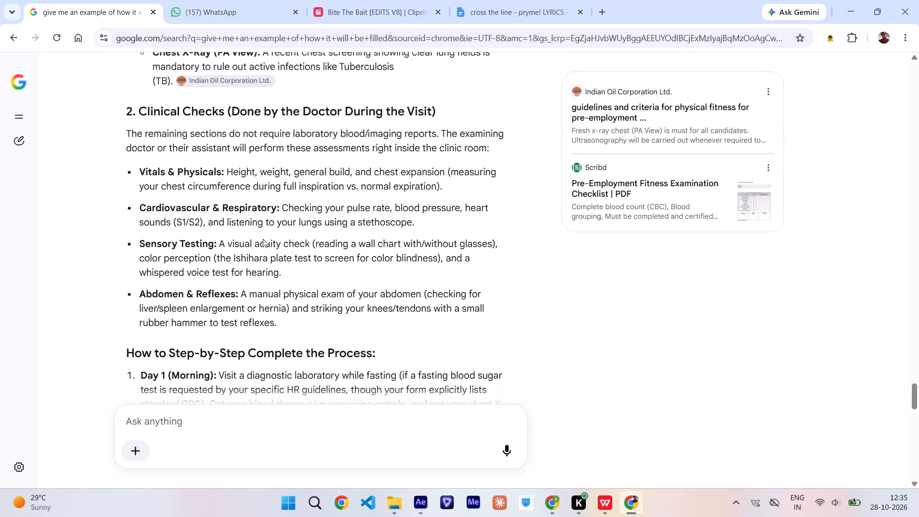
pyautogui.scroll(3, 263, 239)
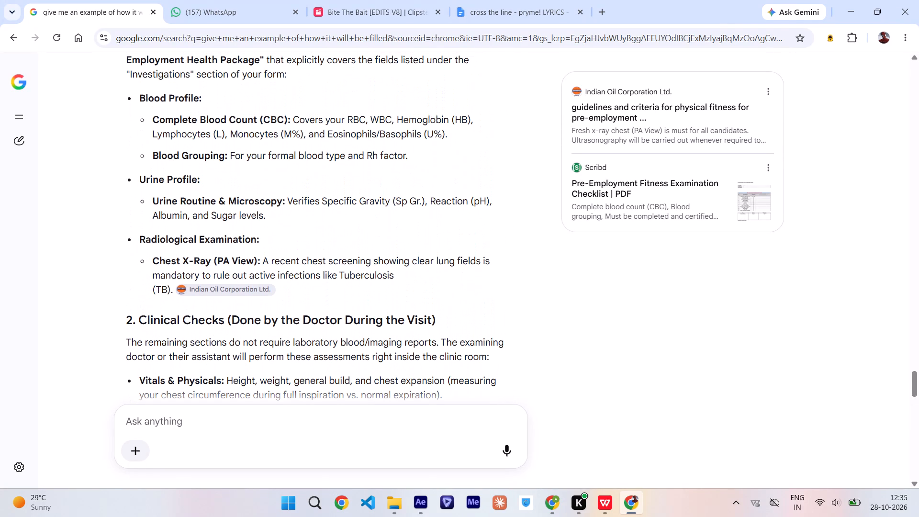
pyautogui.scroll(2, 263, 239)
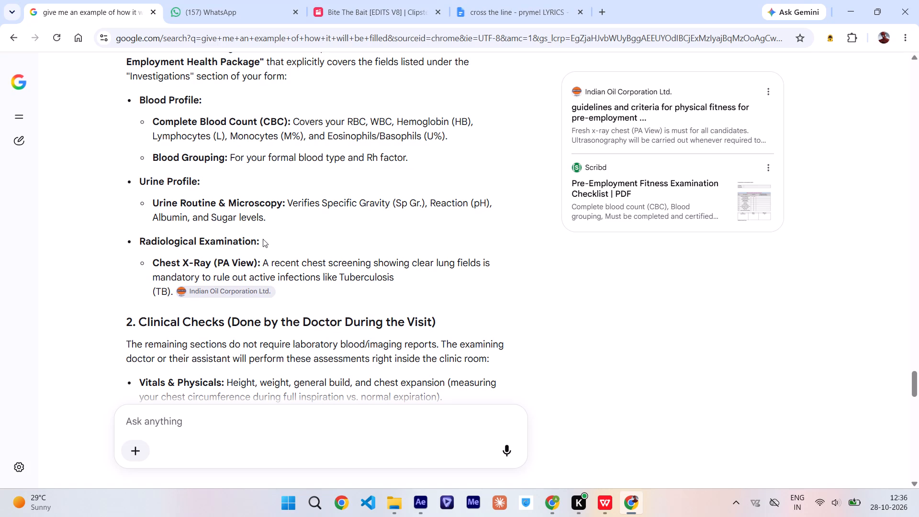
pyautogui.scroll(-2, 263, 239)
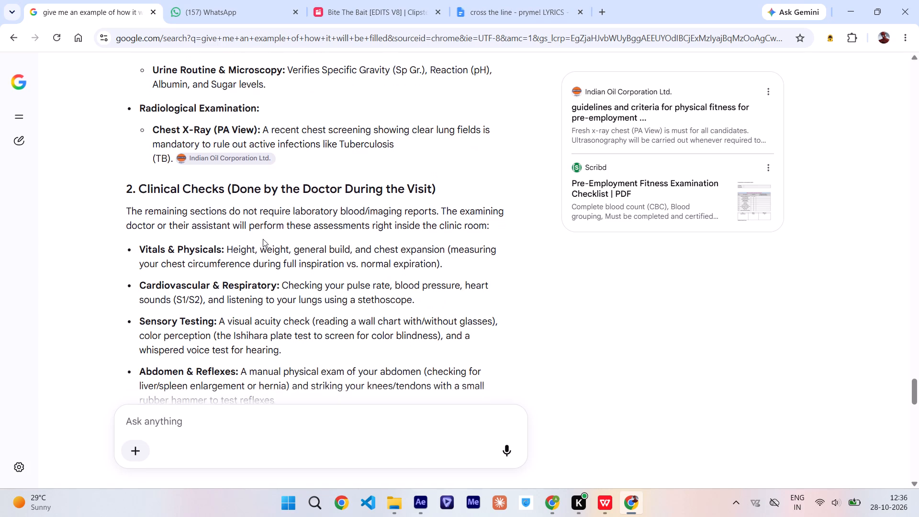
pyautogui.scroll(-1, 263, 239)
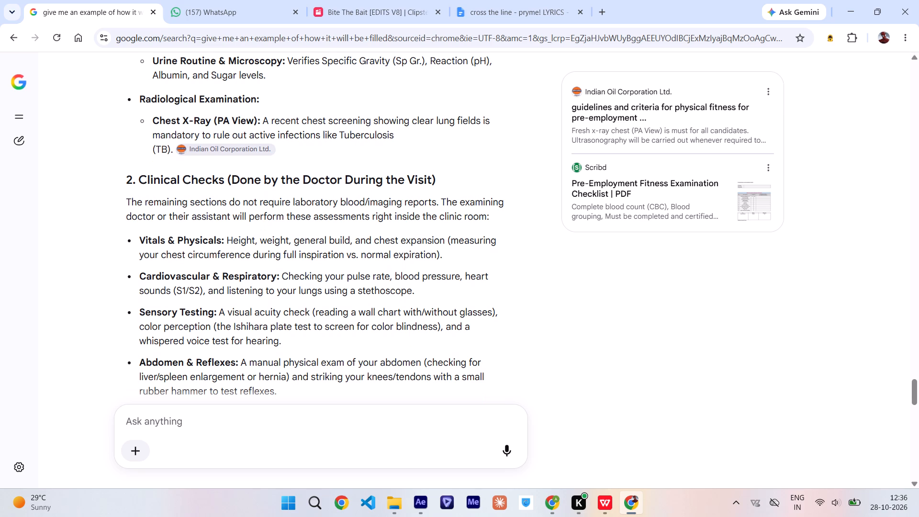
pyautogui.scroll(-1, 263, 239)
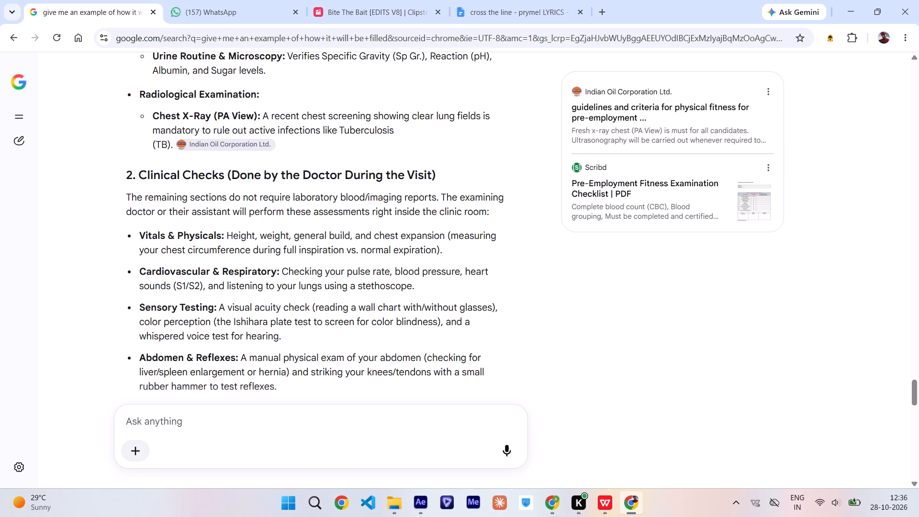
pyautogui.scroll(-1, 263, 239)
pyautogui.scroll(-3, 648, 207)
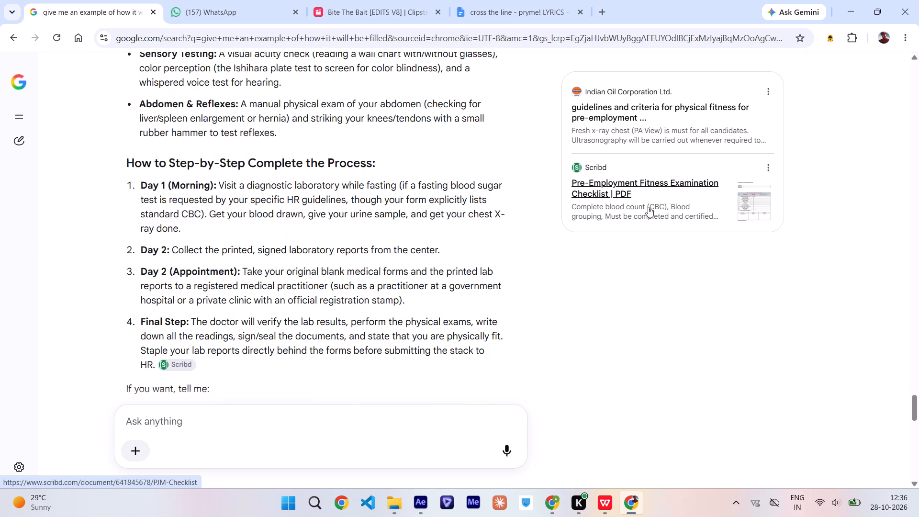
pyautogui.click(852, 9)
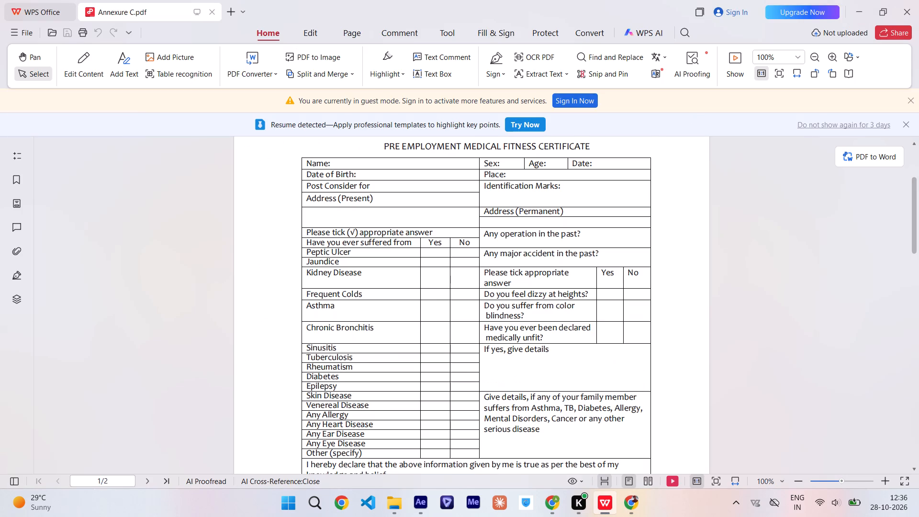
pyautogui.scroll(-1, 554, 273)
pyautogui.click(853, 9)
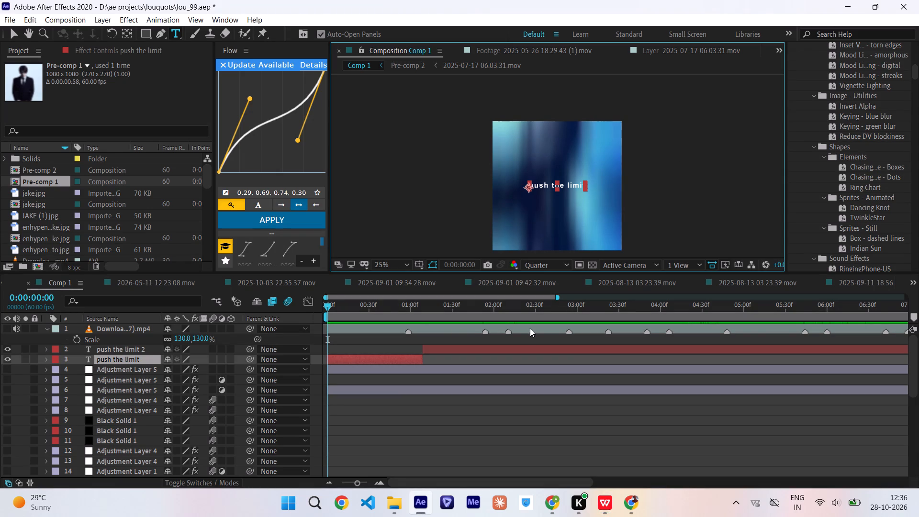
# Scrub through the first two seconds of Comp 1 to check the lyric against the clip changes.
pyautogui.moveTo(403, 315); pyautogui.dragTo(406, 324)
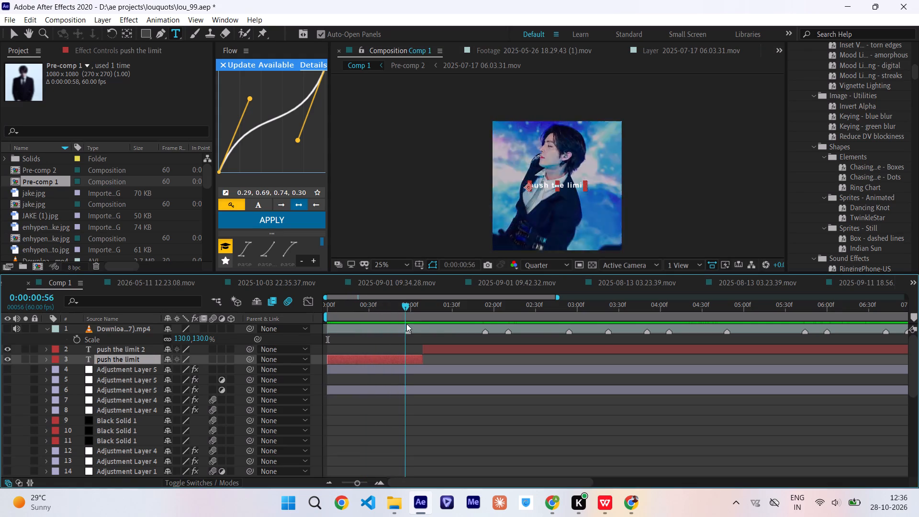
pyautogui.moveTo(406, 324); pyautogui.dragTo(466, 328)
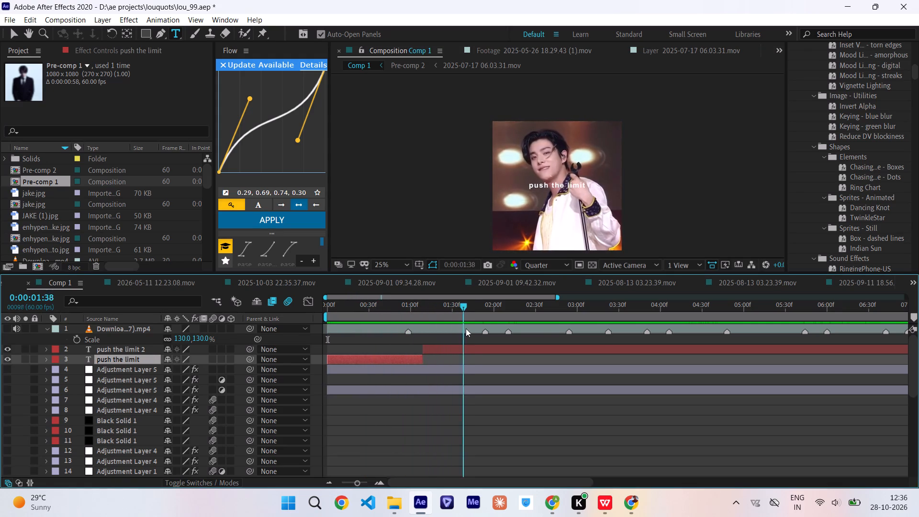
pyautogui.moveTo(466, 328); pyautogui.dragTo(481, 327)
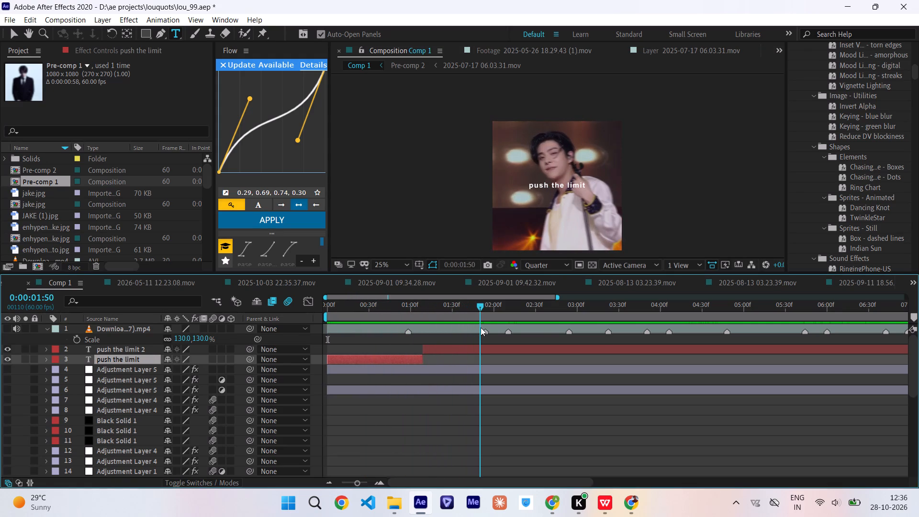
pyautogui.moveTo(481, 327); pyautogui.dragTo(520, 315)
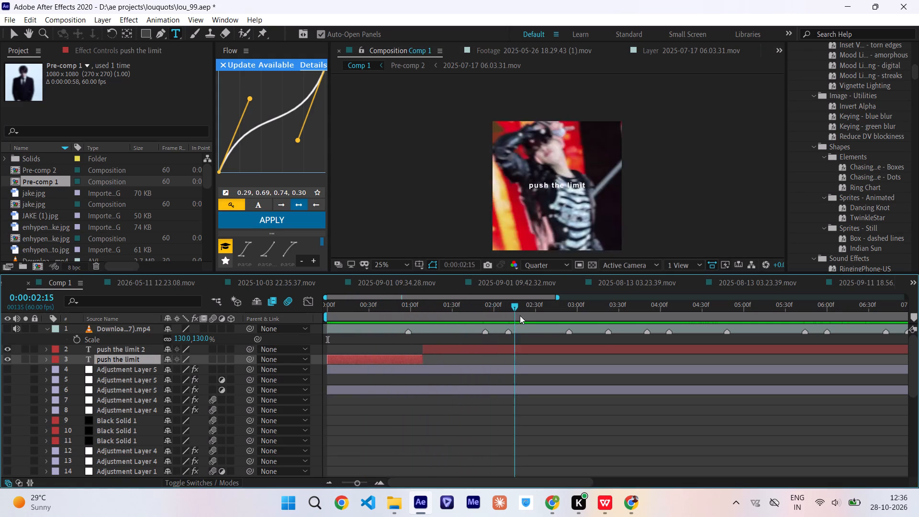
pyautogui.moveTo(520, 315); pyautogui.dragTo(464, 339)
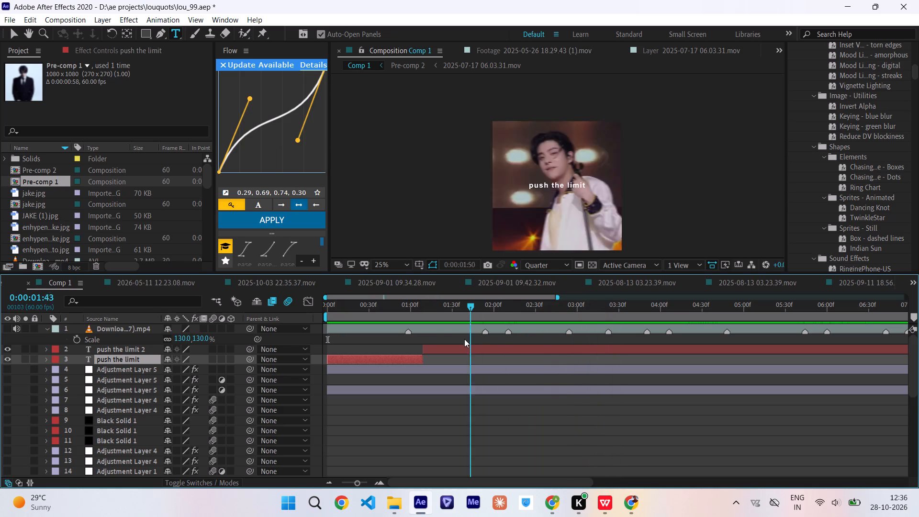
pyautogui.moveTo(464, 339); pyautogui.dragTo(374, 345)
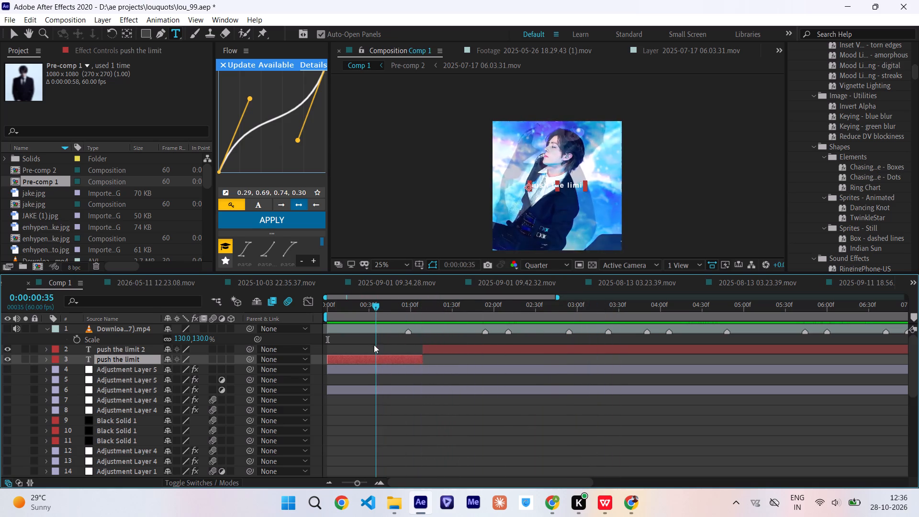
pyautogui.moveTo(374, 345); pyautogui.dragTo(378, 360)
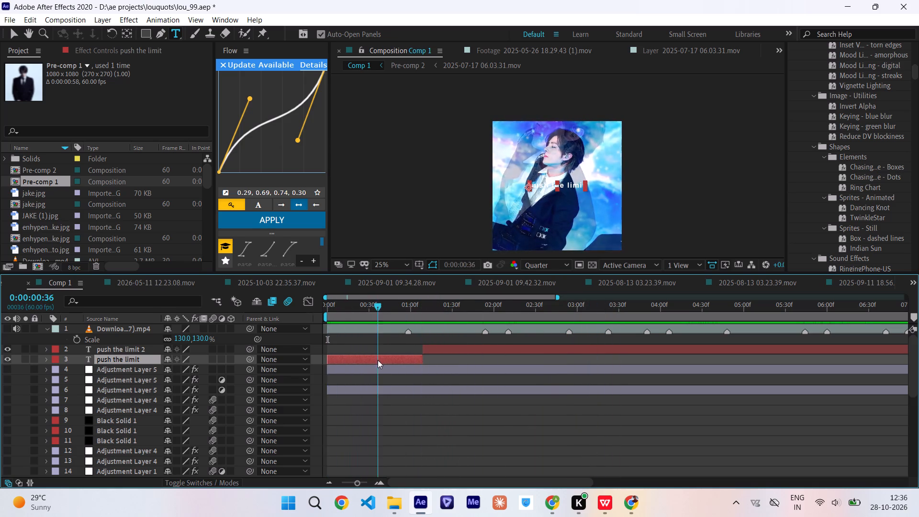
pyautogui.moveTo(378, 360); pyautogui.dragTo(398, 357)
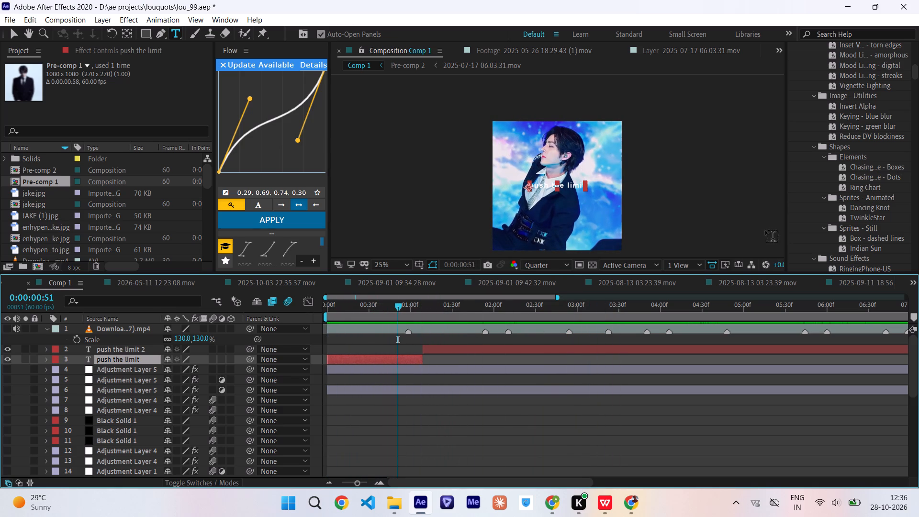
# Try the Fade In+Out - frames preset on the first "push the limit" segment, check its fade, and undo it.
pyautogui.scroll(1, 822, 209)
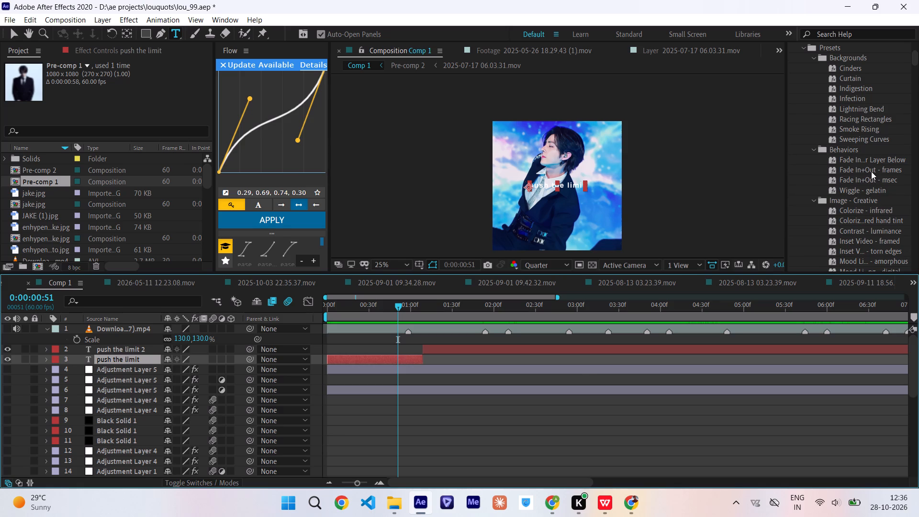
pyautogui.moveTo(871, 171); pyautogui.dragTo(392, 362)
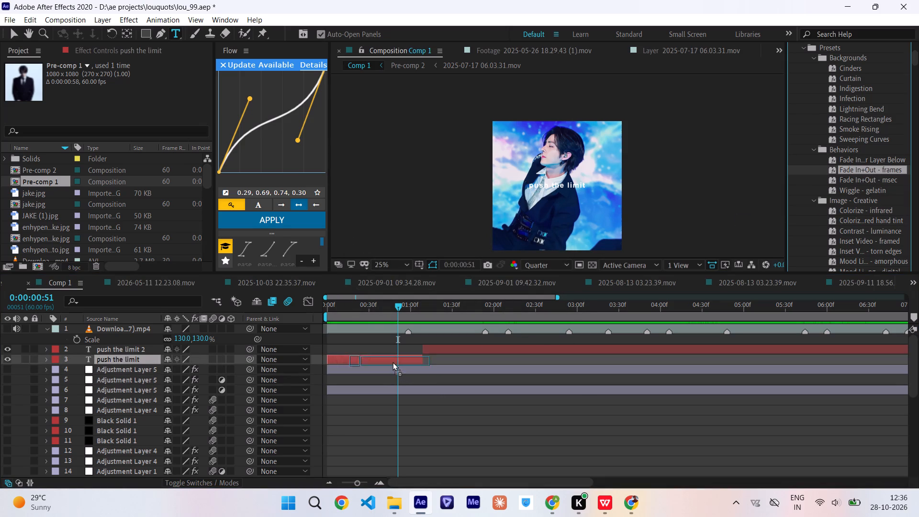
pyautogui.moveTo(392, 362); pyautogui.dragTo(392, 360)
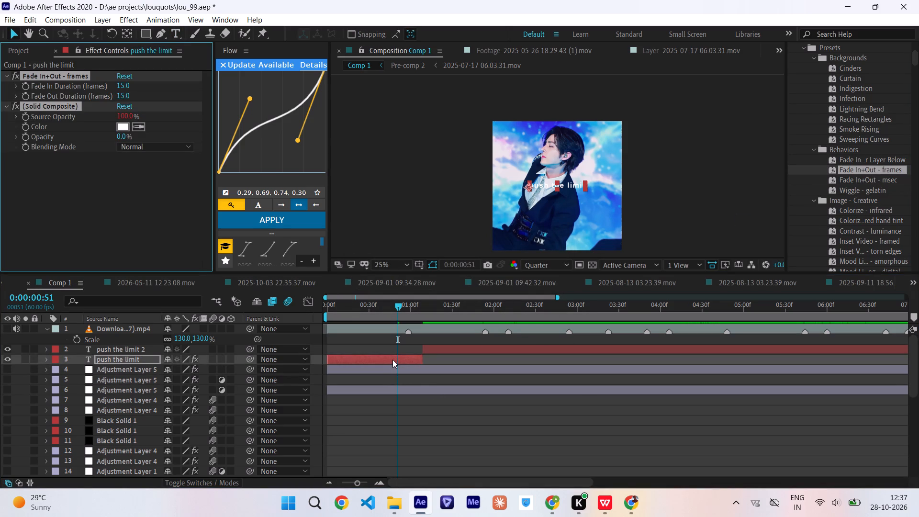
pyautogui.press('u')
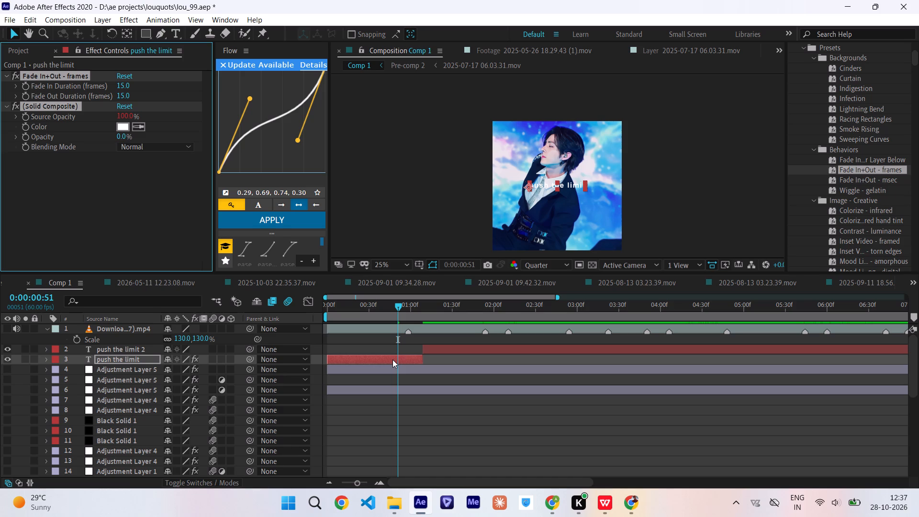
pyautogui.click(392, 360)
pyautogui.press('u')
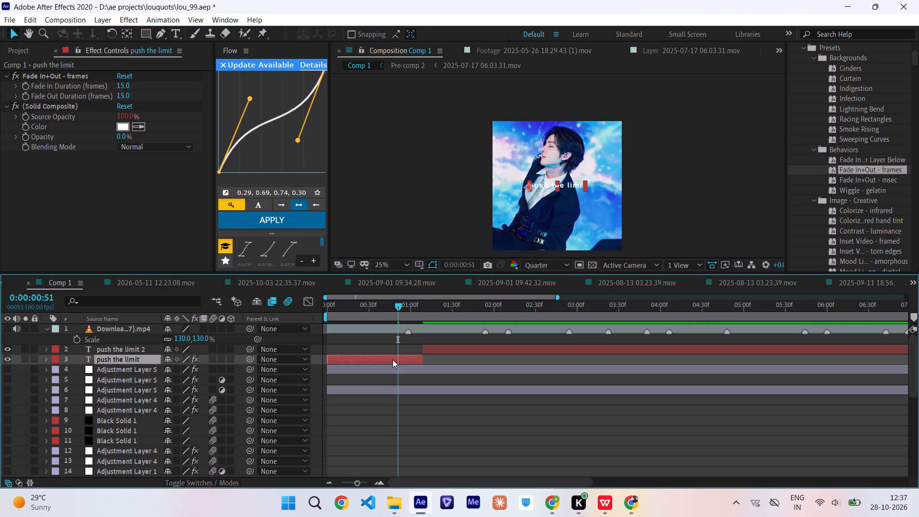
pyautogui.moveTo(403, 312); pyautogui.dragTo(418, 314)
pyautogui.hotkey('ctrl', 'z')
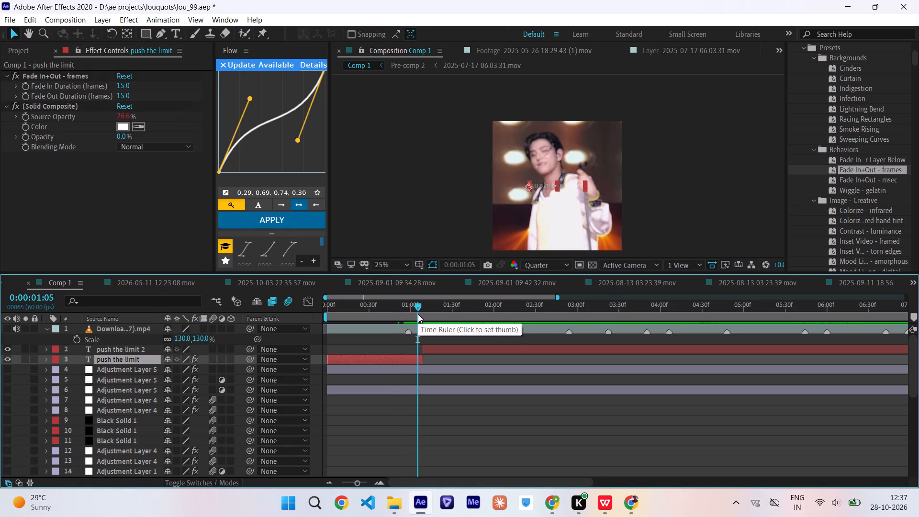
# Search the presets for "fade" and apply the Fade Up Characters text animation to the first "push the limit" segment at frame 0.
pyautogui.moveTo(418, 314); pyautogui.dragTo(260, 334)
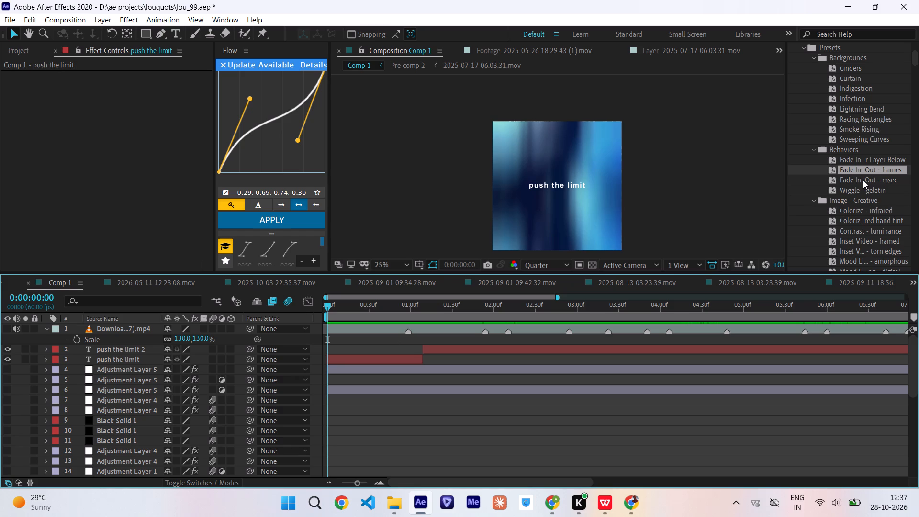
pyautogui.scroll(2, 863, 180)
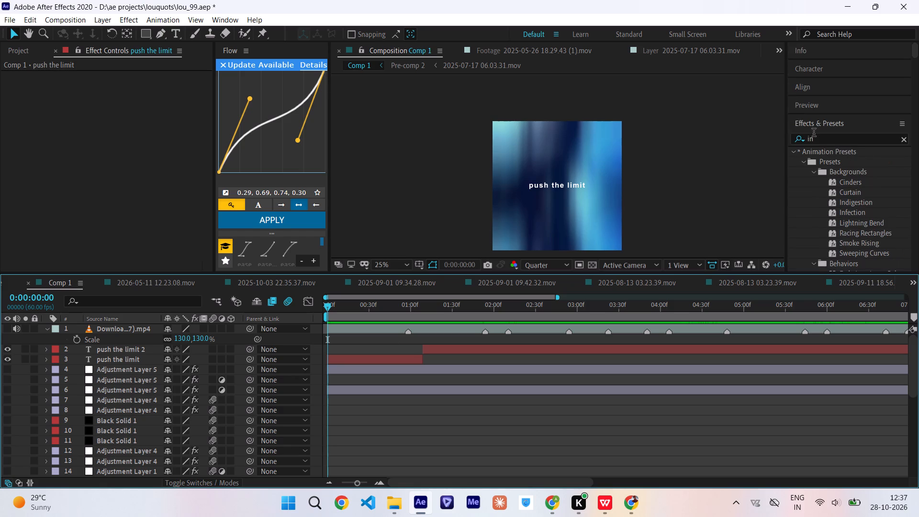
pyautogui.moveTo(815, 137); pyautogui.dragTo(786, 140)
pyautogui.write('fade up')
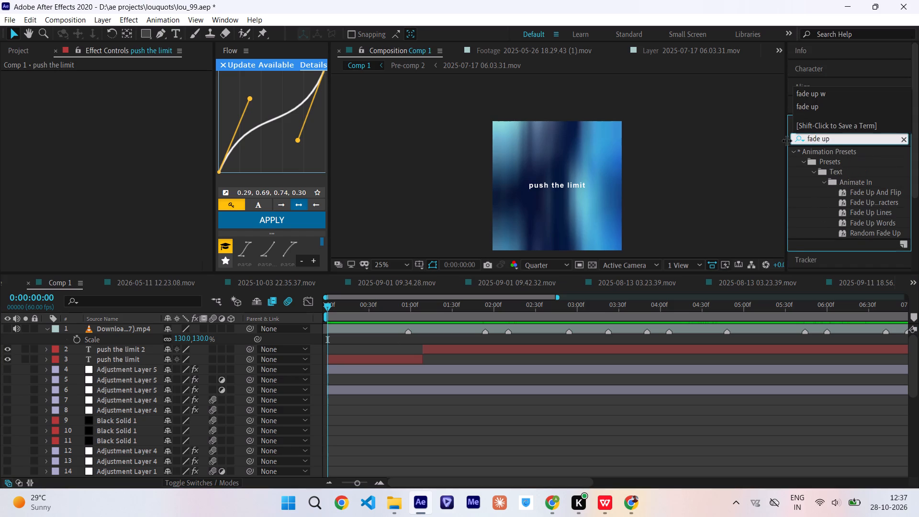
pyautogui.scroll(-1, 849, 187)
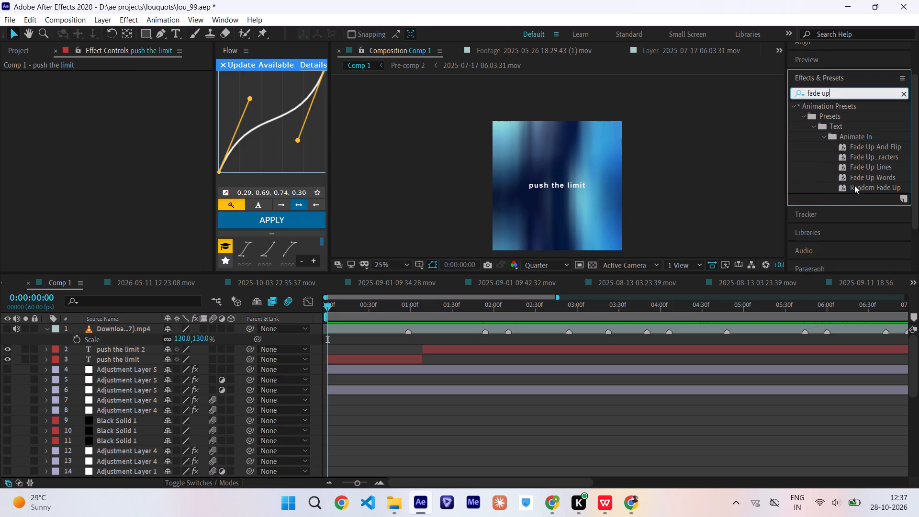
pyautogui.press('BackSpace')
pyautogui.press('BackSpace')
pyautogui.write('in')
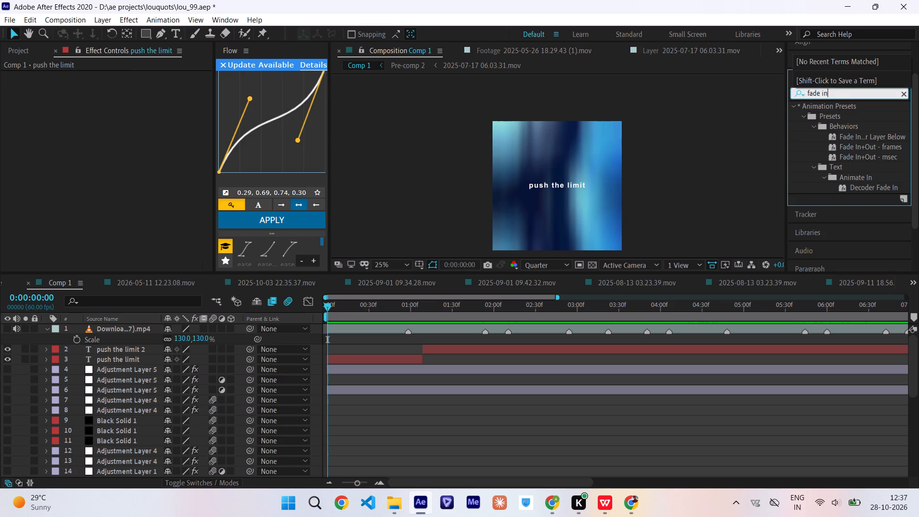
pyautogui.press('BackSpace')
pyautogui.press('BackSpace')
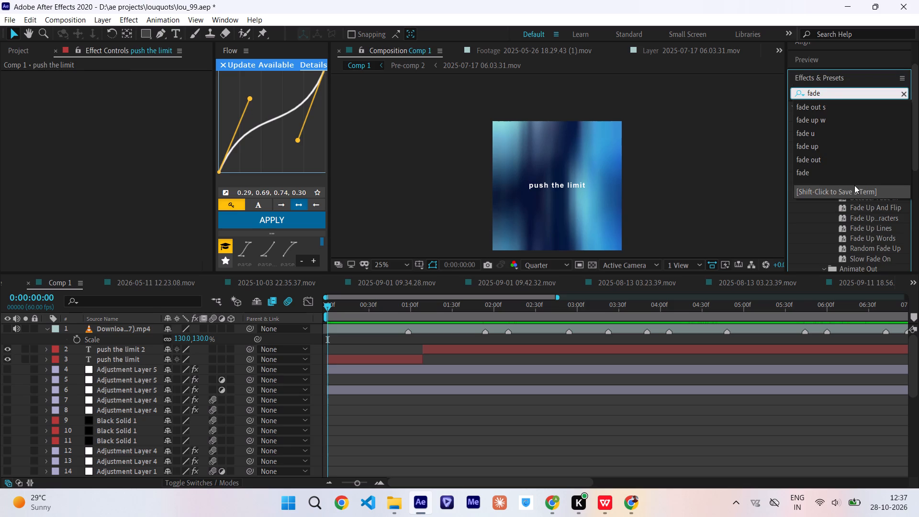
pyautogui.press('BackSpace')
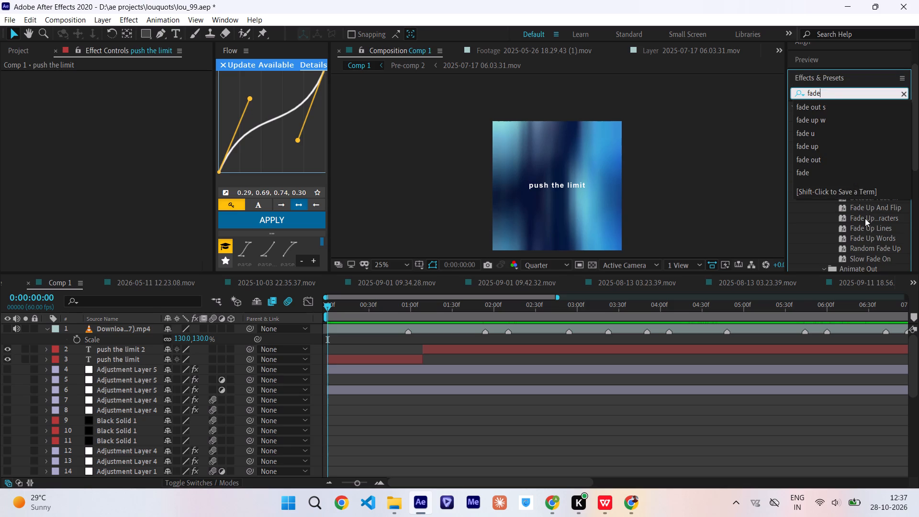
pyautogui.moveTo(865, 218); pyautogui.dragTo(378, 359)
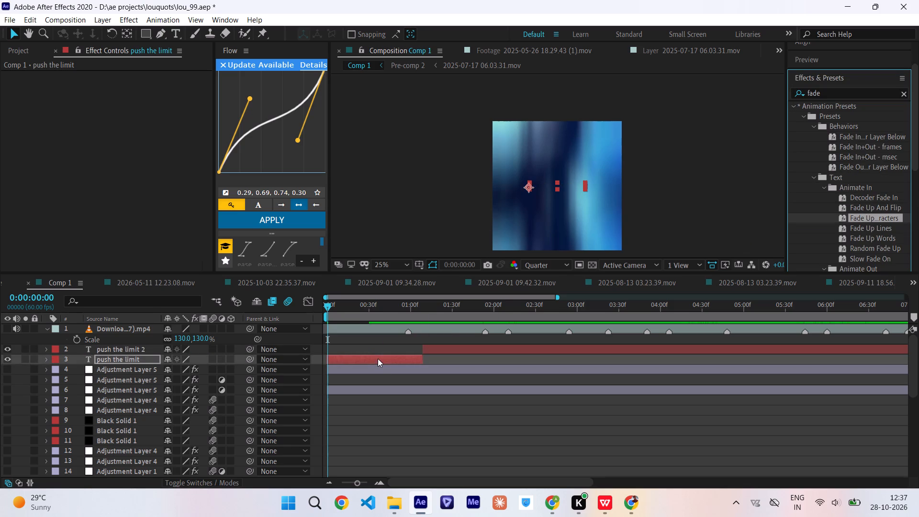
# Shorten the character fade on the first "push the limit" segment by moving its 100% Start keyframe to 0:00:00:57.
pyautogui.click(378, 359)
pyautogui.write('u')
pyautogui.press('space')
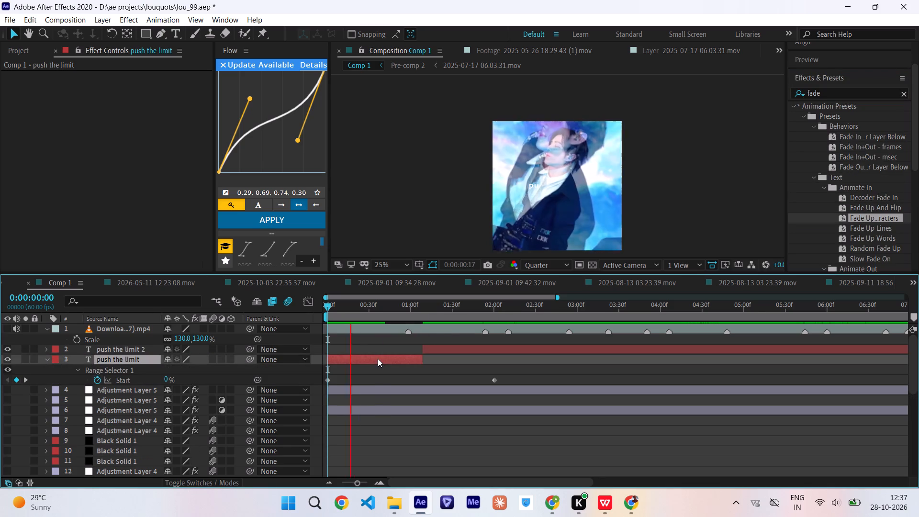
pyautogui.press('space')
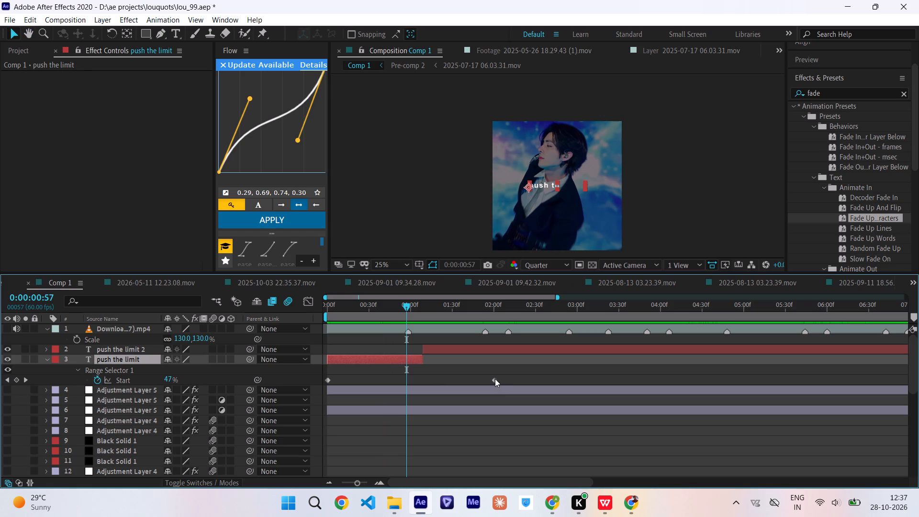
pyautogui.moveTo(495, 379); pyautogui.dragTo(407, 382)
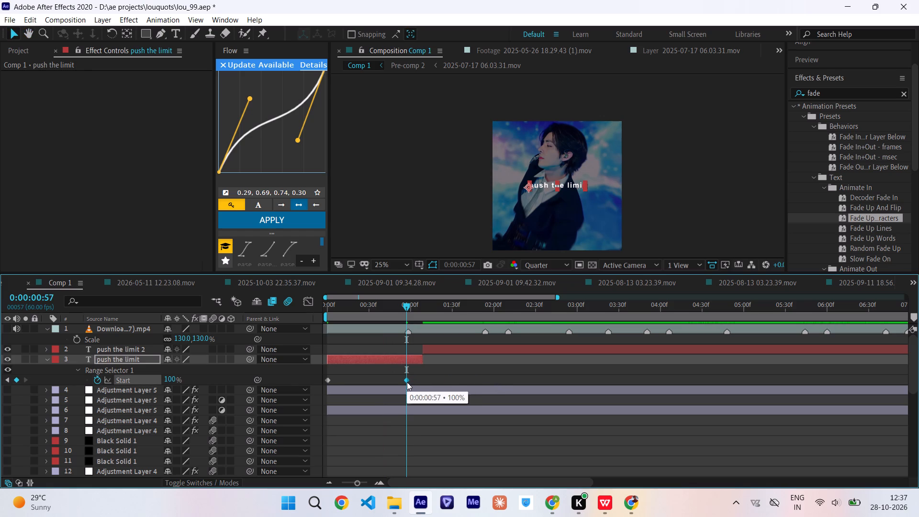
# Preview Comp 1 from the start and from frame 29 to check the pace of the lyric fade.
pyautogui.moveTo(408, 305); pyautogui.dragTo(255, 337)
pyautogui.press('space')
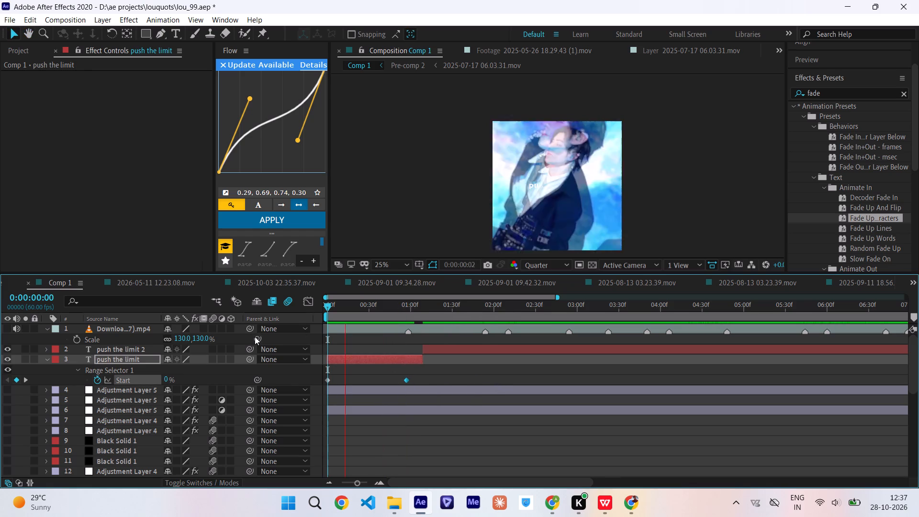
pyautogui.press('space')
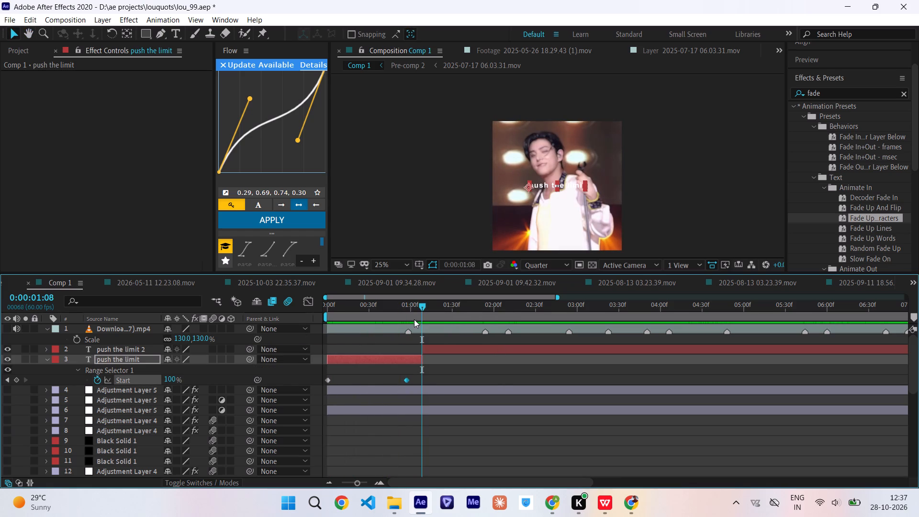
pyautogui.moveTo(414, 310); pyautogui.dragTo(278, 328)
pyautogui.press('space')
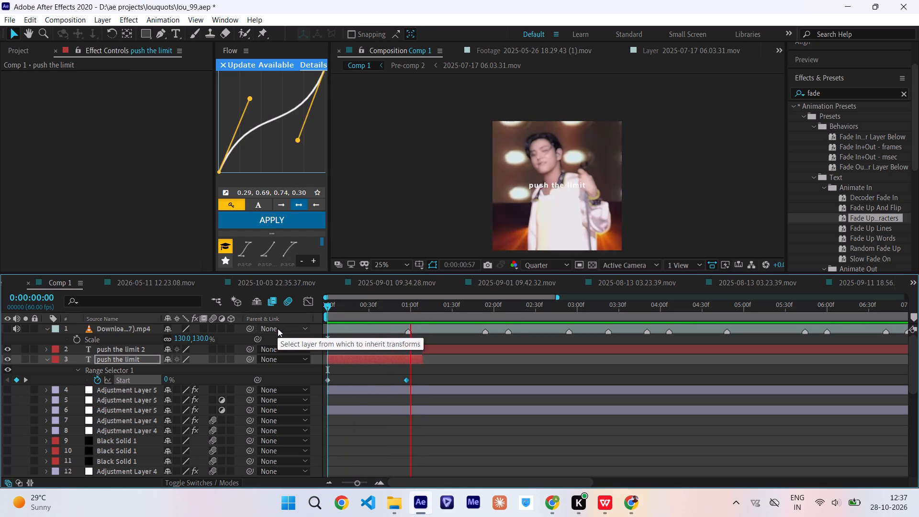
pyautogui.press('space')
pyautogui.click(367, 309)
pyautogui.press('space')
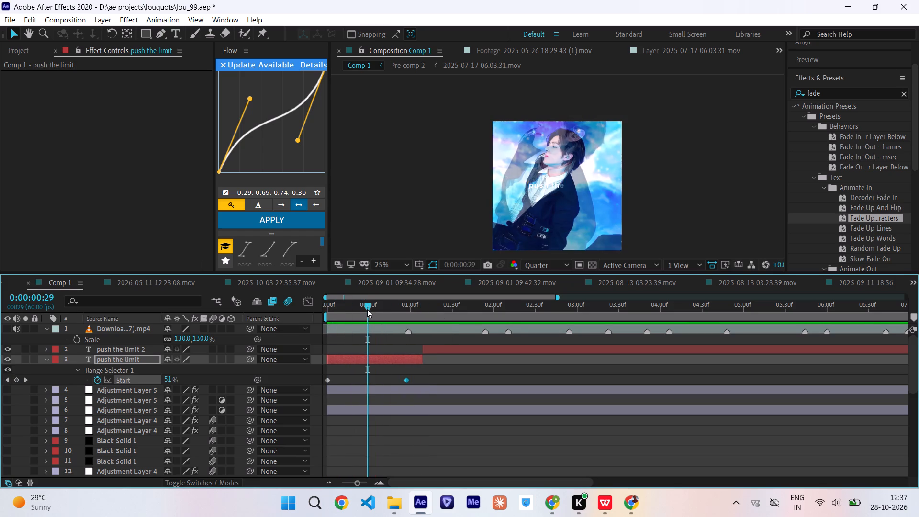
pyautogui.click(428, 304)
pyautogui.moveTo(428, 304); pyautogui.dragTo(449, 306)
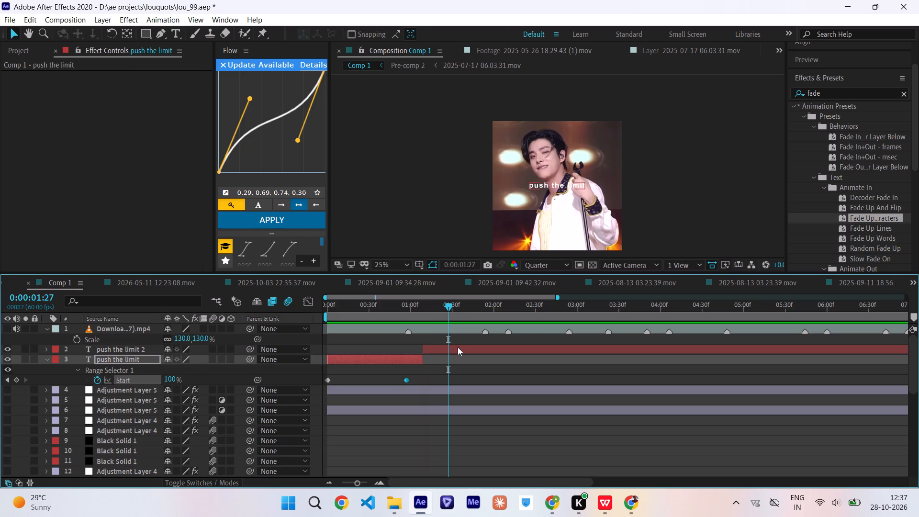
# Shift the "push the limit 2" layer along the timeline so it starts at about 3 seconds.
pyautogui.moveTo(458, 347); pyautogui.dragTo(614, 340)
# At 0:00:01:03, search the effects and presets for "blur" and clear the search.
pyautogui.click(415, 316)
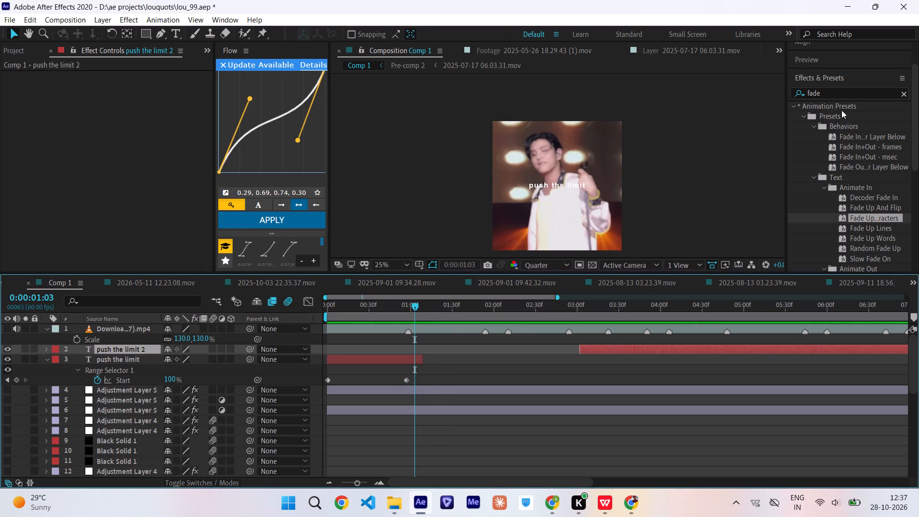
pyautogui.moveTo(832, 96); pyautogui.dragTo(781, 102)
pyautogui.write('blur')
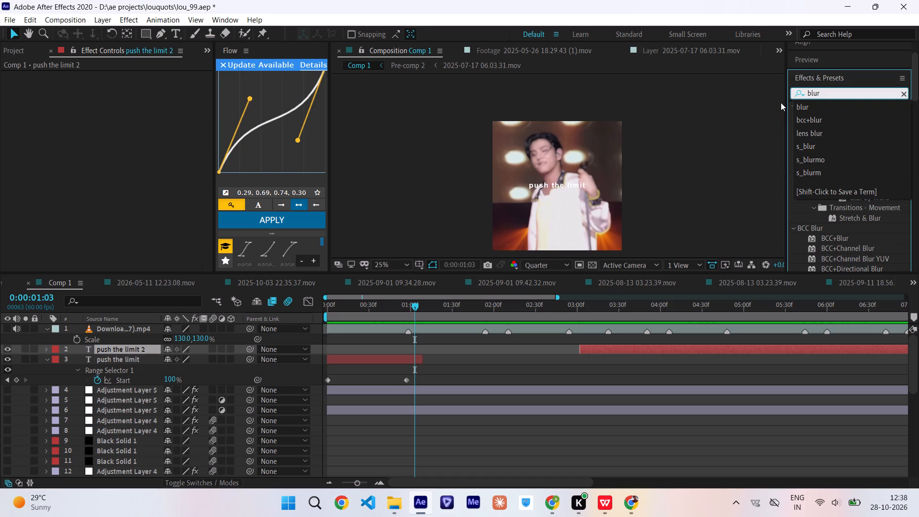
pyautogui.press('space')
pyautogui.write('ou')
pyautogui.press('BackSpace')
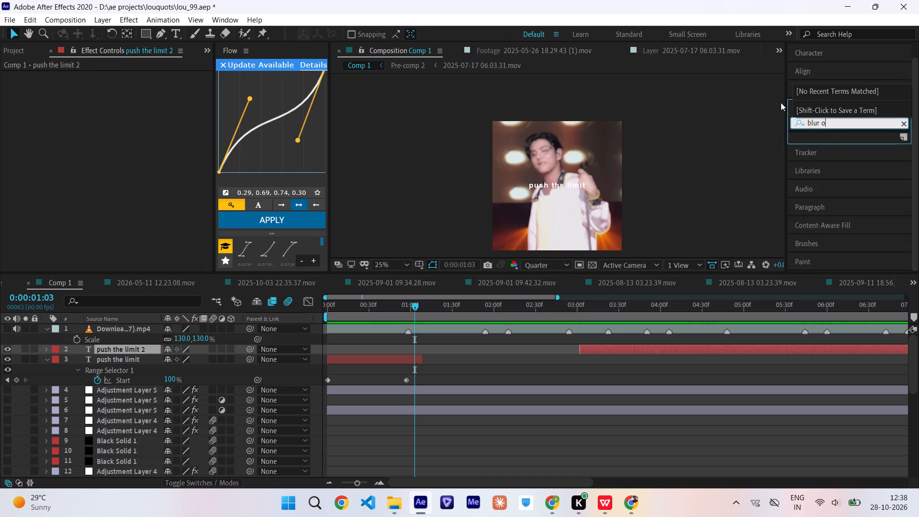
pyautogui.press('BackSpace')
pyautogui.press('BackSpace')
pyautogui.press('BackSpace')
pyautogui.press('BackSpace')
pyautogui.press('BackSpace')
pyautogui.press('BackSpace')
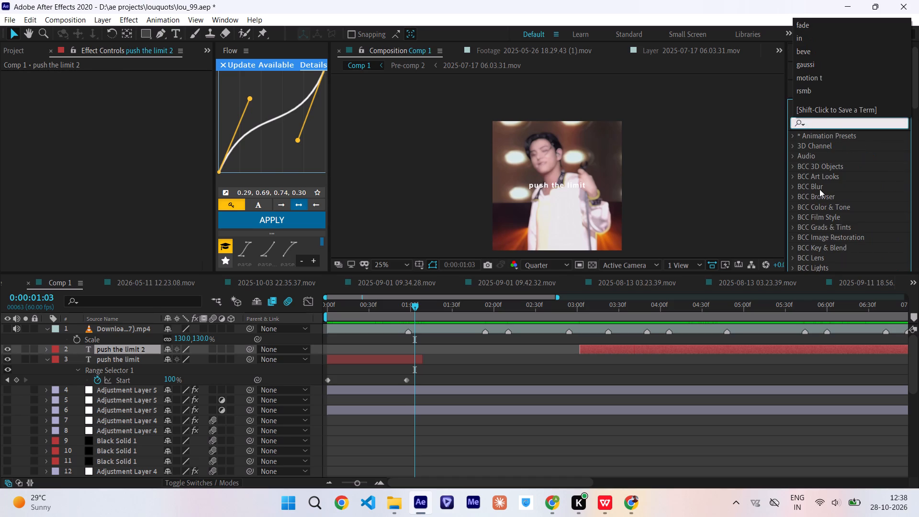
# Browse the Text effects category, search the presets for "fade o" to look over fade-out animations, and clear the search.
pyautogui.scroll(-2, 819, 189)
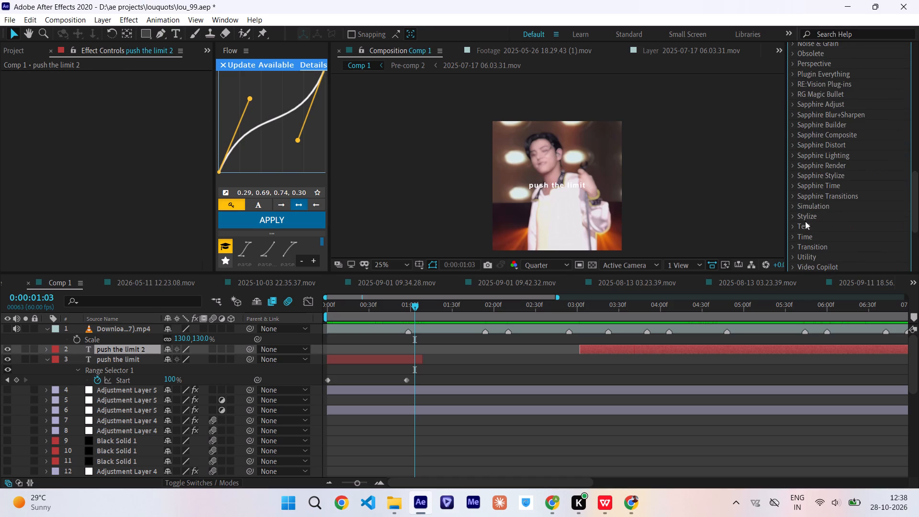
pyautogui.click(792, 227)
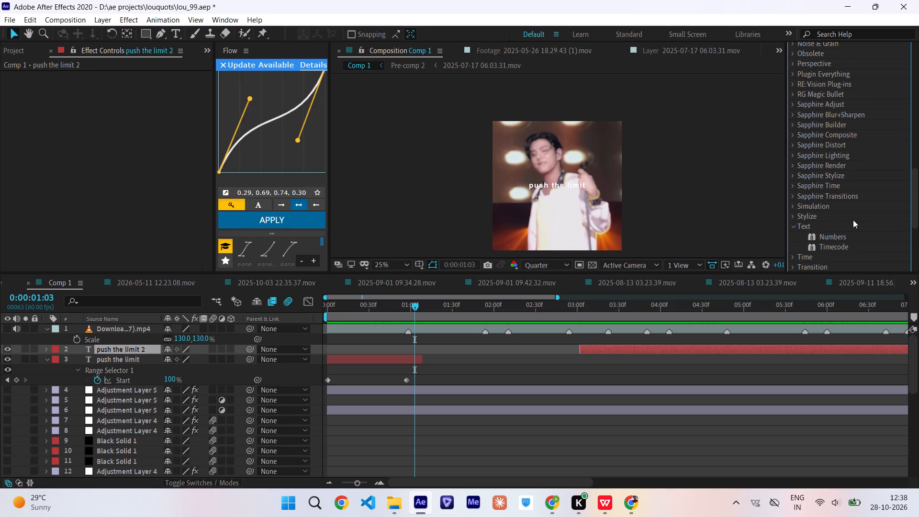
pyautogui.scroll(-1, 853, 220)
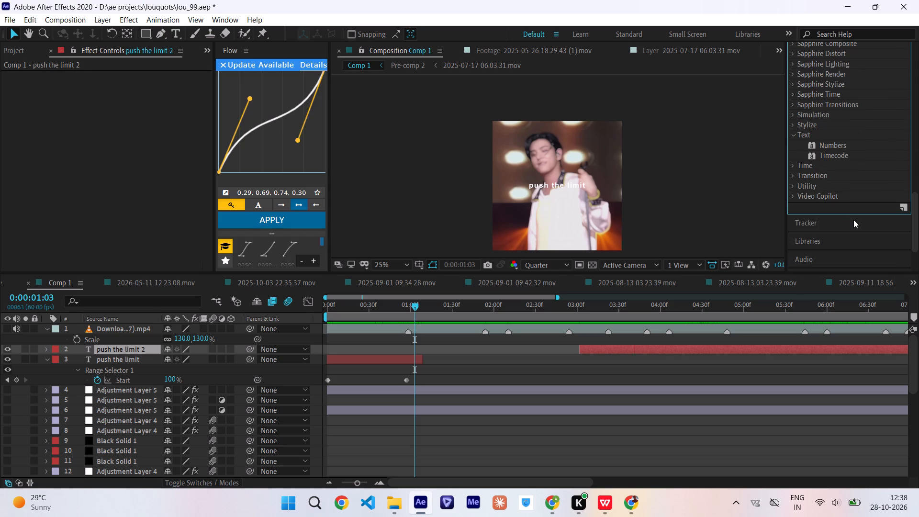
pyautogui.scroll(1, 850, 167)
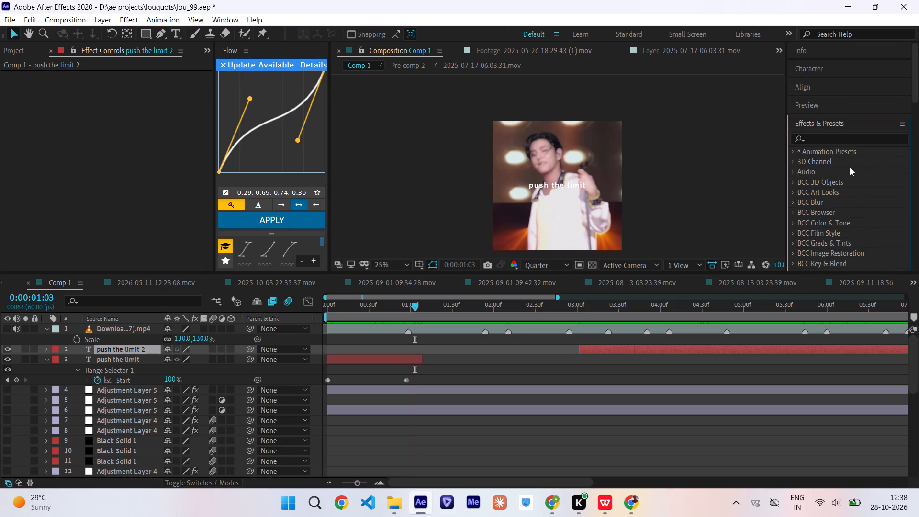
pyautogui.scroll(1, 850, 167)
pyautogui.click(826, 139)
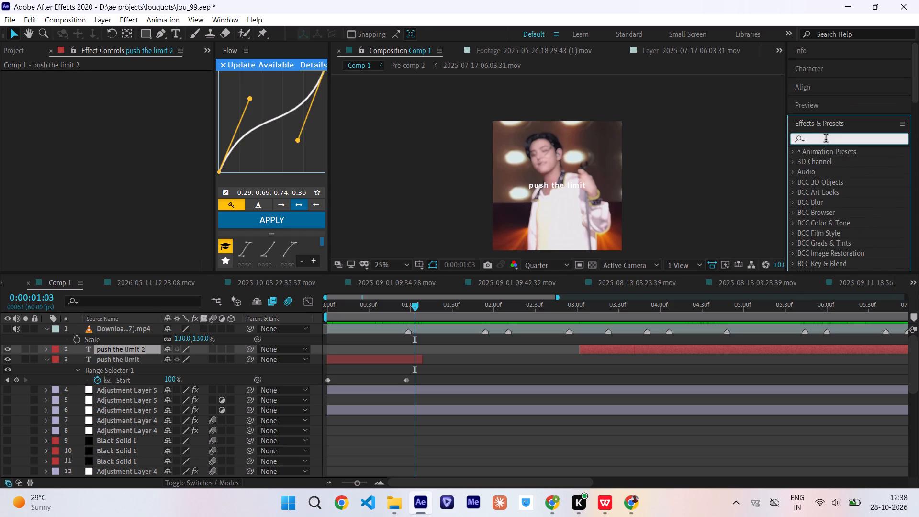
pyautogui.write('fade o')
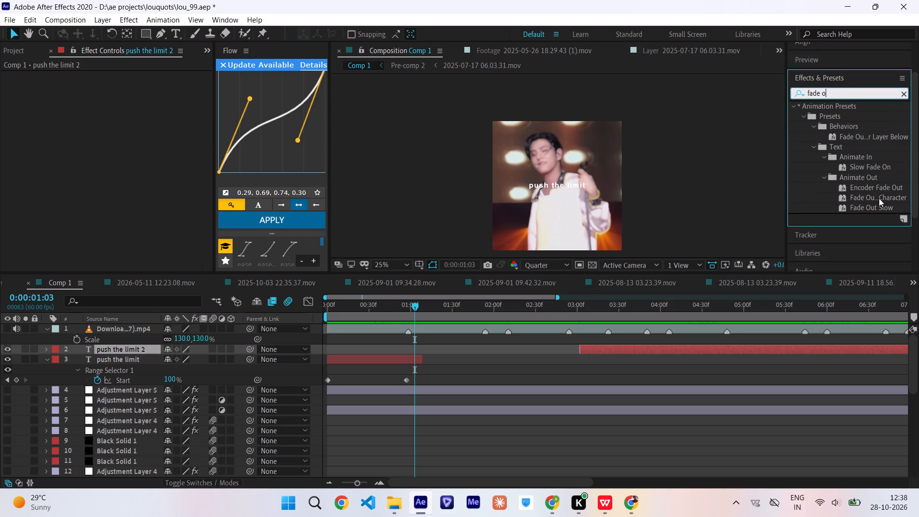
pyautogui.moveTo(831, 93); pyautogui.dragTo(787, 94)
pyautogui.press('BackSpace')
# Switch to Chrome, open YouTube in a new tab, and open the JAKEHOON EDIT short as a lyric-text reference.
pyautogui.click(624, 503)
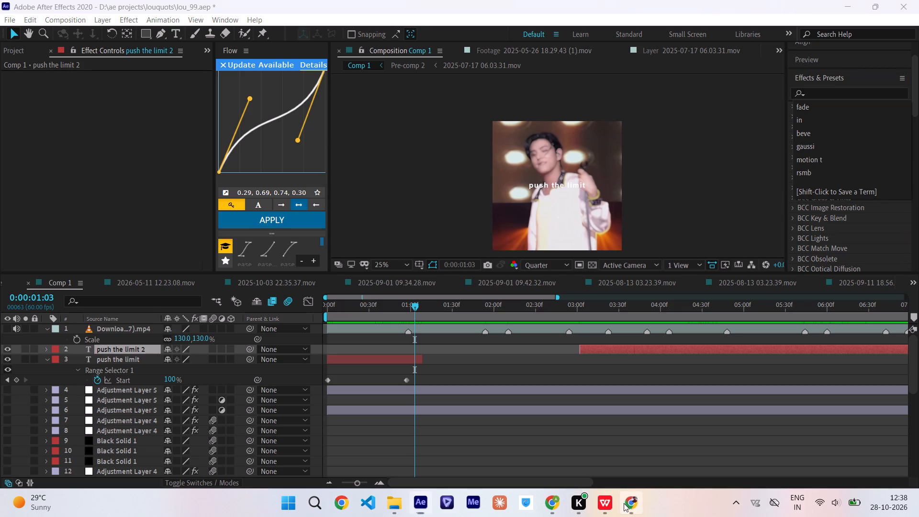
pyautogui.click(598, 11)
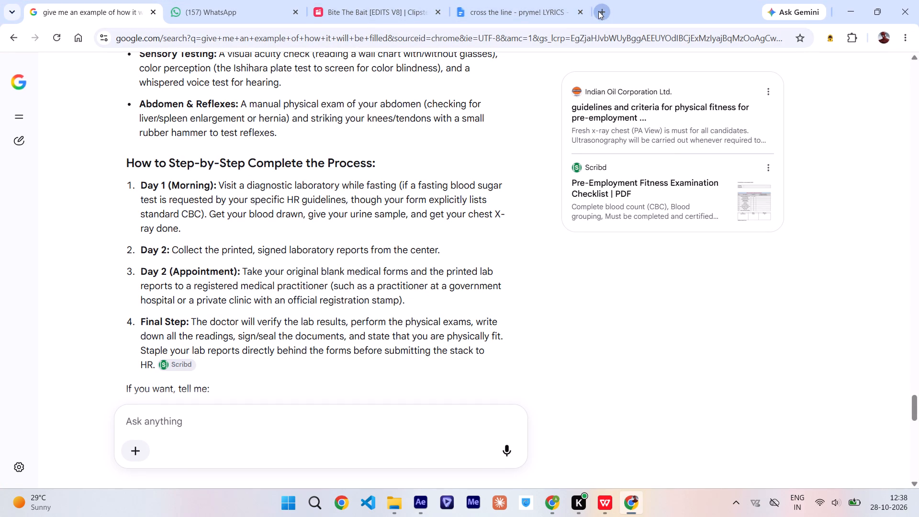
pyautogui.click(274, 344)
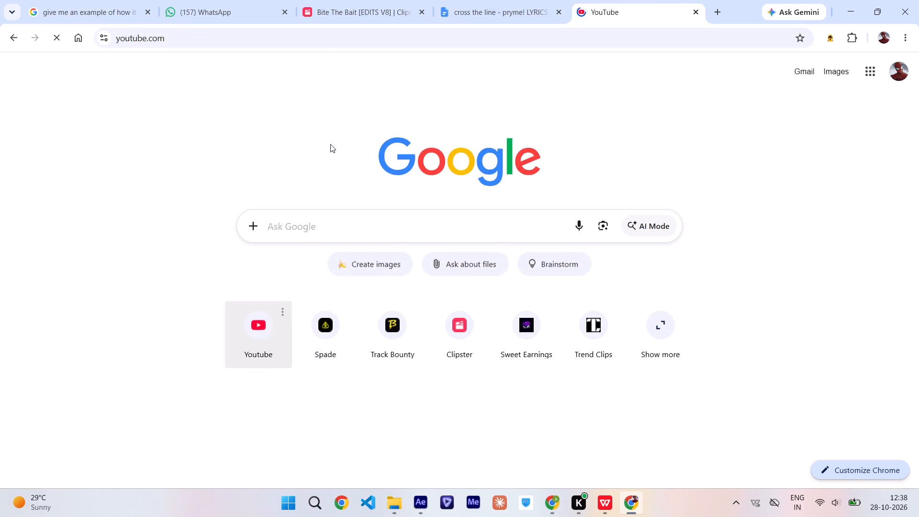
pyautogui.click(394, 64)
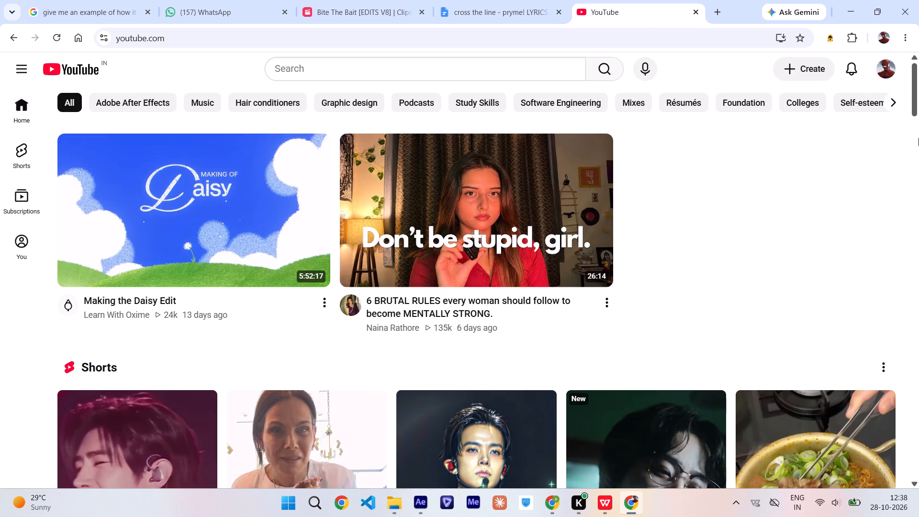
pyautogui.scroll(-2, 918, 138)
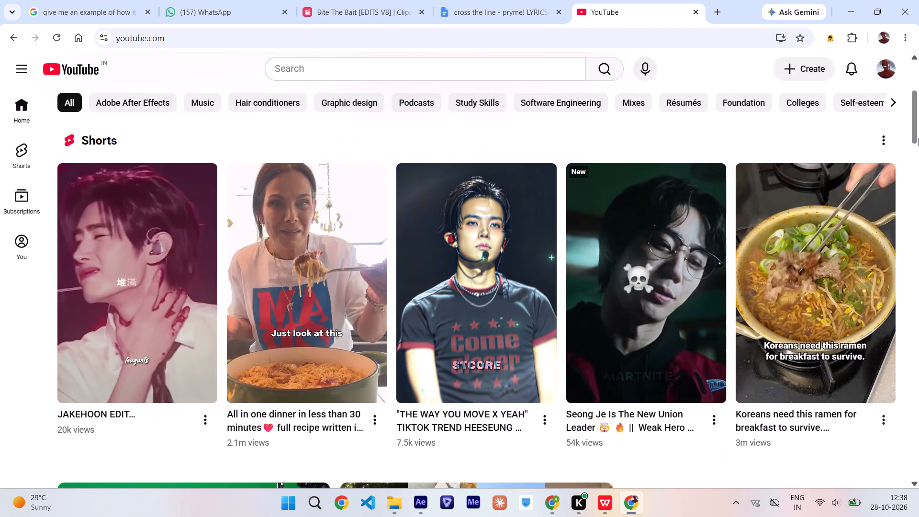
pyautogui.scroll(-1, 918, 138)
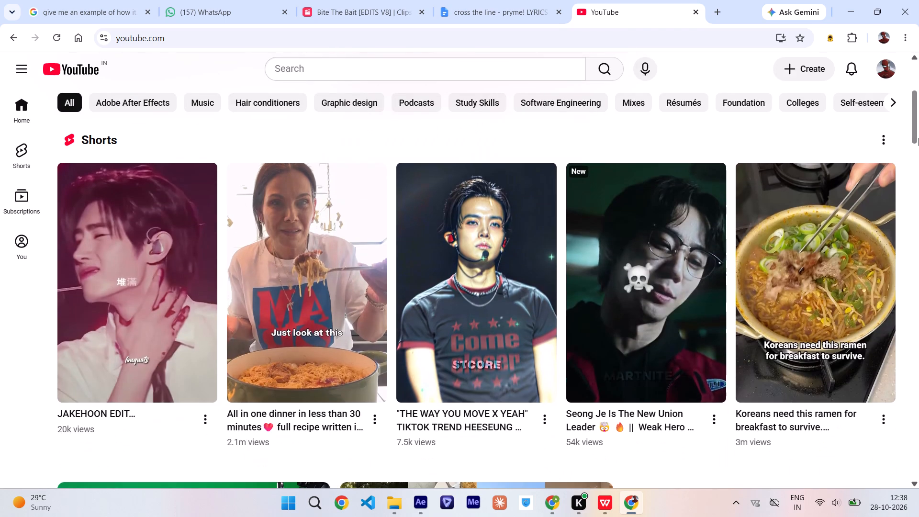
pyautogui.click(104, 279)
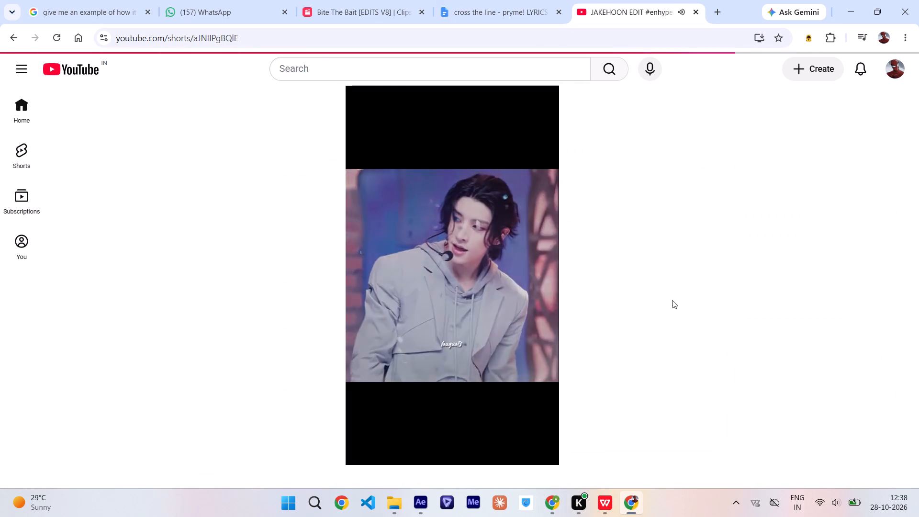
# Watch the JAKEHOON EDIT short, read through its comments and description, and pause it.
pyautogui.click(665, 307)
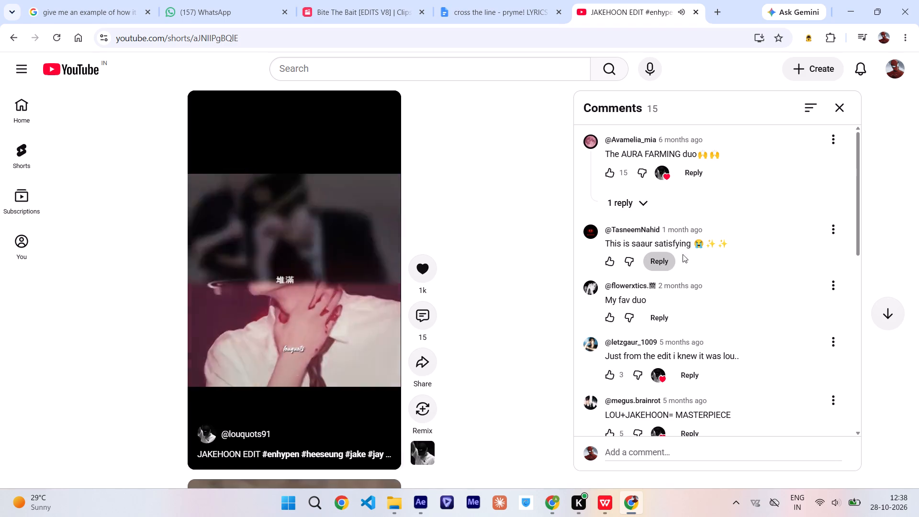
pyautogui.scroll(-5, 732, 298)
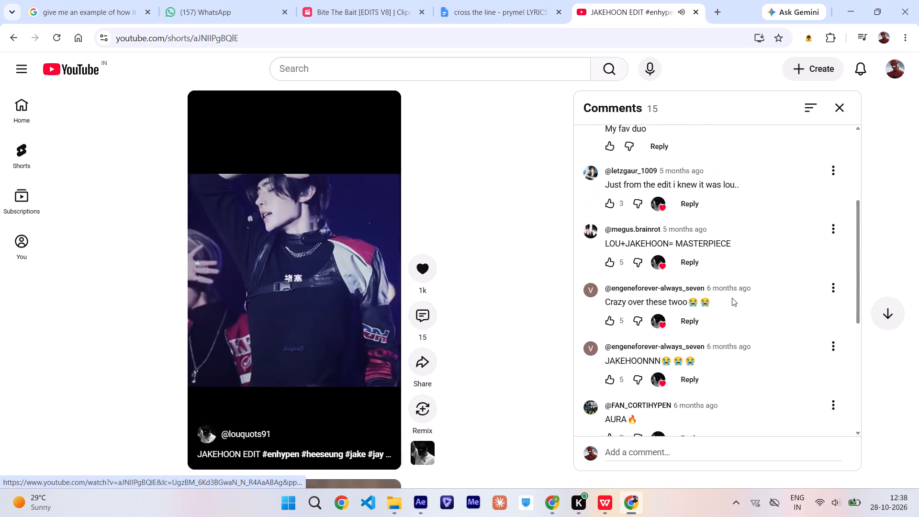
pyautogui.scroll(-2, 732, 298)
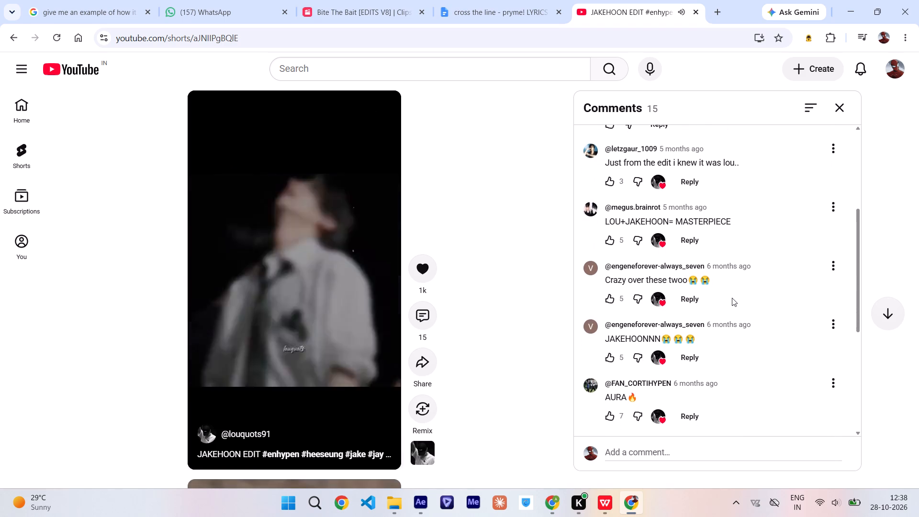
pyautogui.click(239, 451)
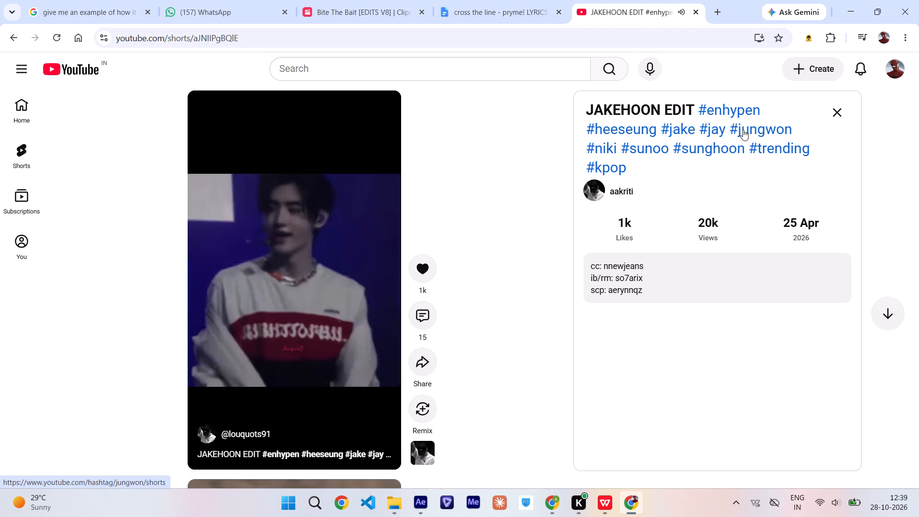
pyautogui.click(832, 113)
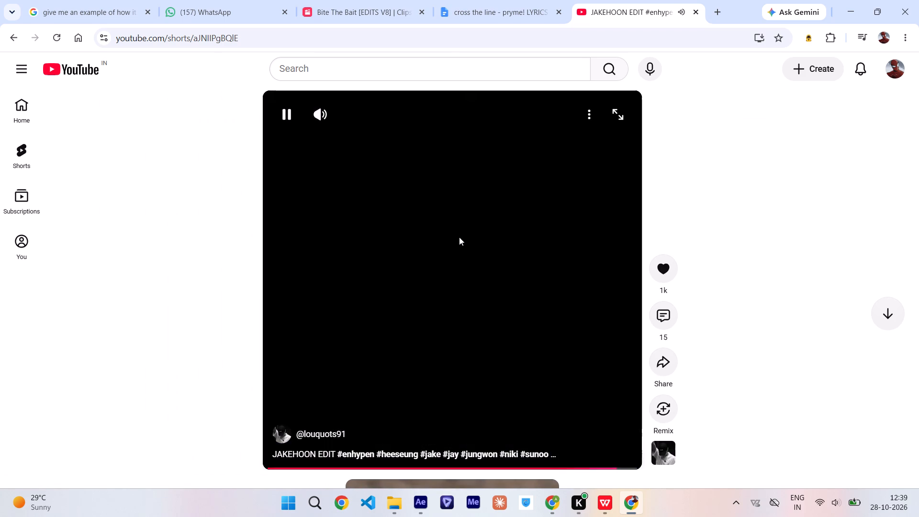
pyautogui.click(459, 237)
# Search YouTube for "blur fade out text after effects" and open the full After Effects Quick Tip Blur Text Animation Easy Tutorial from its short.
pyautogui.click(398, 75)
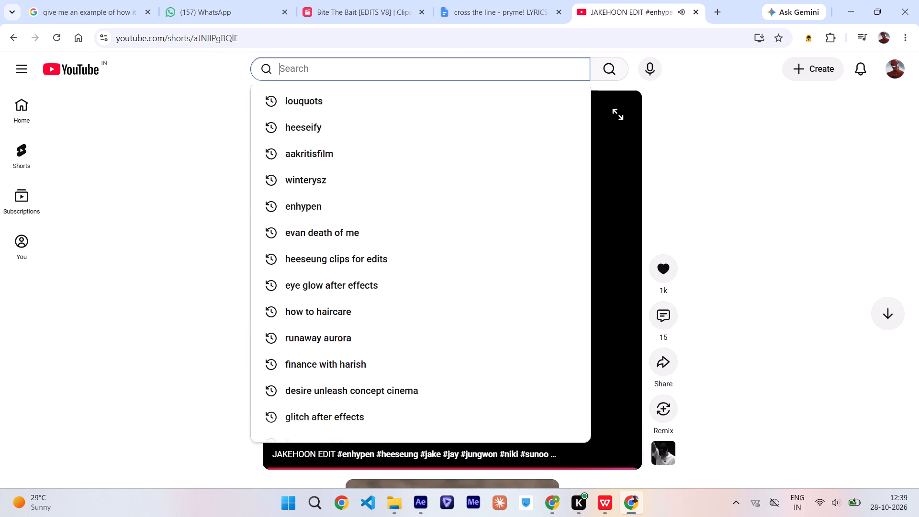
pyautogui.write('blur fade')
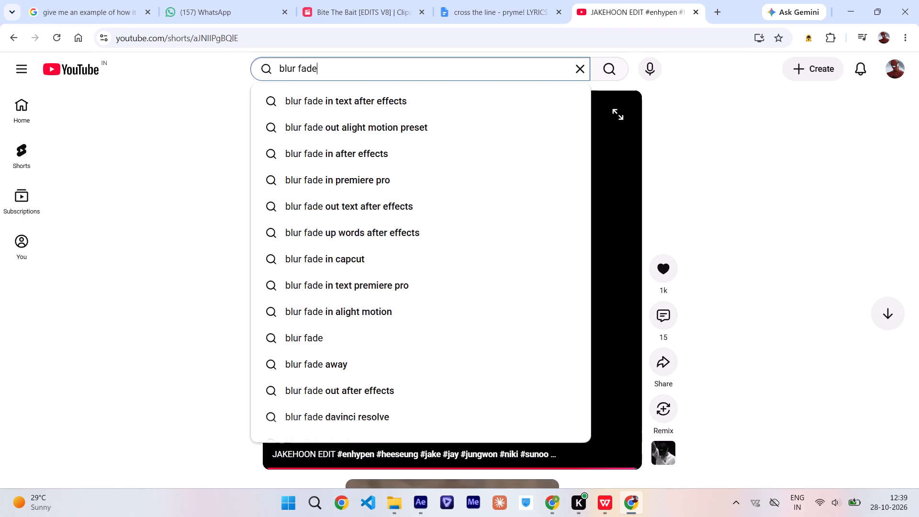
pyautogui.click(344, 200)
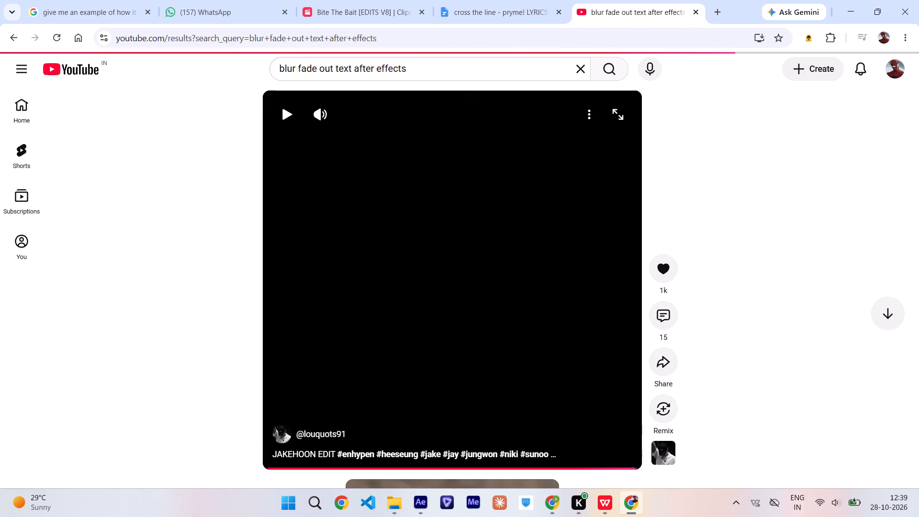
pyautogui.scroll(-1, 918, 266)
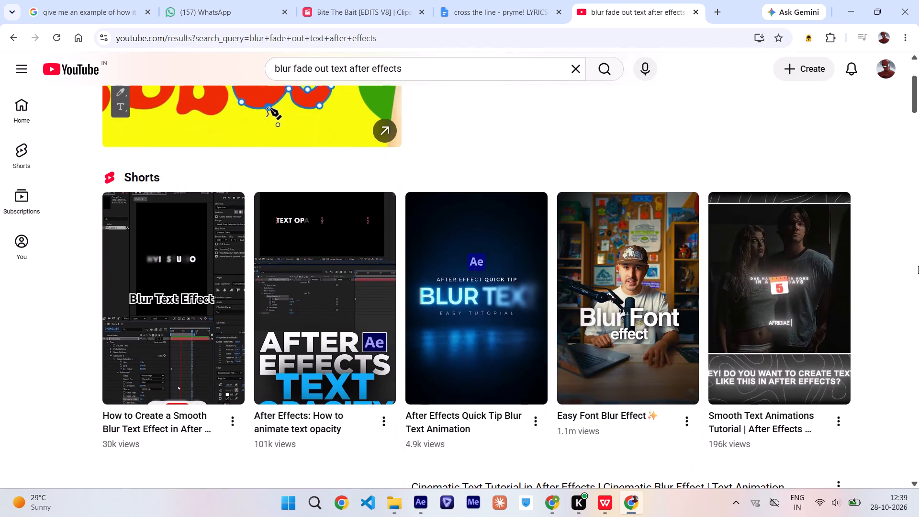
pyautogui.scroll(-2, 918, 266)
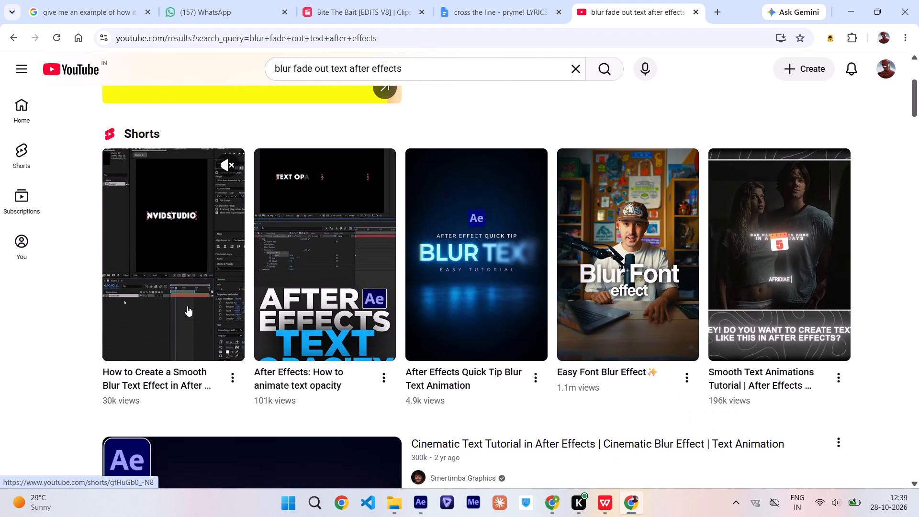
pyautogui.click(456, 281)
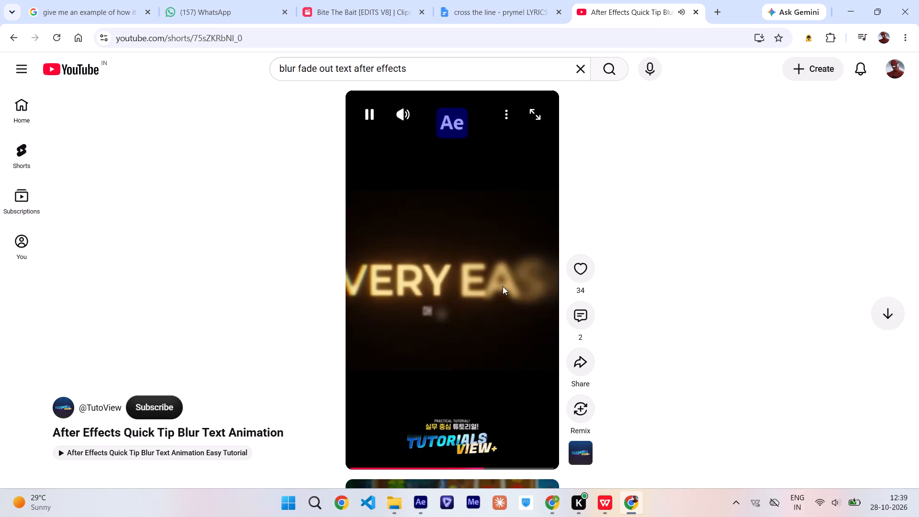
pyautogui.click(212, 455)
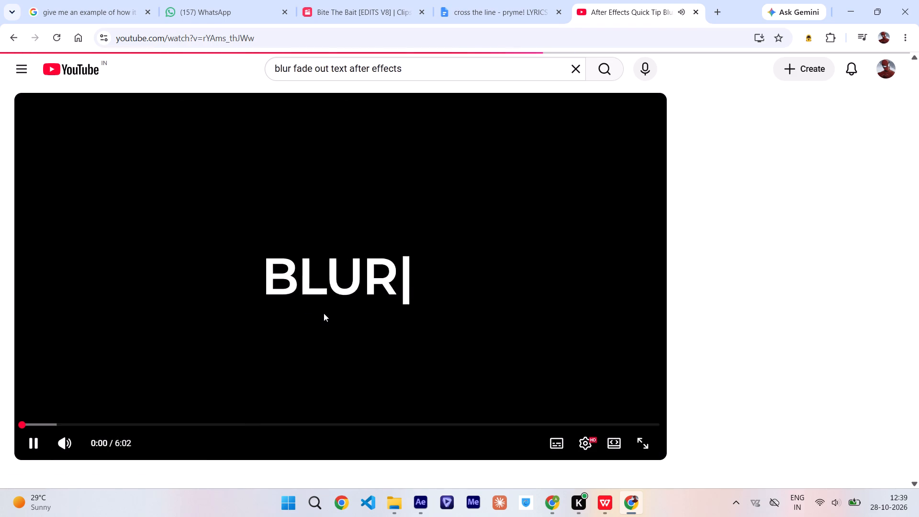
# Skim the blur text tutorial for its Range Selector and animator property setup, pausing at 1:53 where Blur is added to Animator 1.
pyautogui.press('Right')
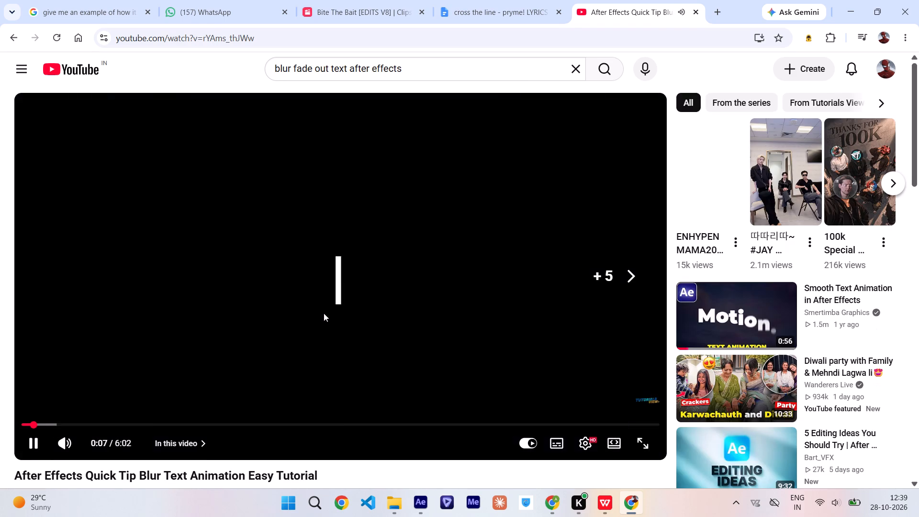
pyautogui.press('Right')
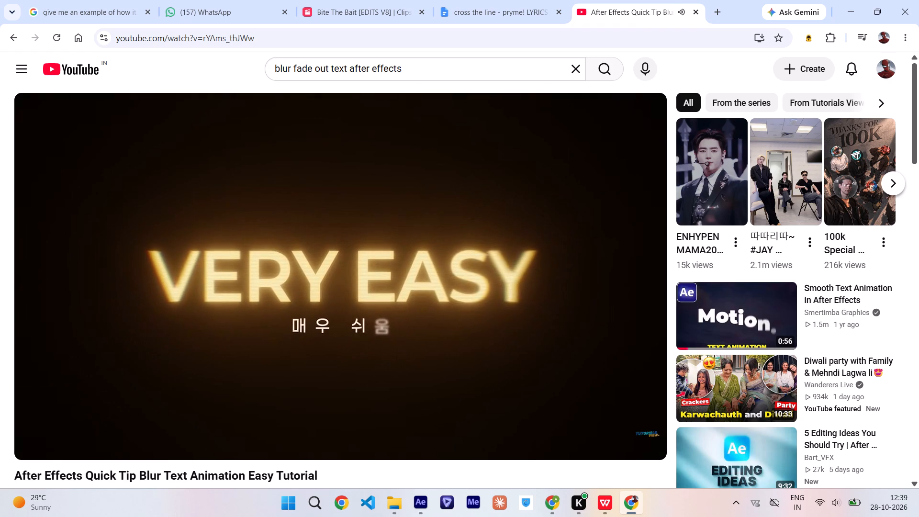
pyautogui.press('Right')
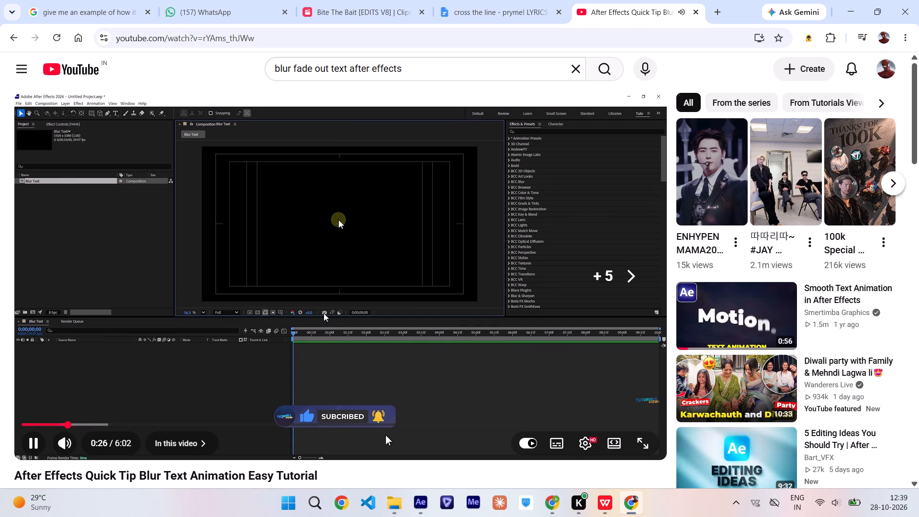
pyautogui.press('Right')
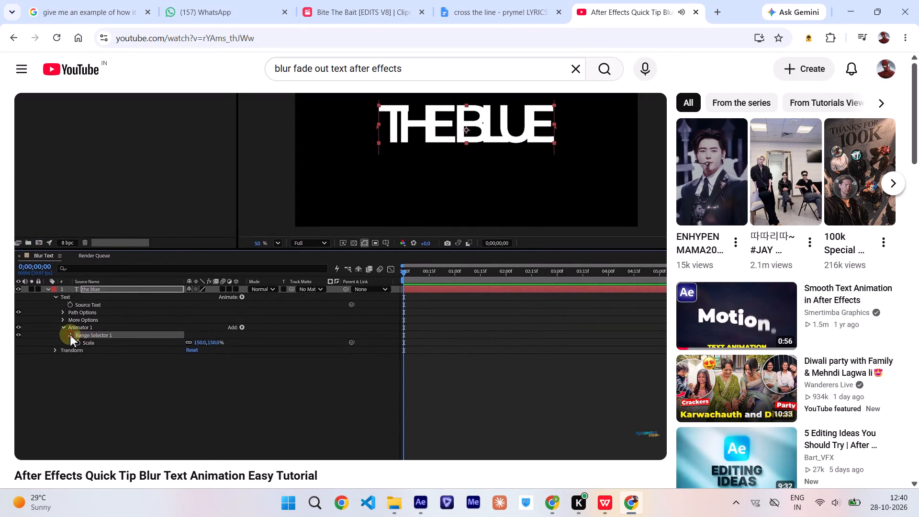
pyautogui.press('Right')
pyautogui.press('Right')
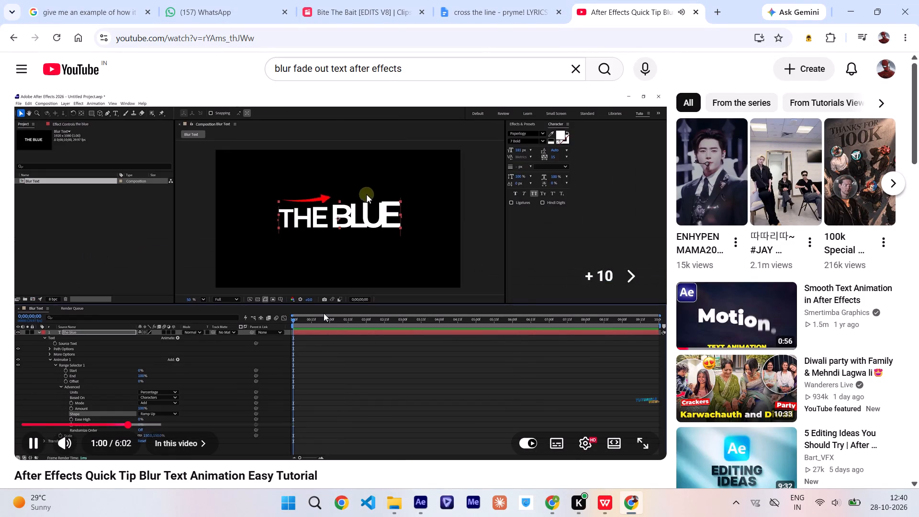
pyautogui.press('Right')
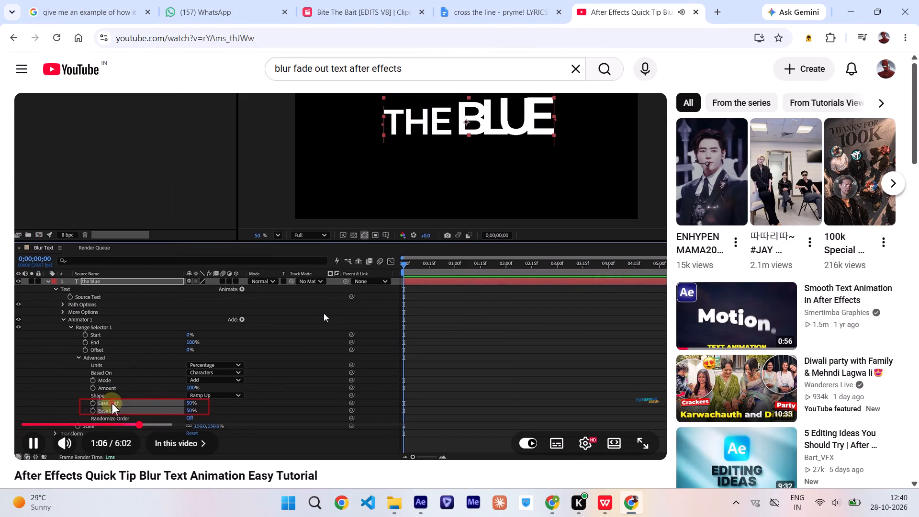
pyautogui.press('Right')
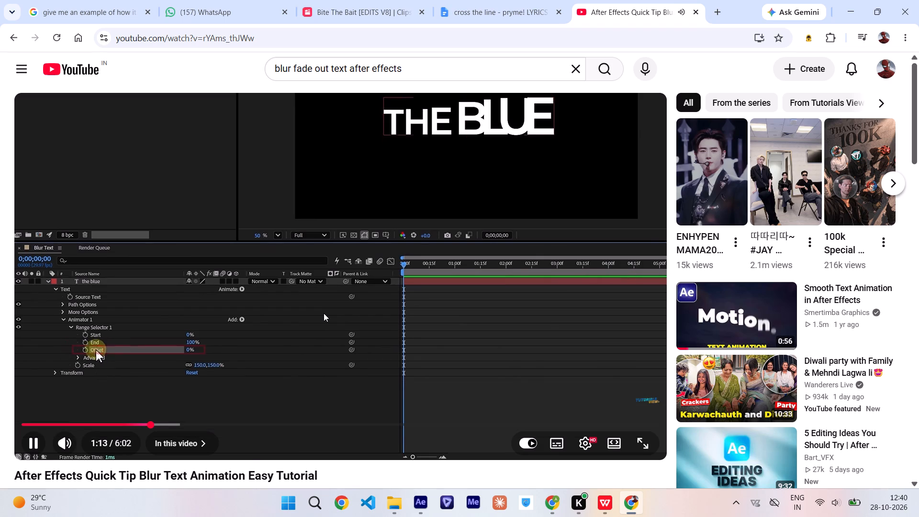
pyautogui.press('Right')
pyautogui.press('Right')
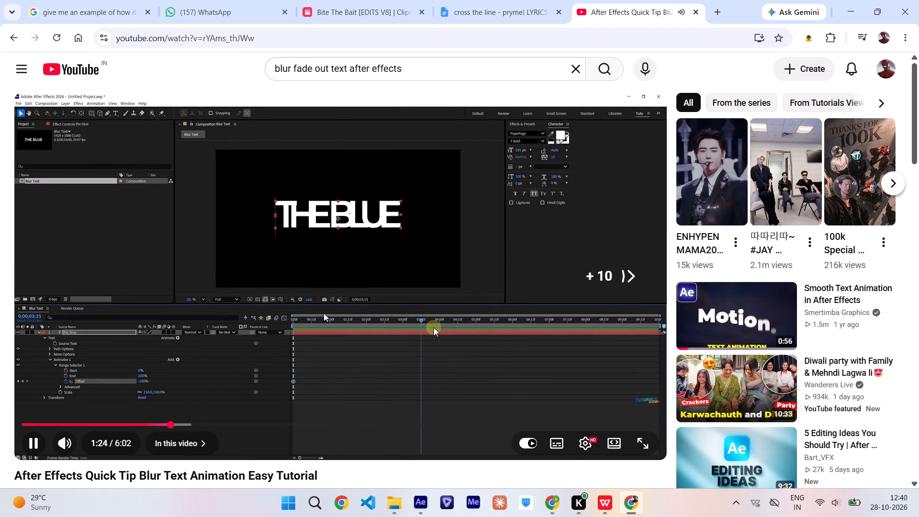
pyautogui.press('Right')
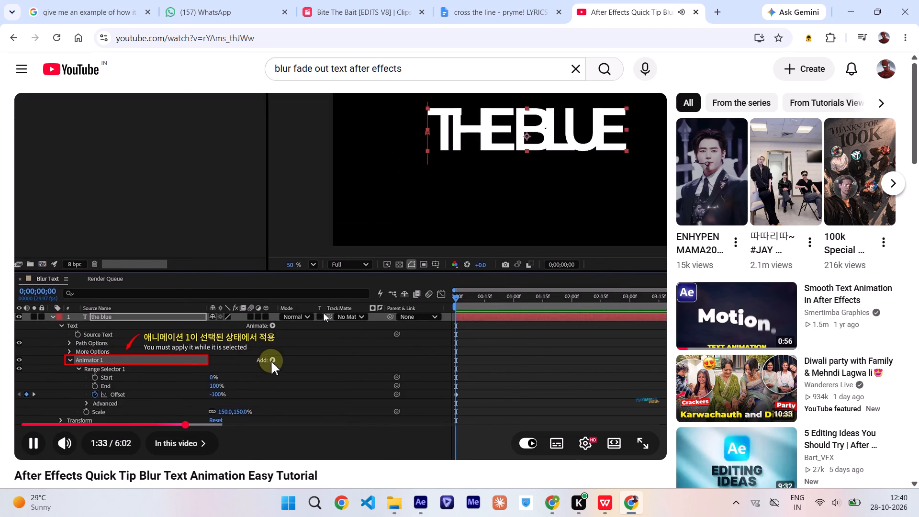
pyautogui.press('Right')
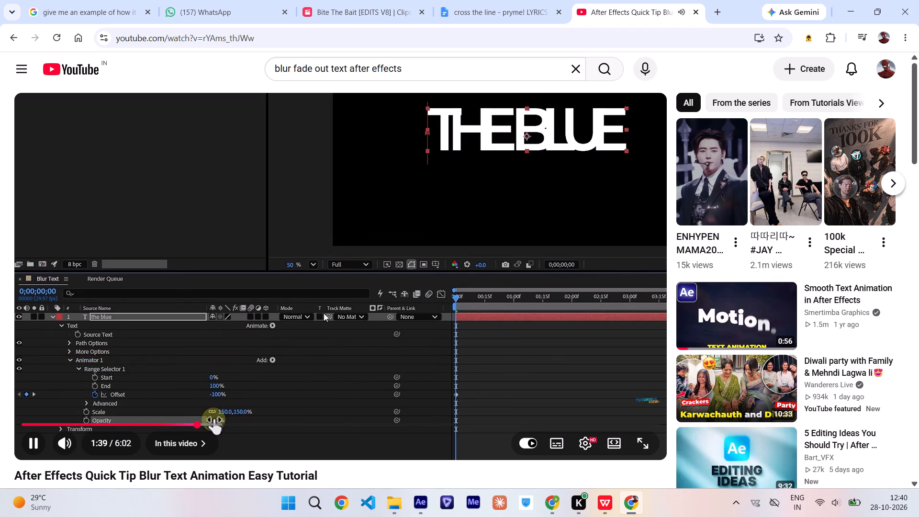
pyautogui.press('Right')
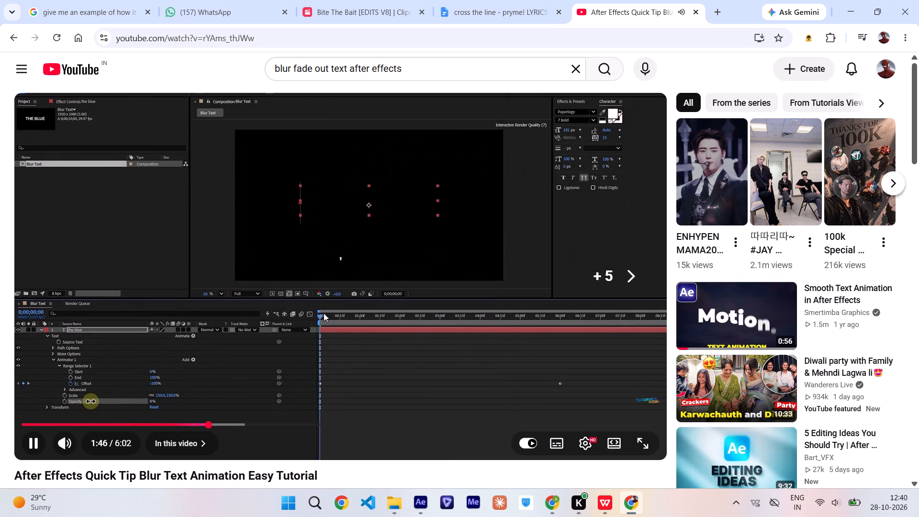
pyautogui.press('Right')
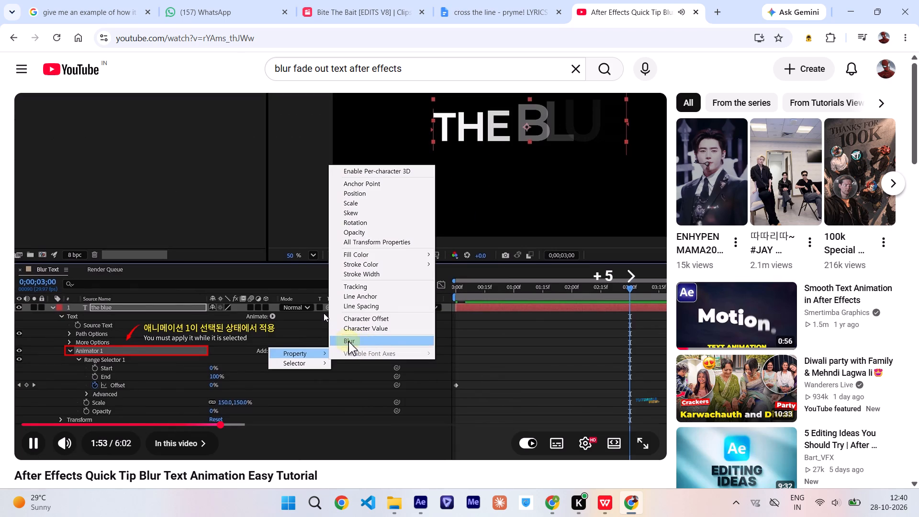
pyautogui.press('space')
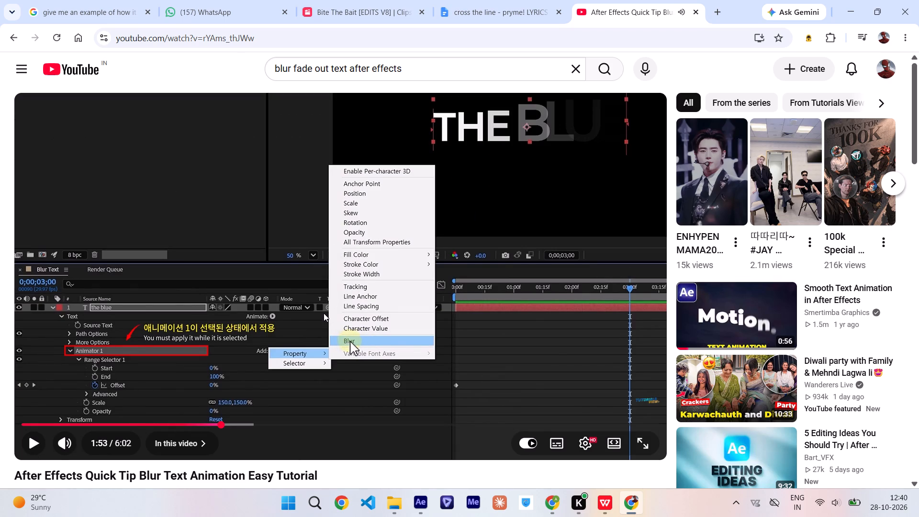
# Switch to After Effects and add a Blur property to Animator 1 of the push the limit text layer.
pyautogui.click(415, 500)
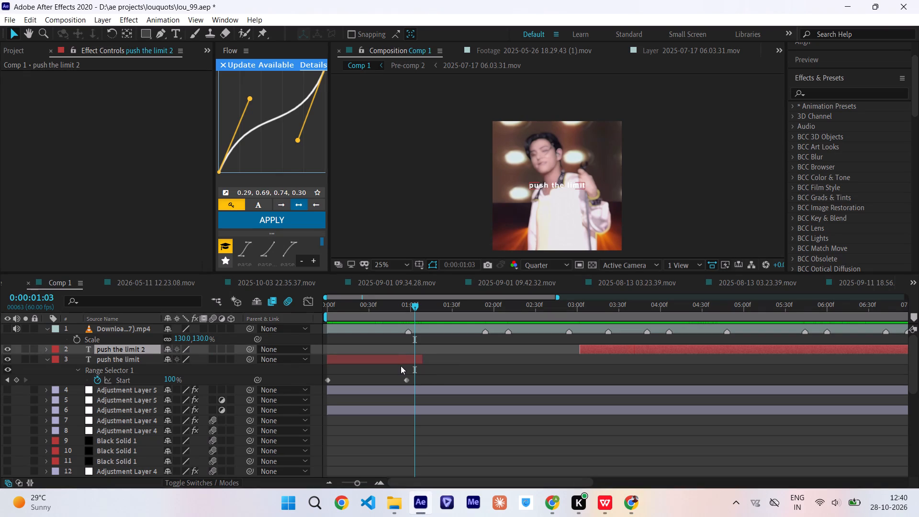
pyautogui.click(48, 357)
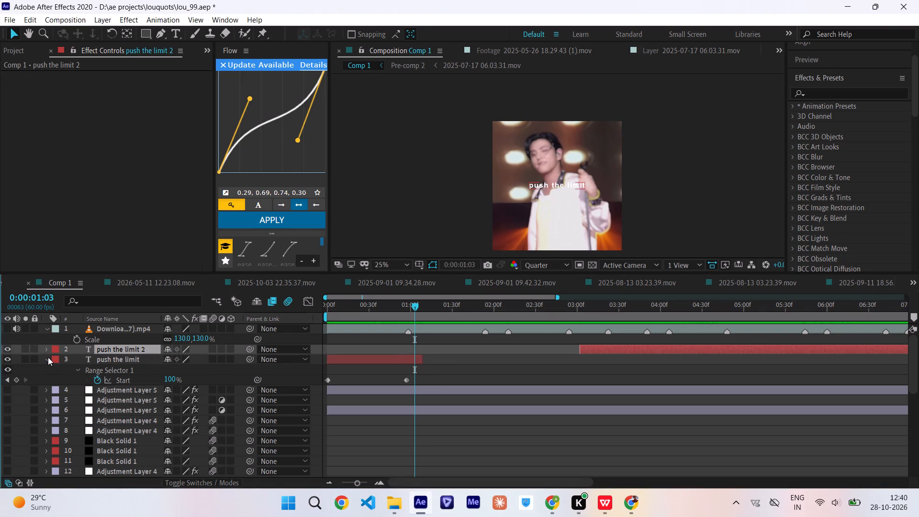
pyautogui.click(48, 357)
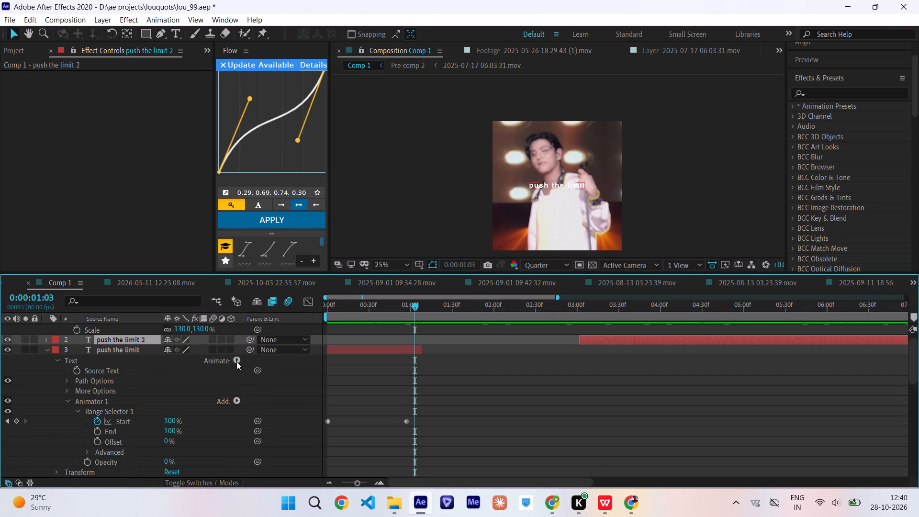
pyautogui.click(238, 400)
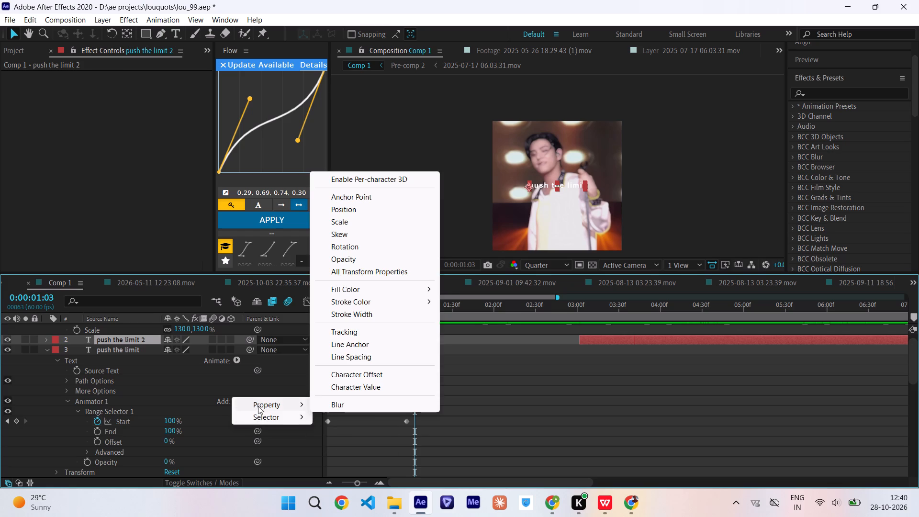
pyautogui.click(346, 405)
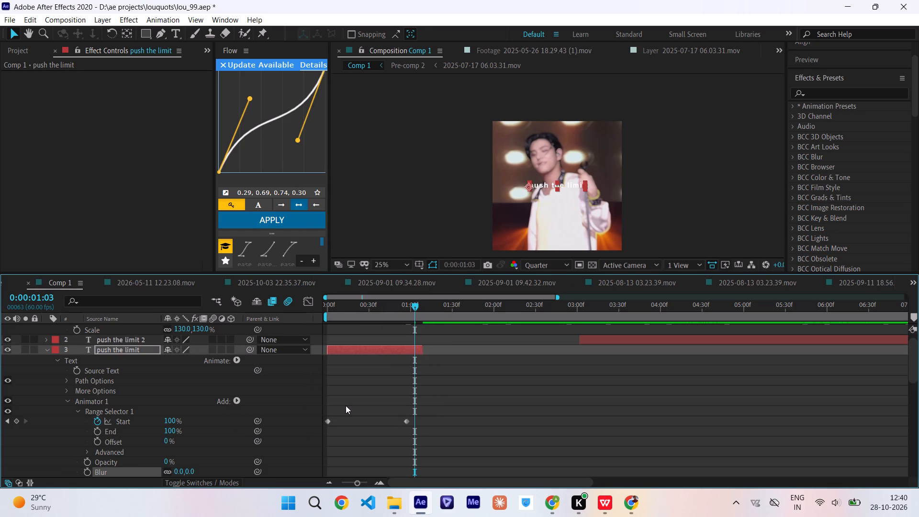
# Set a starting Blur keyframe of 0.0 on the push the limit layer at 0:00:01:03.
pyautogui.scroll(-1, 346, 405)
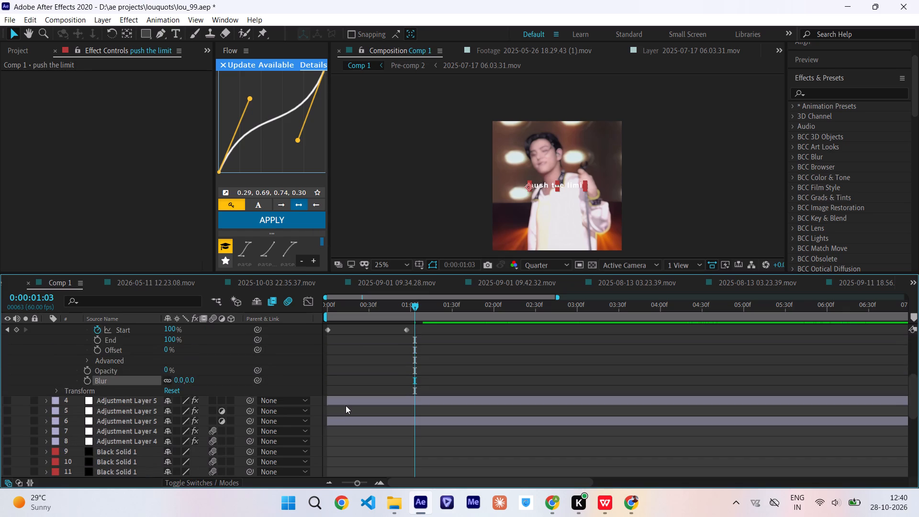
pyautogui.doubleClick(376, 480)
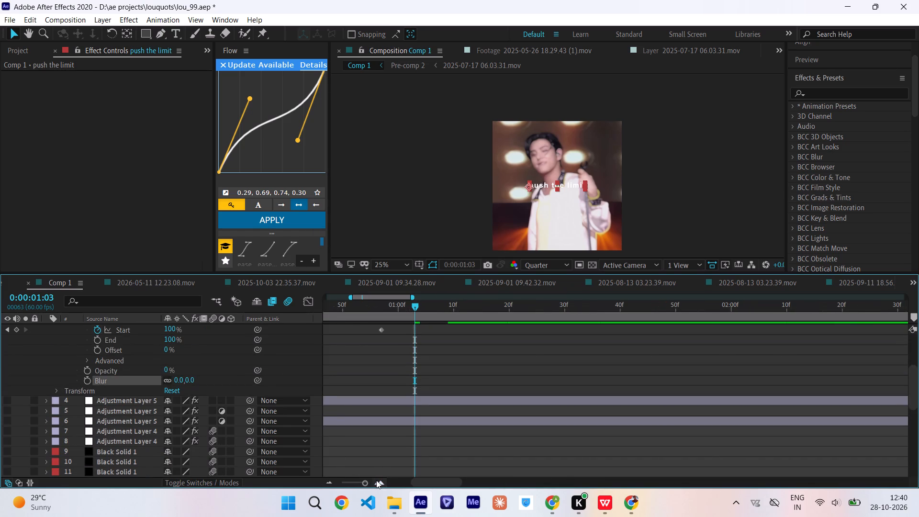
pyautogui.scroll(2, 480, 378)
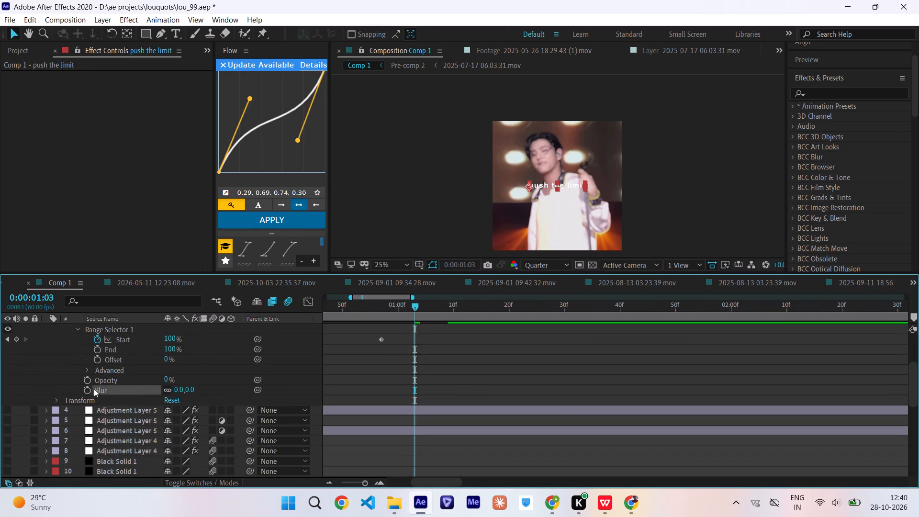
pyautogui.click(88, 390)
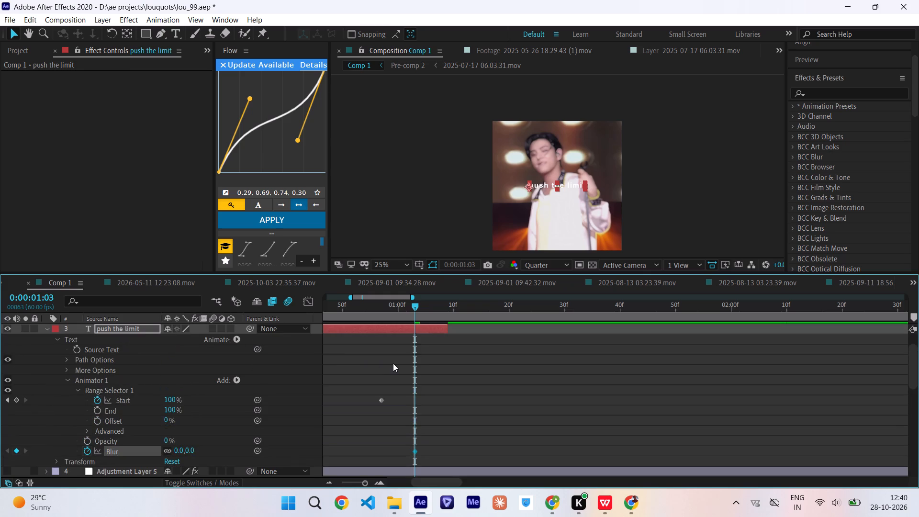
# At 0:00:01:08, just before the push the limit layer ends, raise its animator Blur to 539.0 as a second keyframe.
pyautogui.moveTo(416, 313); pyautogui.dragTo(438, 320)
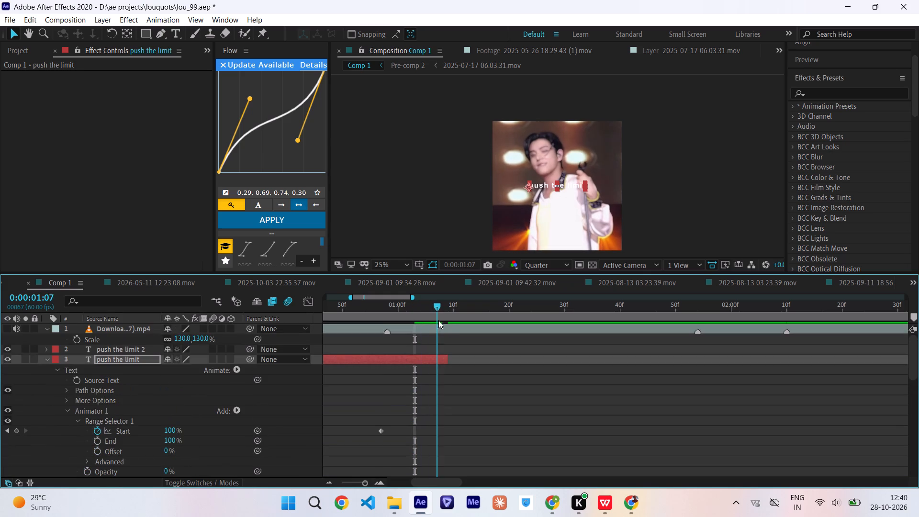
pyautogui.moveTo(438, 320); pyautogui.dragTo(447, 333)
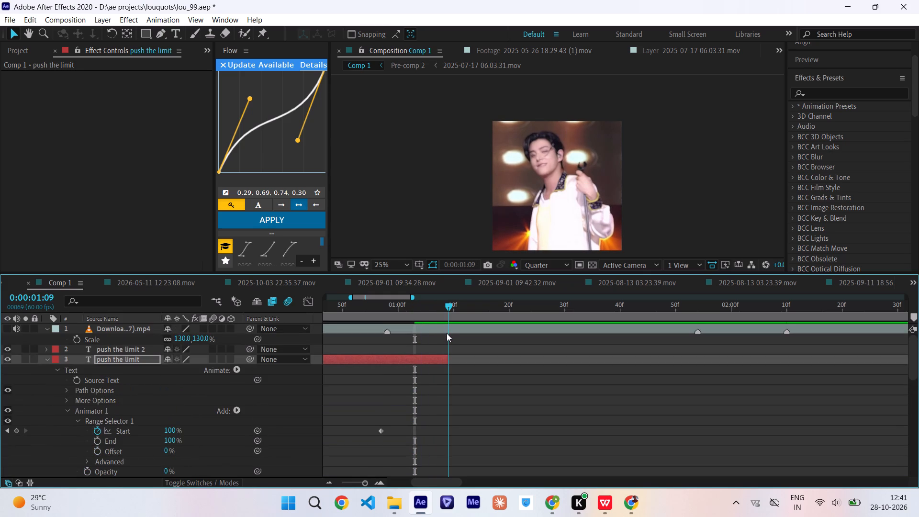
pyautogui.moveTo(447, 333); pyautogui.dragTo(444, 332)
pyautogui.scroll(-1, 444, 332)
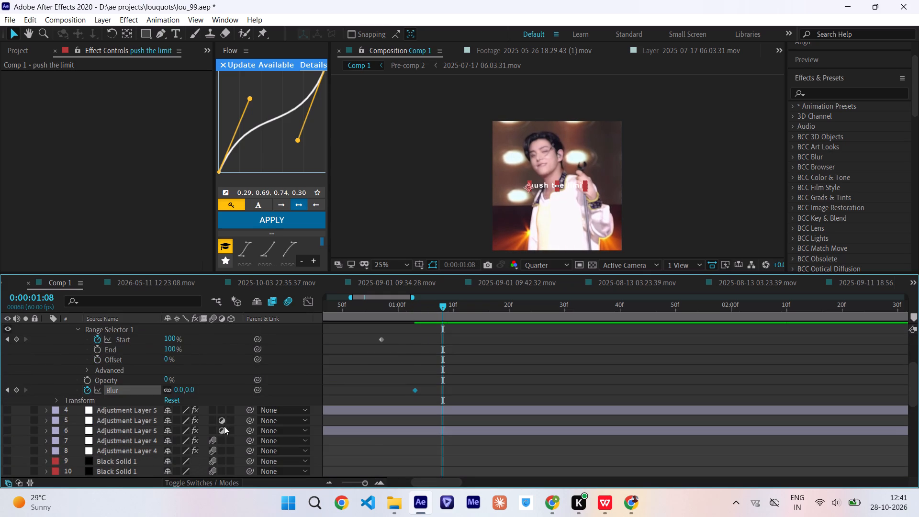
pyautogui.click(200, 393)
pyautogui.moveTo(179, 387); pyautogui.dragTo(184, 388)
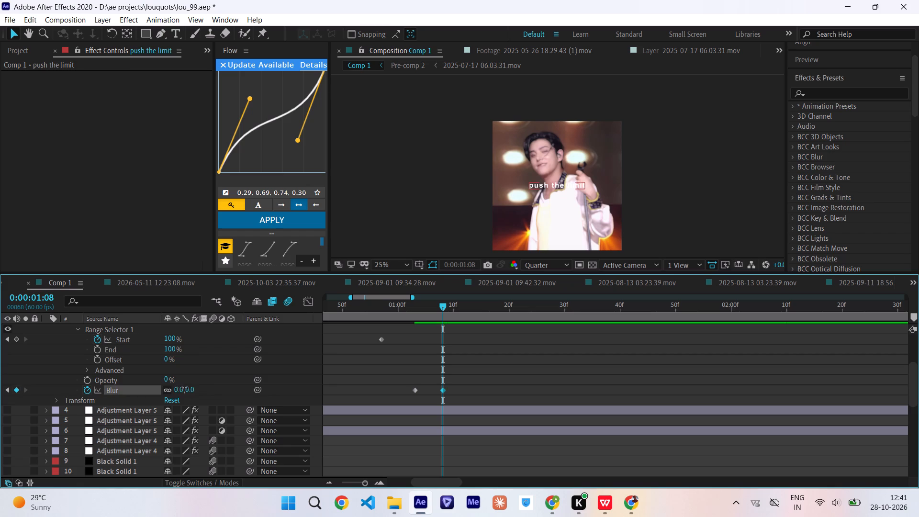
pyautogui.moveTo(184, 388); pyautogui.dragTo(385, 385)
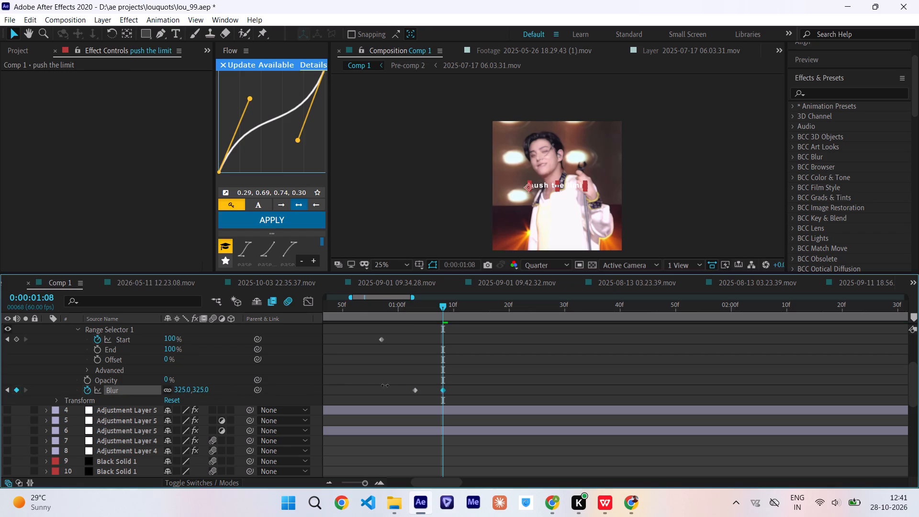
pyautogui.moveTo(385, 385); pyautogui.dragTo(528, 387)
pyautogui.hscroll(1, 407, 382)
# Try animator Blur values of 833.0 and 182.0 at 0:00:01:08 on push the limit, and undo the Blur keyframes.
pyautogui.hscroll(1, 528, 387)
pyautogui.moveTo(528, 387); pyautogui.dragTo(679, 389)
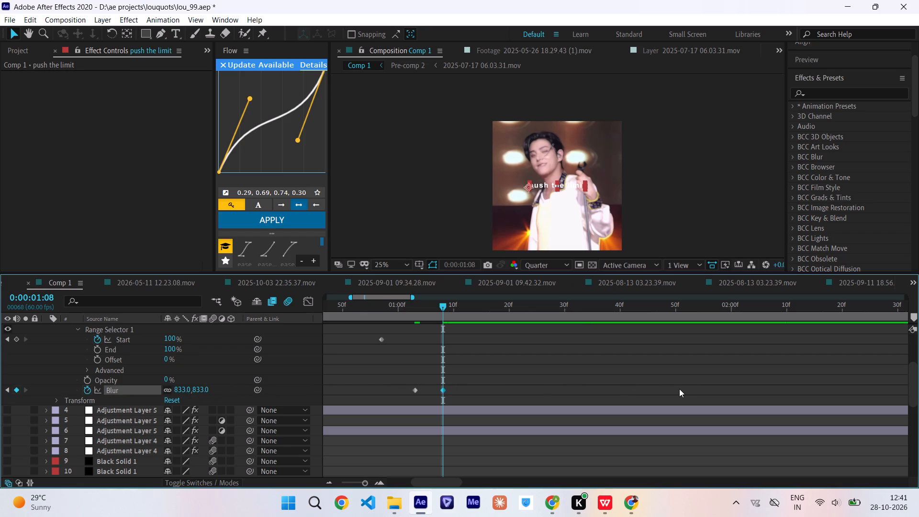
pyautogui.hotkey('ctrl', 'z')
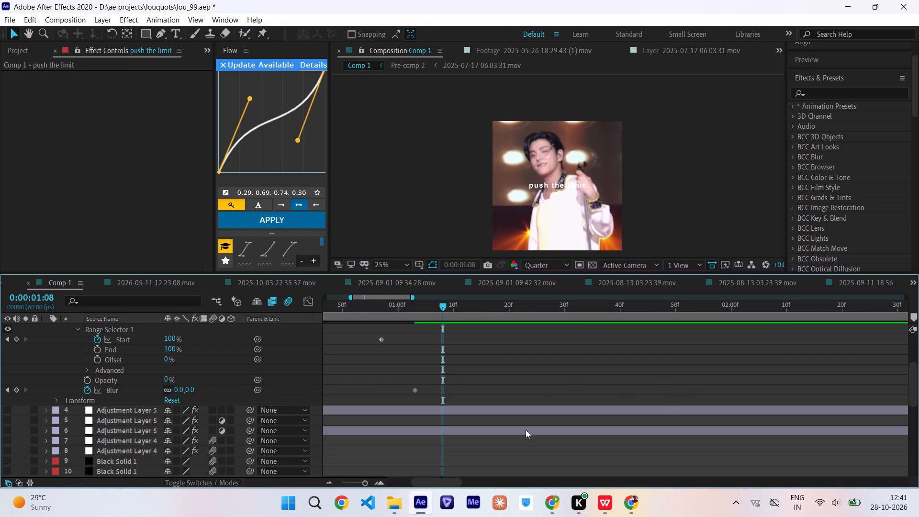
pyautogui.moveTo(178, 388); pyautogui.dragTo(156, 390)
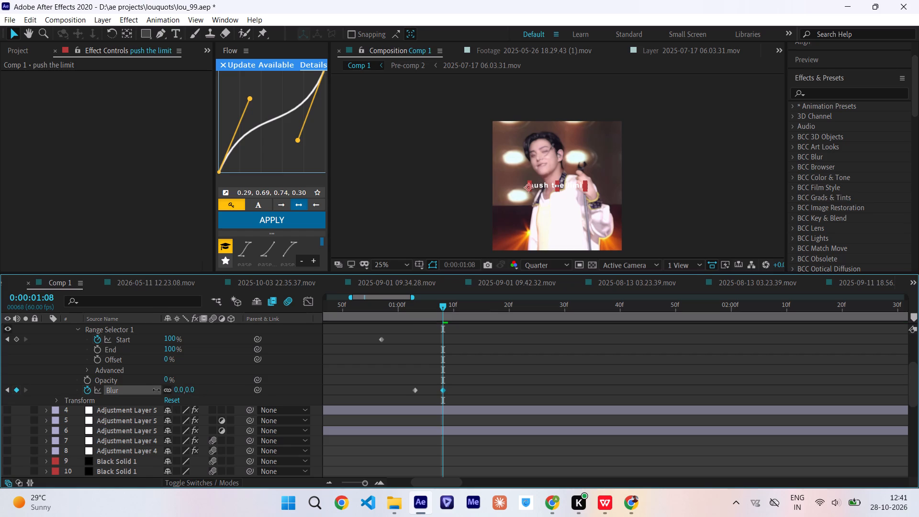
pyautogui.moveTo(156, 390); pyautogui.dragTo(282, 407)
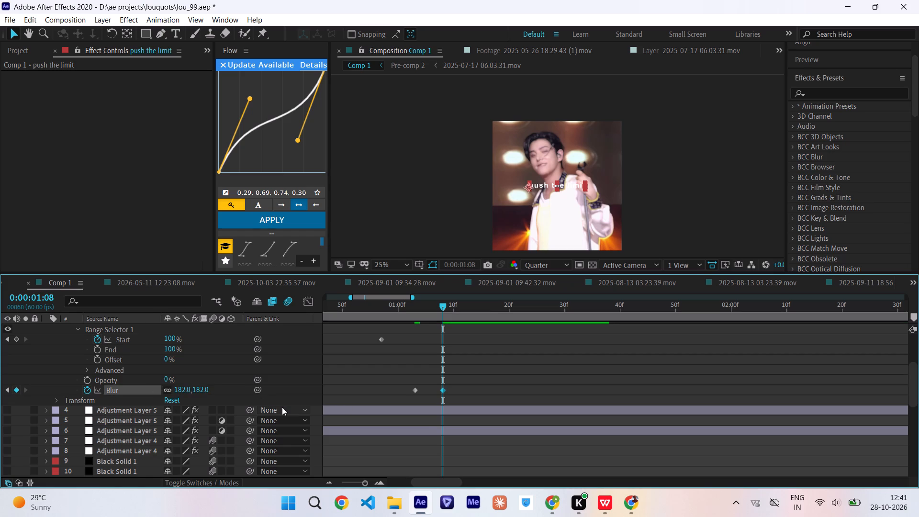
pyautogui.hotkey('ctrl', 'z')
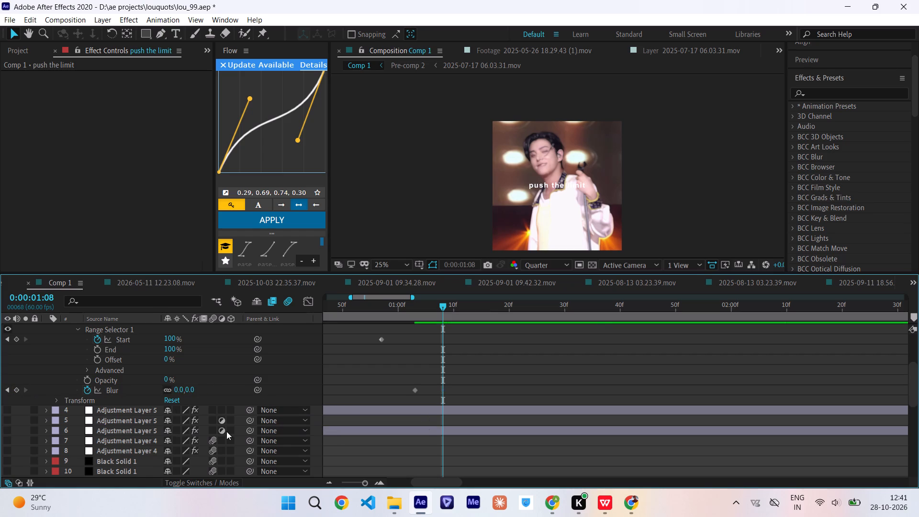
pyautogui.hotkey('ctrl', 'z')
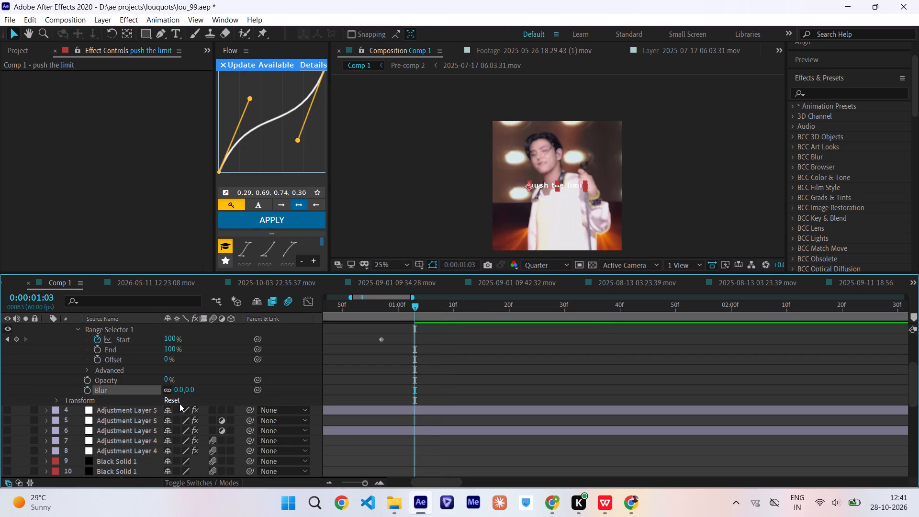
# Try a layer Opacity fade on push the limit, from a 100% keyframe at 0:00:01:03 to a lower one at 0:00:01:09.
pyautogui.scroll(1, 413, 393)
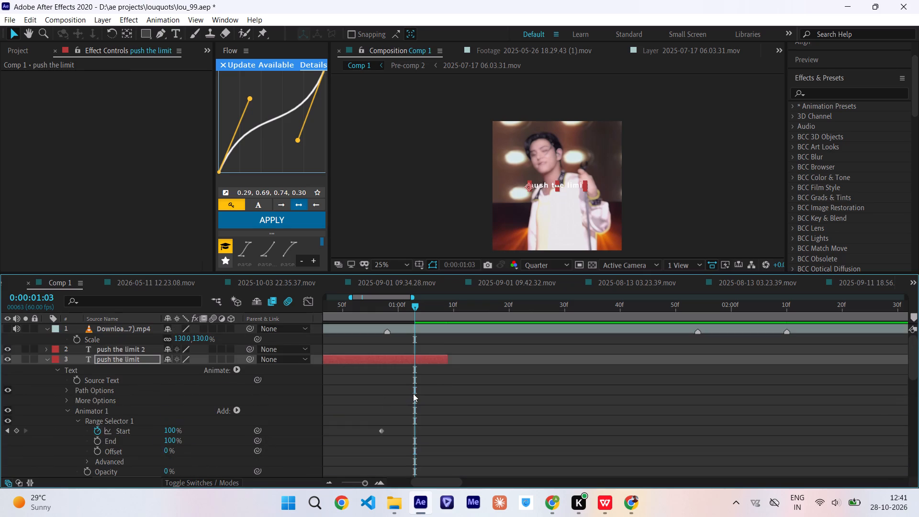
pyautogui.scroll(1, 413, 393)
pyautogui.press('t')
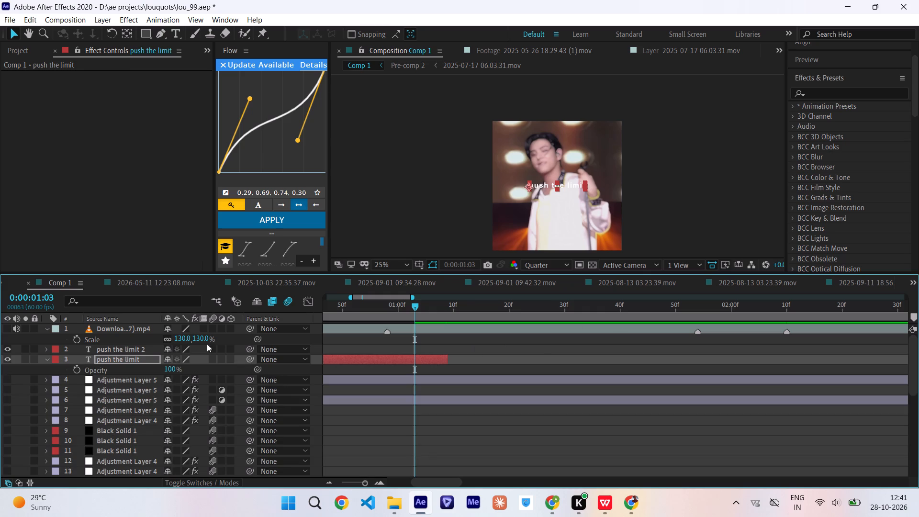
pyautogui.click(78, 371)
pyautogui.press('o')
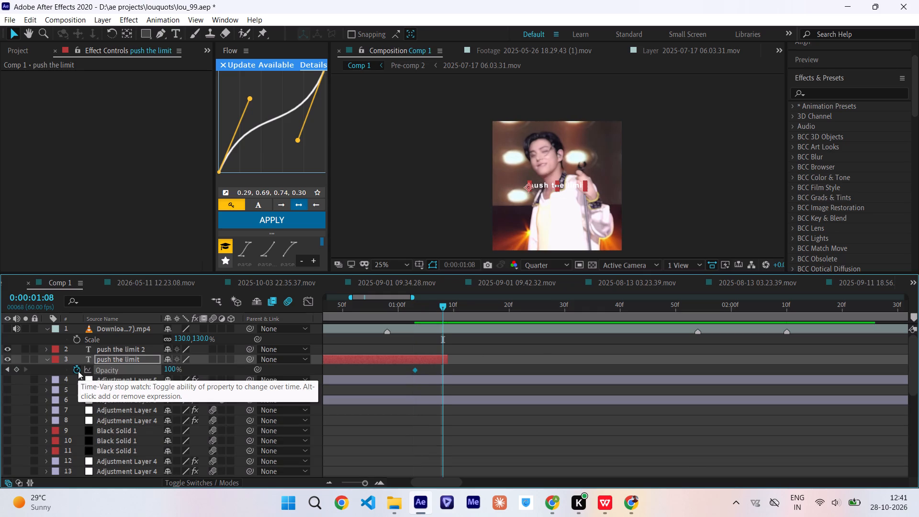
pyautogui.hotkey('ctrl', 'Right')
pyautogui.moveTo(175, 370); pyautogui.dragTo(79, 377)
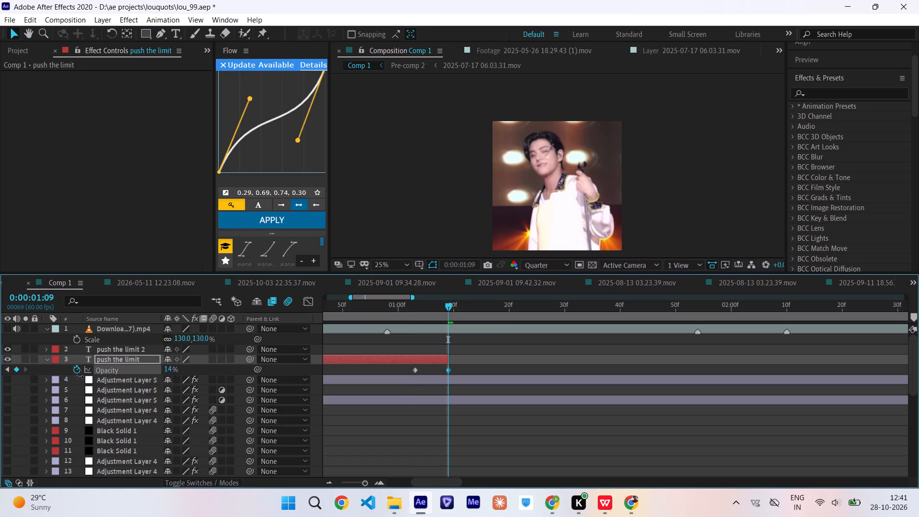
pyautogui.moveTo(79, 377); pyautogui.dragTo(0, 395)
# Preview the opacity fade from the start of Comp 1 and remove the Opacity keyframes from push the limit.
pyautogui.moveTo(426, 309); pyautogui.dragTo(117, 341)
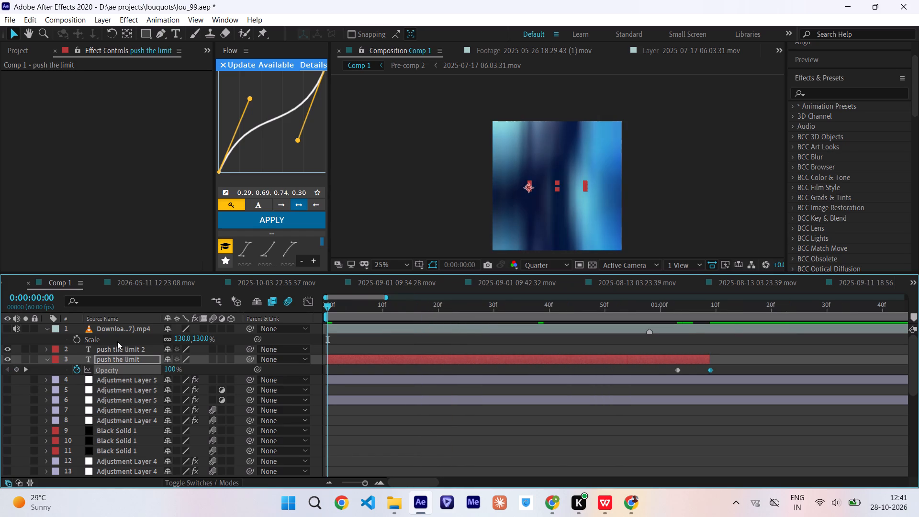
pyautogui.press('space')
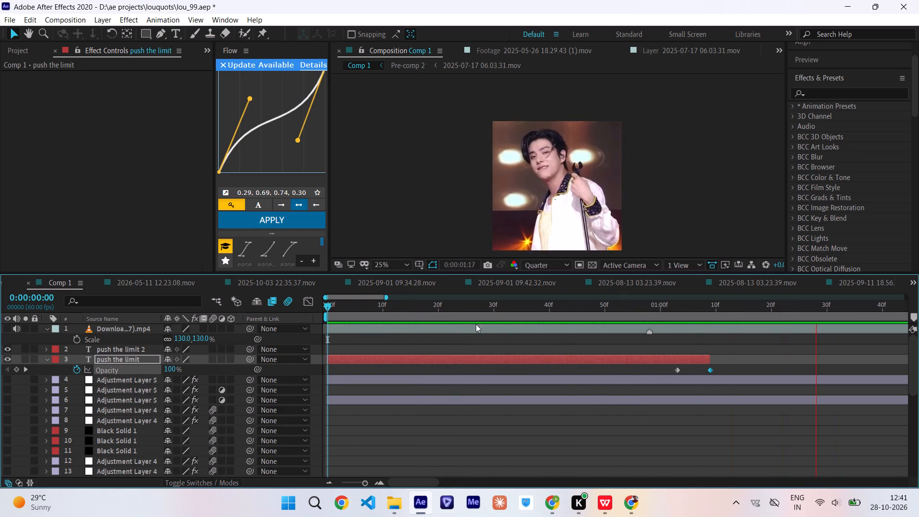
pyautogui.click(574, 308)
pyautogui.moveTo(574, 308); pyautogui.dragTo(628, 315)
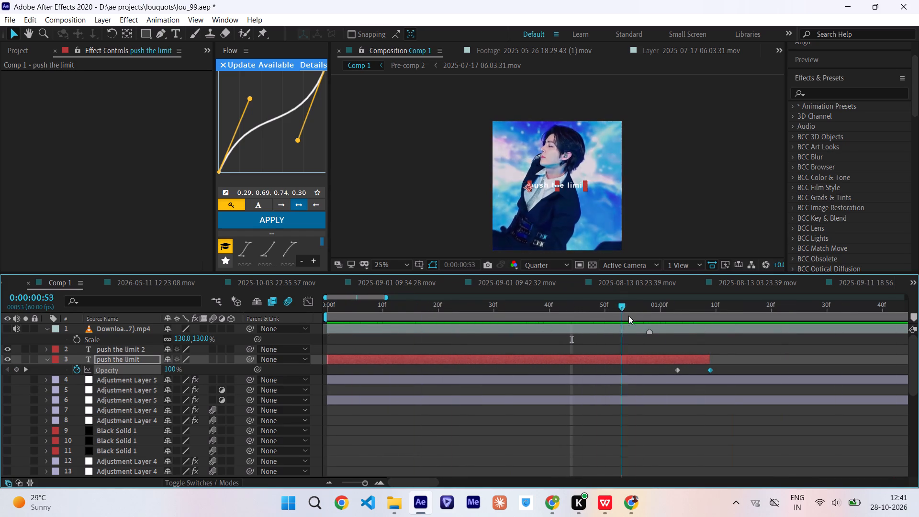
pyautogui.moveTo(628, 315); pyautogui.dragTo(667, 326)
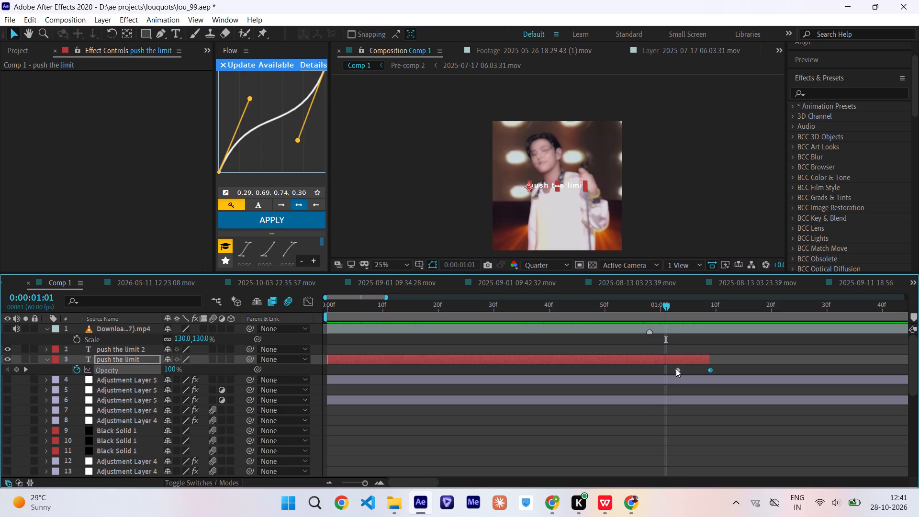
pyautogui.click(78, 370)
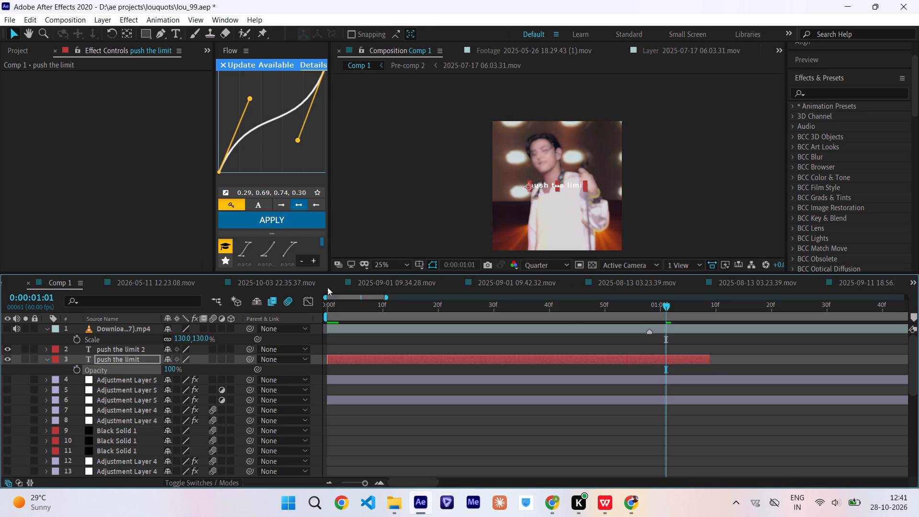
# Find the Fade Out By Character preset, apply it to push the limit at 0:00:01:01, and reveal the layer's keyframes.
pyautogui.click(813, 92)
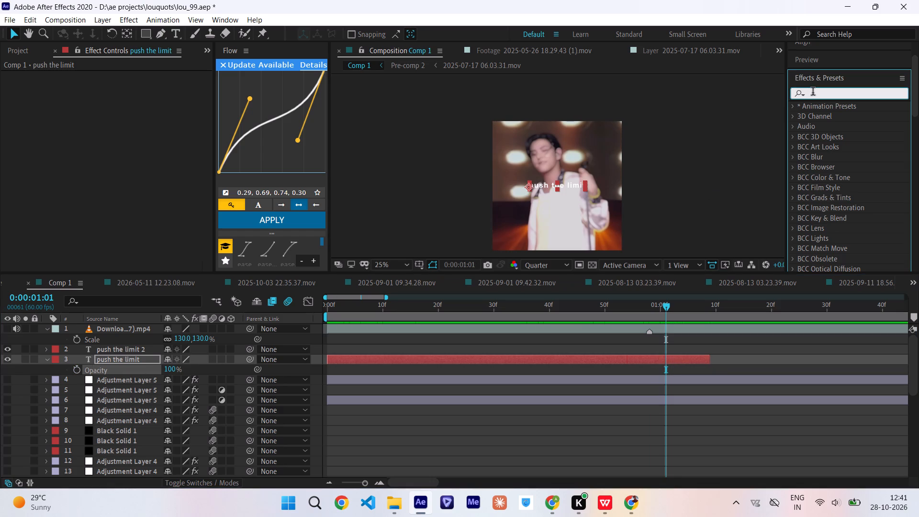
pyautogui.write('fade out')
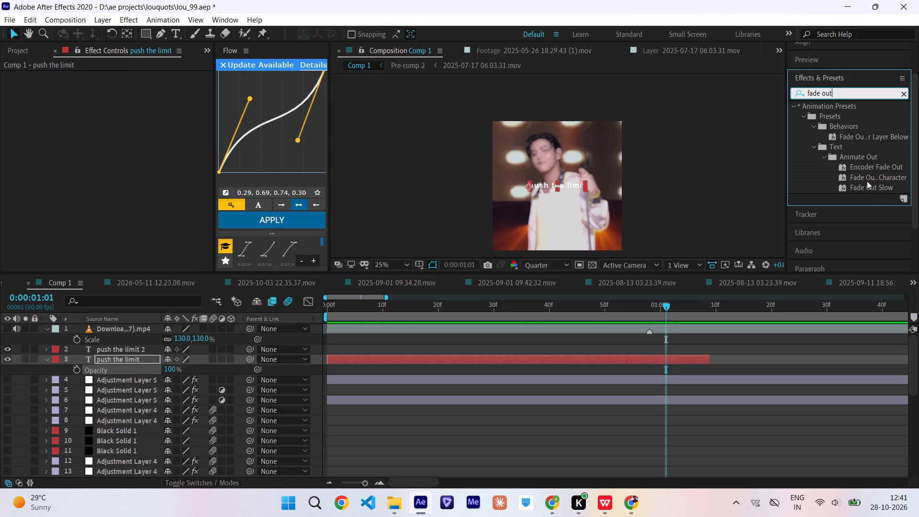
pyautogui.moveTo(866, 180); pyautogui.dragTo(619, 363)
pyautogui.press('u')
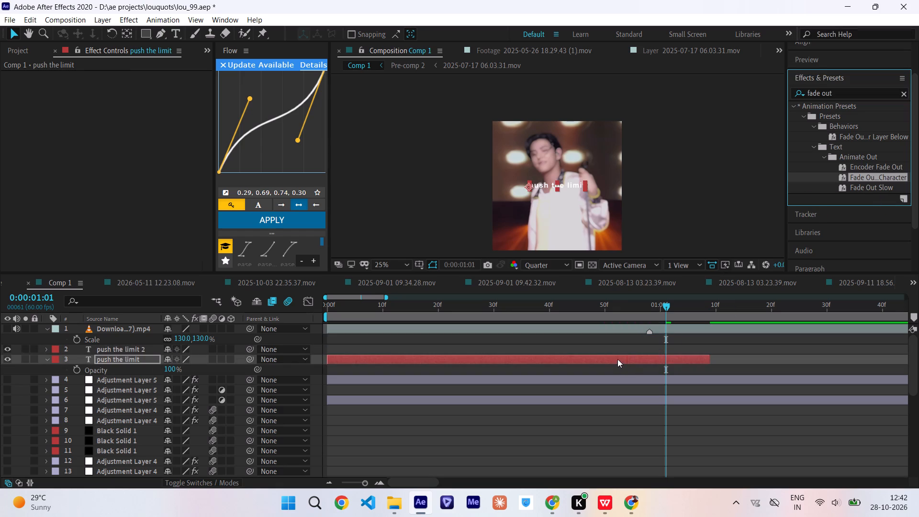
pyautogui.press('u')
pyautogui.click(617, 360)
pyautogui.press('u')
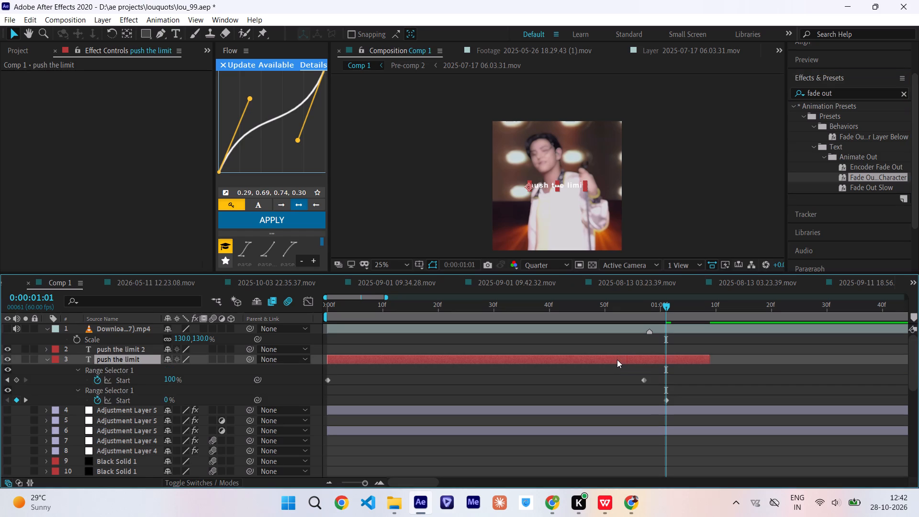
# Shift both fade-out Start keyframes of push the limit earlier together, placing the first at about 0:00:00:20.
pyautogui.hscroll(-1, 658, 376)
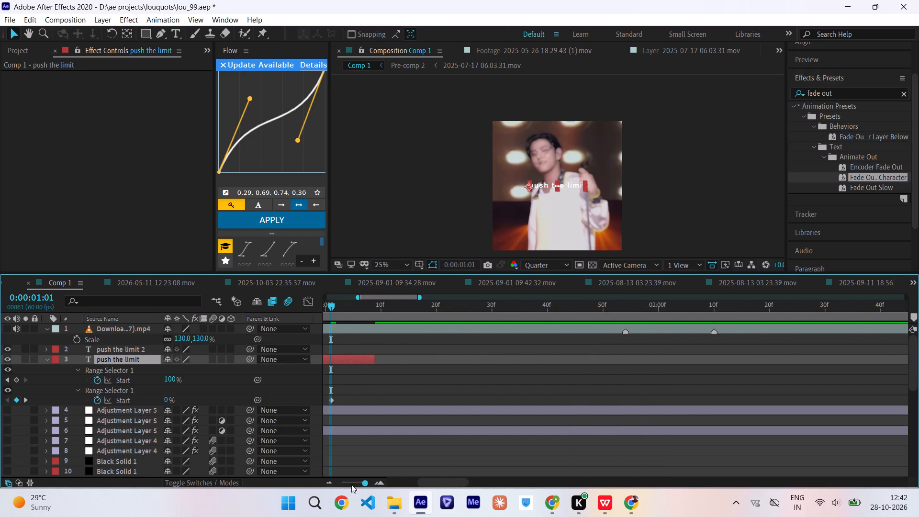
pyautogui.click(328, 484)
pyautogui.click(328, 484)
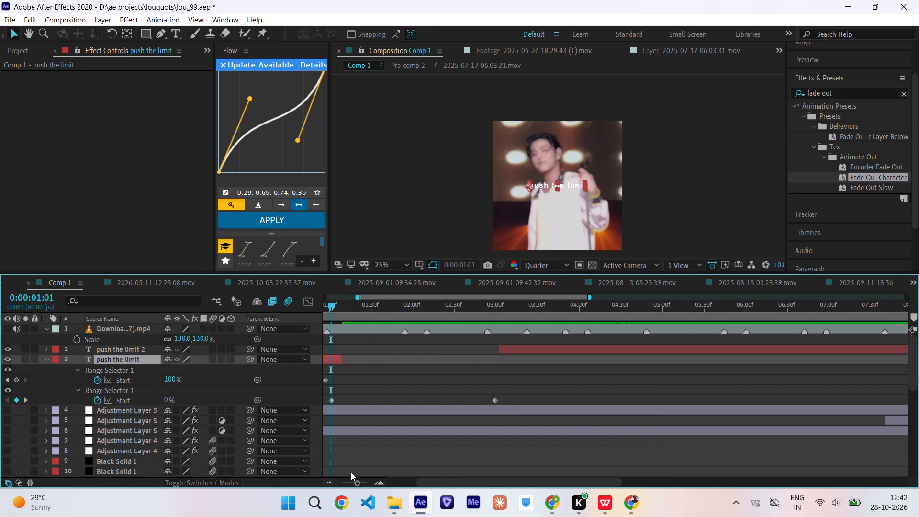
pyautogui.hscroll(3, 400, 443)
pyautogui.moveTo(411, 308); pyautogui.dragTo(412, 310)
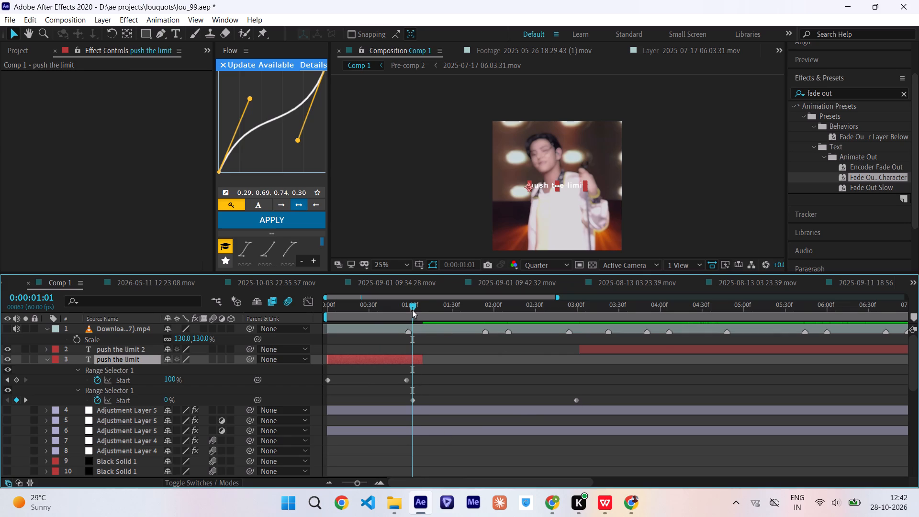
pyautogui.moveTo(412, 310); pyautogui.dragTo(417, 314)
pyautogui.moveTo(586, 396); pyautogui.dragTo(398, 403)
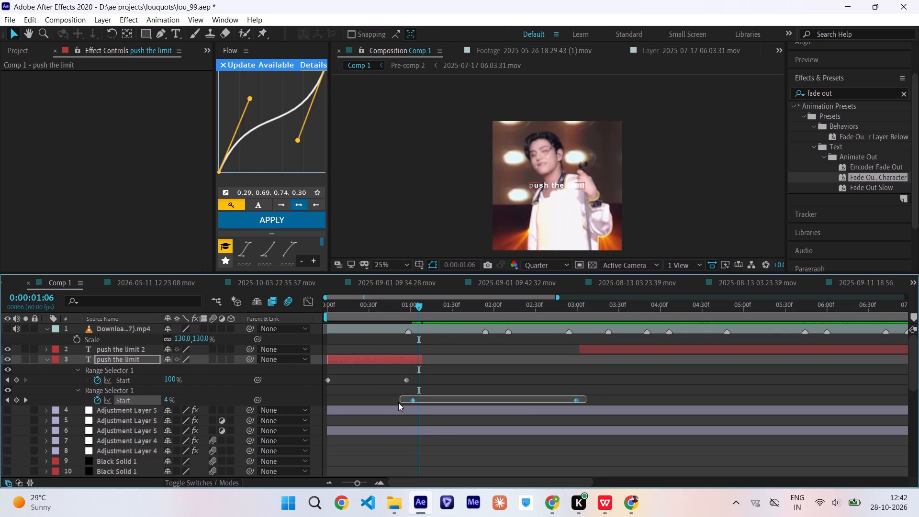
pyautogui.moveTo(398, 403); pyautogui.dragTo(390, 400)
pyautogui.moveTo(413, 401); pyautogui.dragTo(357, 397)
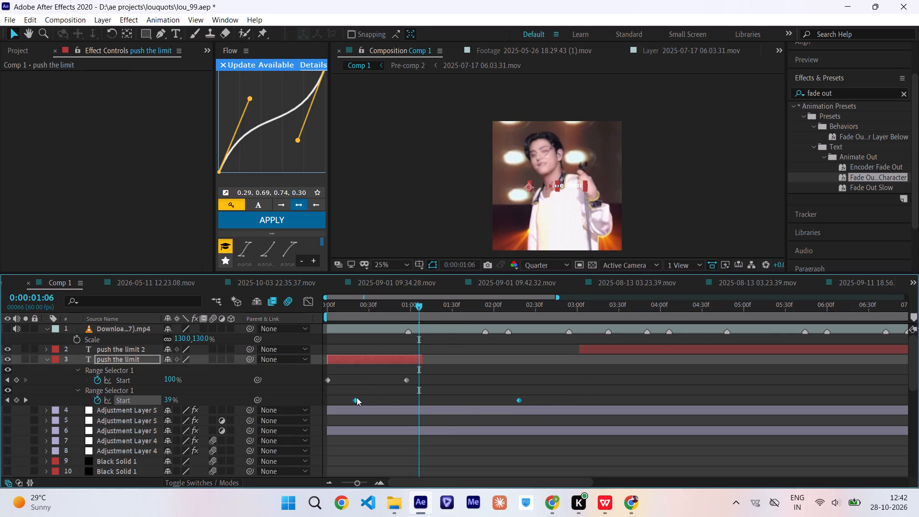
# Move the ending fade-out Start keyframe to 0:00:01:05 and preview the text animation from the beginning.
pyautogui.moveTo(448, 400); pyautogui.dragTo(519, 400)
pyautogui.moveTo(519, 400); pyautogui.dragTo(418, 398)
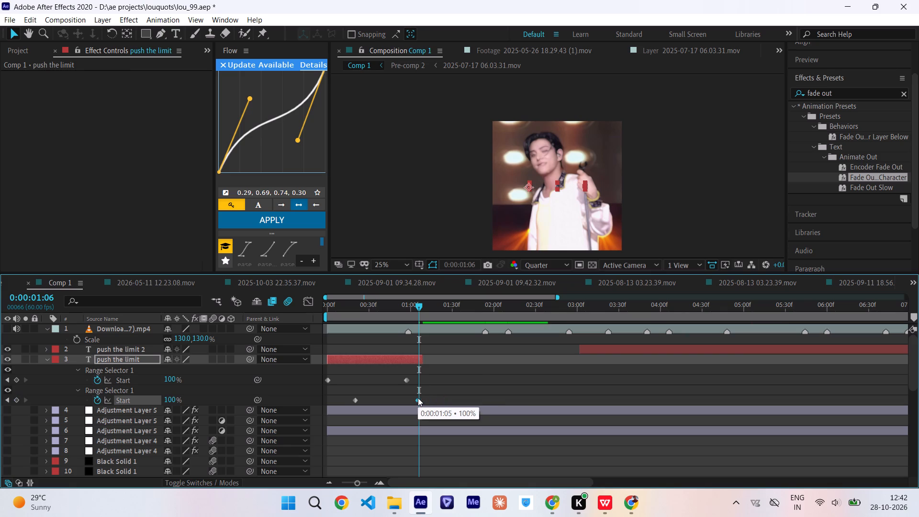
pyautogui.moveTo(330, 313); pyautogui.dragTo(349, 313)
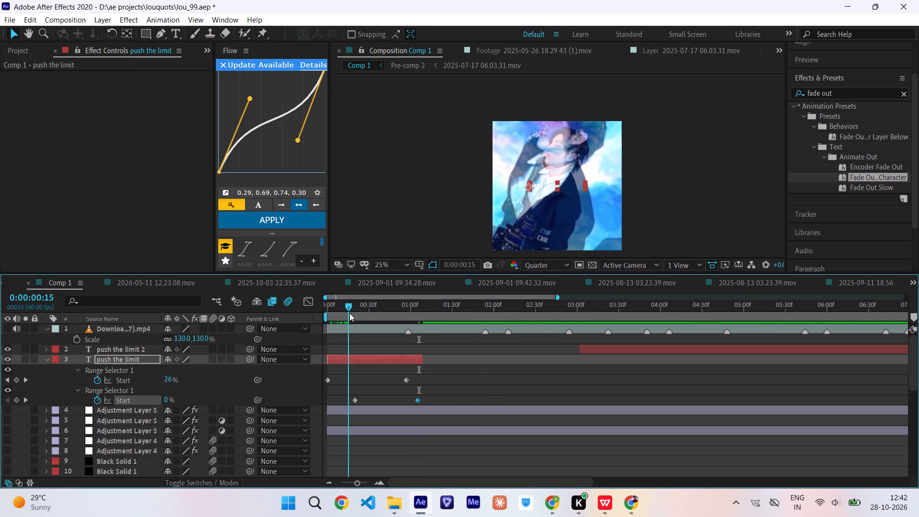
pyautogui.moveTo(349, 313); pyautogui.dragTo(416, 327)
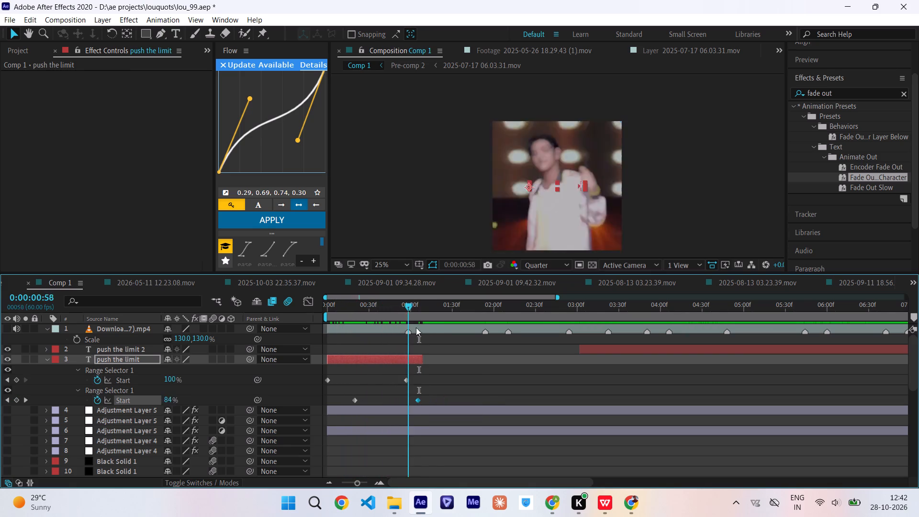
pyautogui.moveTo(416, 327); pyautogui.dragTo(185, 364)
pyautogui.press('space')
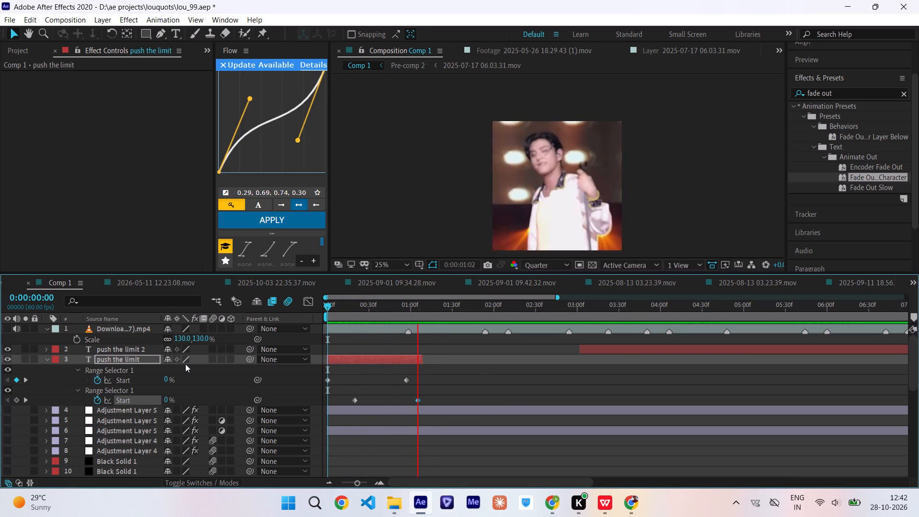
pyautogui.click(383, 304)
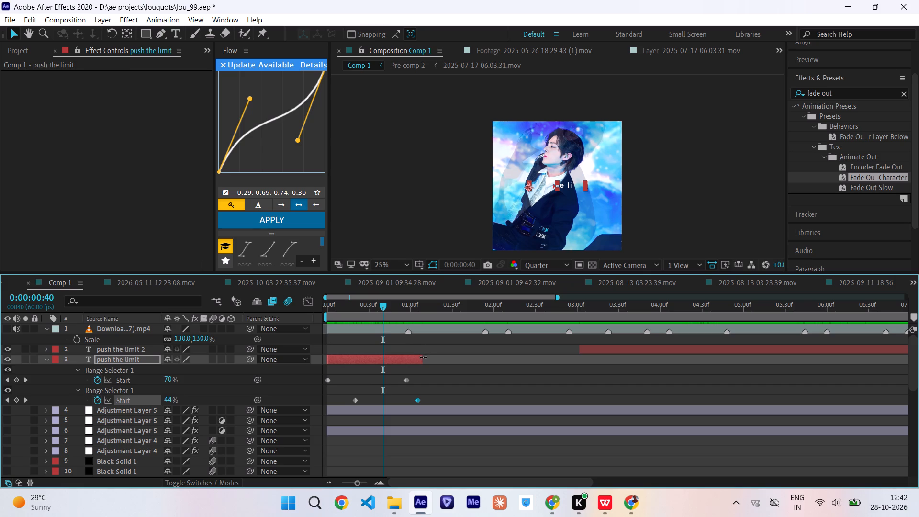
# Extend the end of the push the limit layer to about 0:00:01:36.
pyautogui.moveTo(423, 357); pyautogui.dragTo(460, 364)
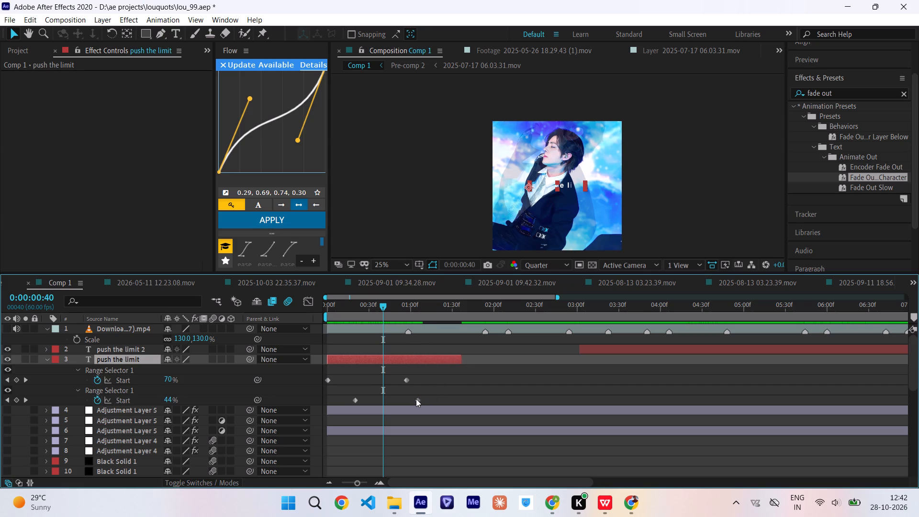
# Move the fade-out Start keyframes to about 0:00:00:46 and 0:00:01:31, and preview the animation from the beginning.
pyautogui.moveTo(416, 399); pyautogui.dragTo(453, 403)
pyautogui.moveTo(355, 401); pyautogui.dragTo(392, 407)
pyautogui.moveTo(351, 311); pyautogui.dragTo(376, 314)
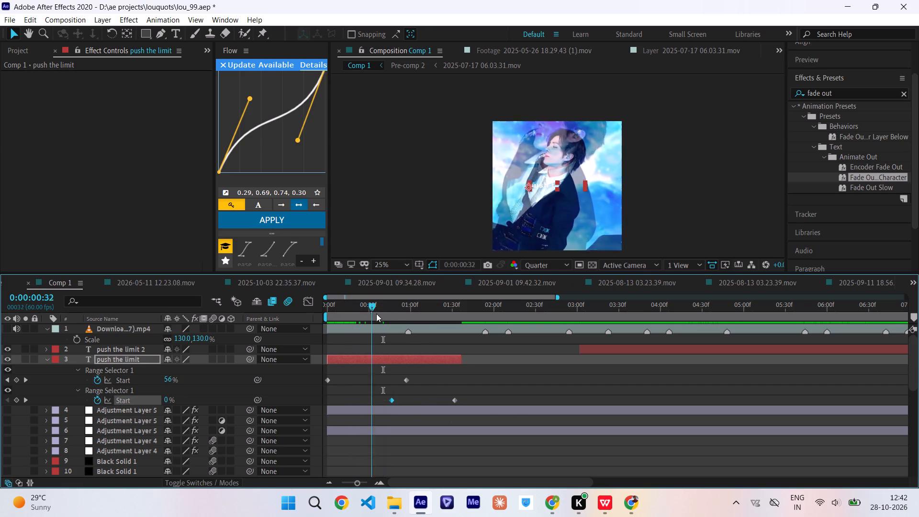
pyautogui.moveTo(376, 314); pyautogui.dragTo(438, 315)
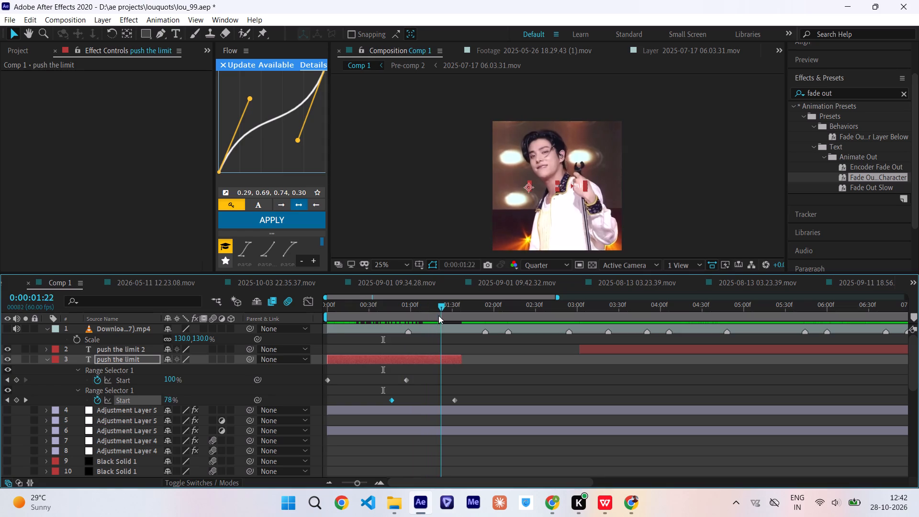
pyautogui.moveTo(438, 315); pyautogui.dragTo(249, 333)
pyautogui.press('space')
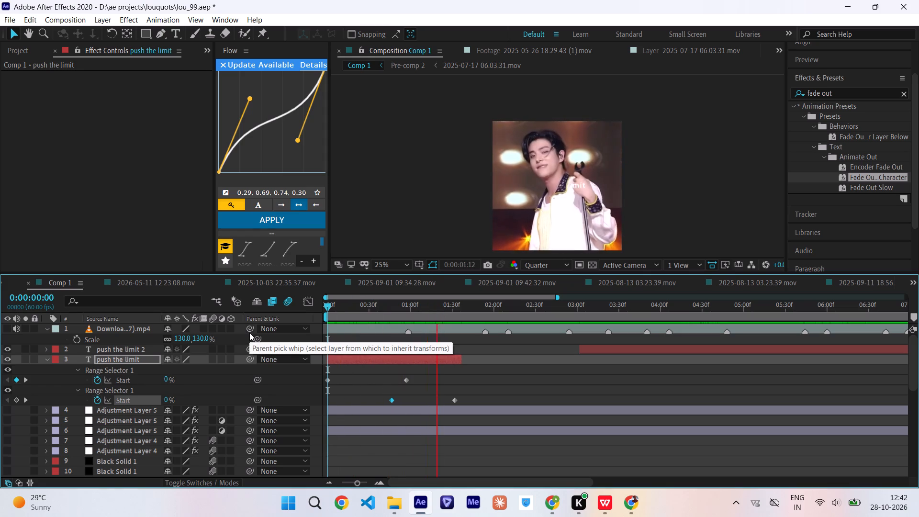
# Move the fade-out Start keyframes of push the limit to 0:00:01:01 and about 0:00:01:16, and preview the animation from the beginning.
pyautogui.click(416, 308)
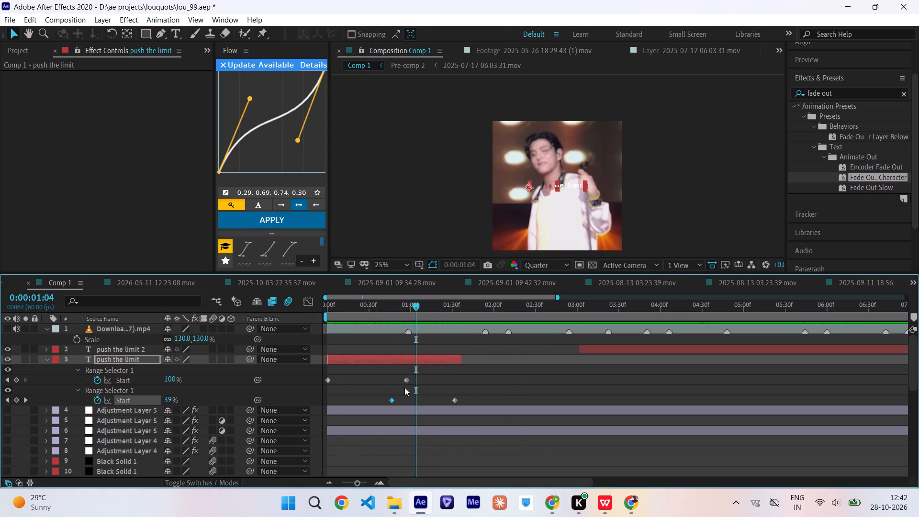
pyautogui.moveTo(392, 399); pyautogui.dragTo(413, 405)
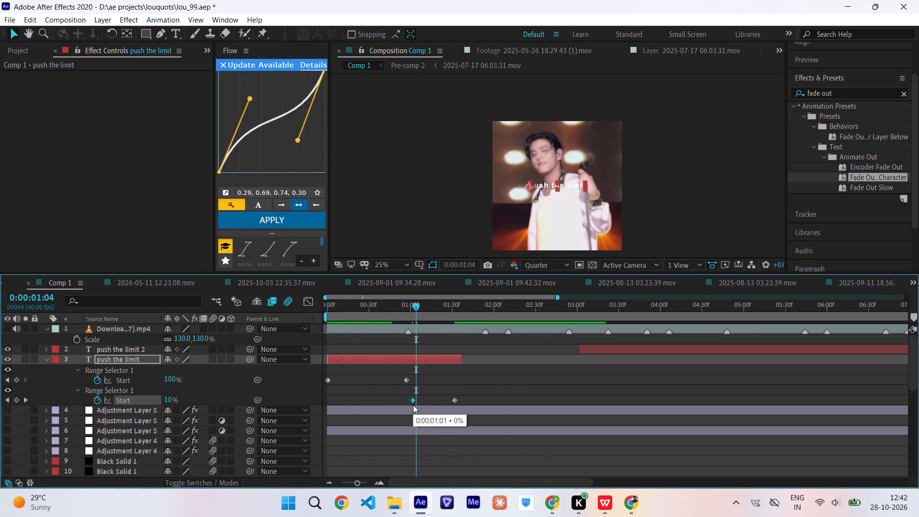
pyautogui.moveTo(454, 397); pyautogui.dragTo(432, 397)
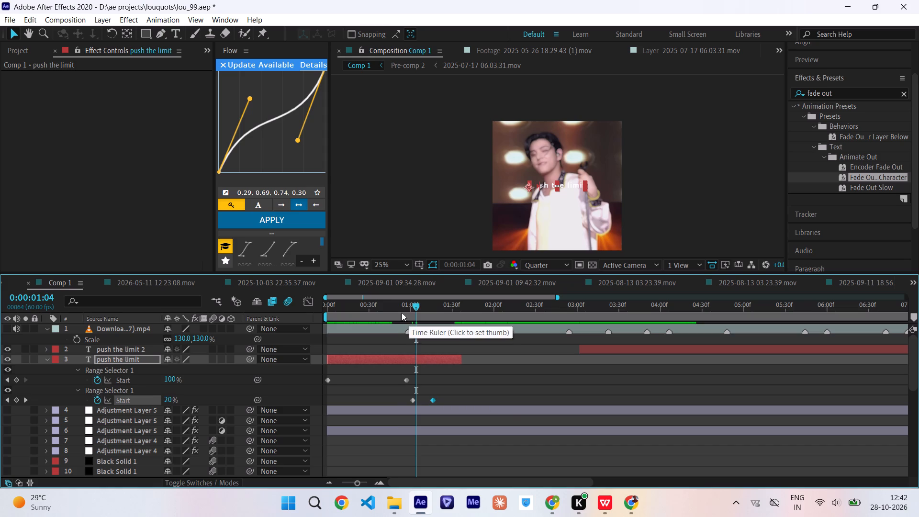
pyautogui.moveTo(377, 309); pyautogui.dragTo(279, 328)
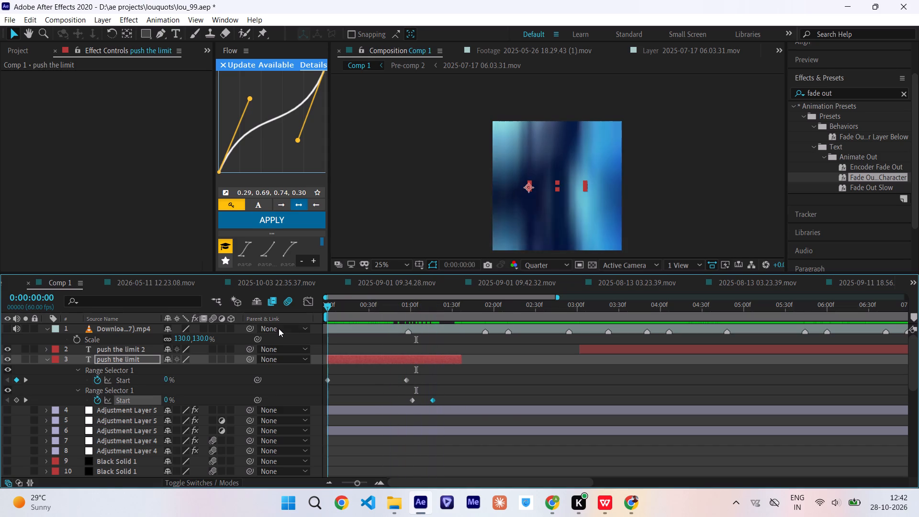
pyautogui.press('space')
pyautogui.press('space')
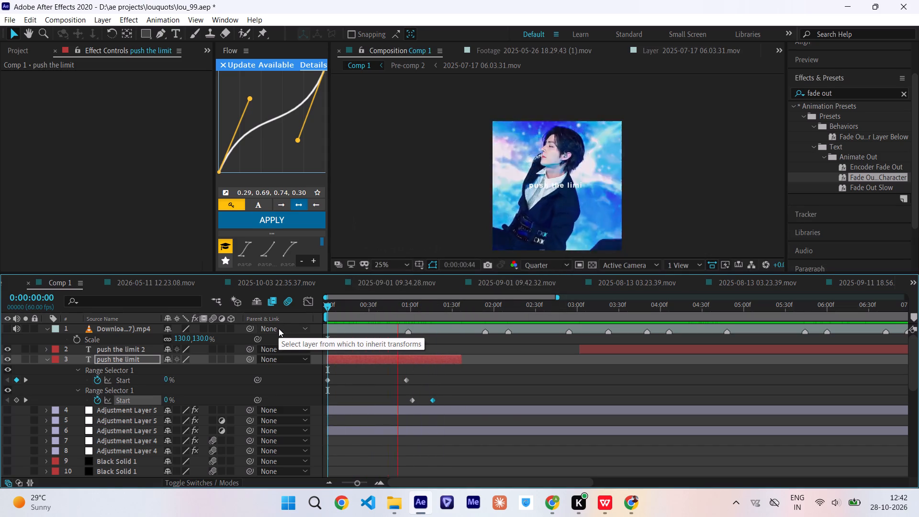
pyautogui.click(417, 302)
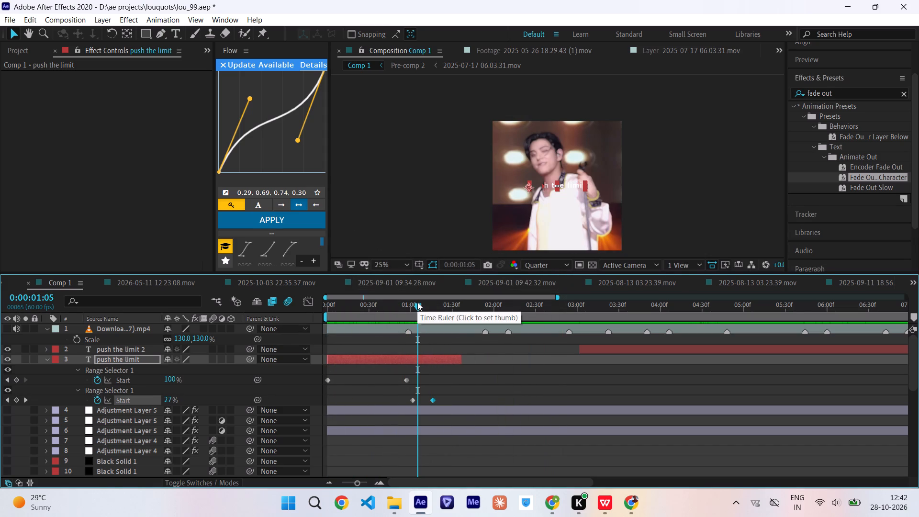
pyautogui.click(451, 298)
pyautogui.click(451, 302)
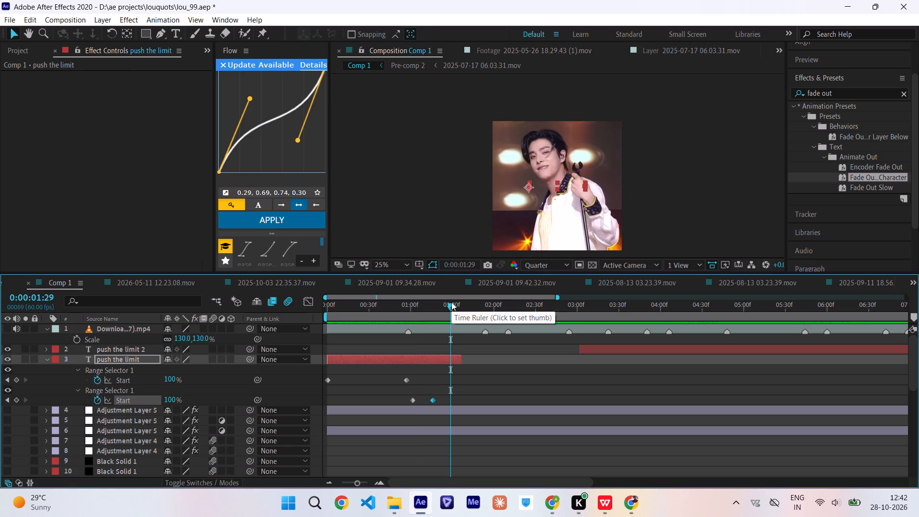
# Remove the fade-out Start keyframes from push the limit and apply the Fade Out Slow preset to it at 0:00:00:59.
pyautogui.moveTo(451, 302); pyautogui.dragTo(410, 319)
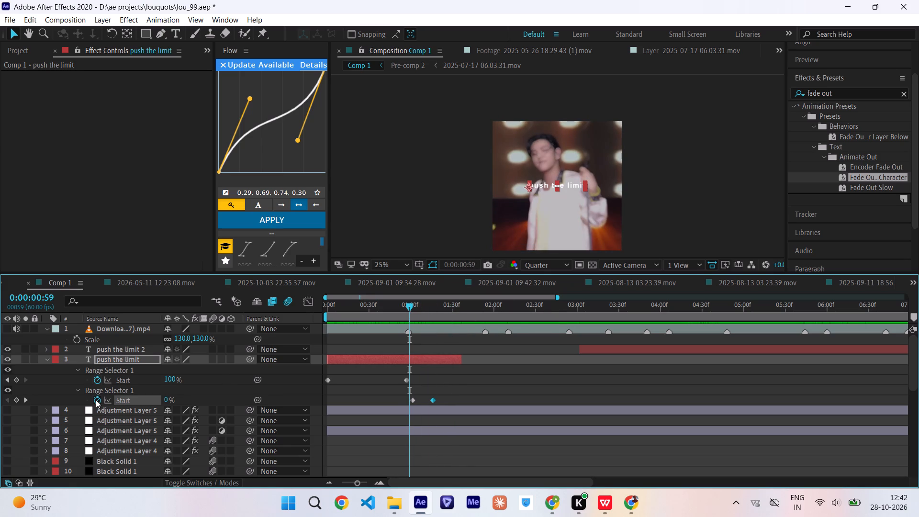
pyautogui.click(96, 400)
pyautogui.moveTo(885, 187); pyautogui.dragTo(426, 360)
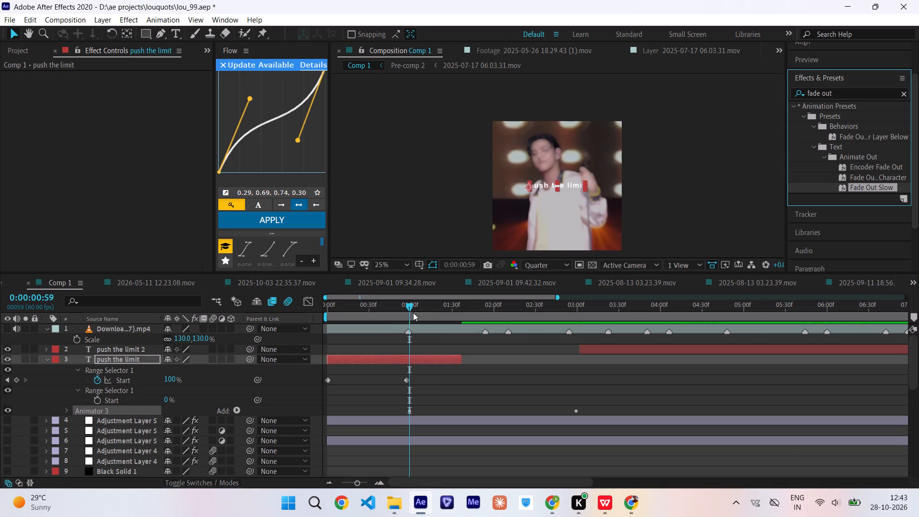
# Reveal the fade-out Offset keyframes, move the ending one to 0:00:01:22, and preview the animation from the beginning.
pyautogui.moveTo(411, 307); pyautogui.dragTo(439, 310)
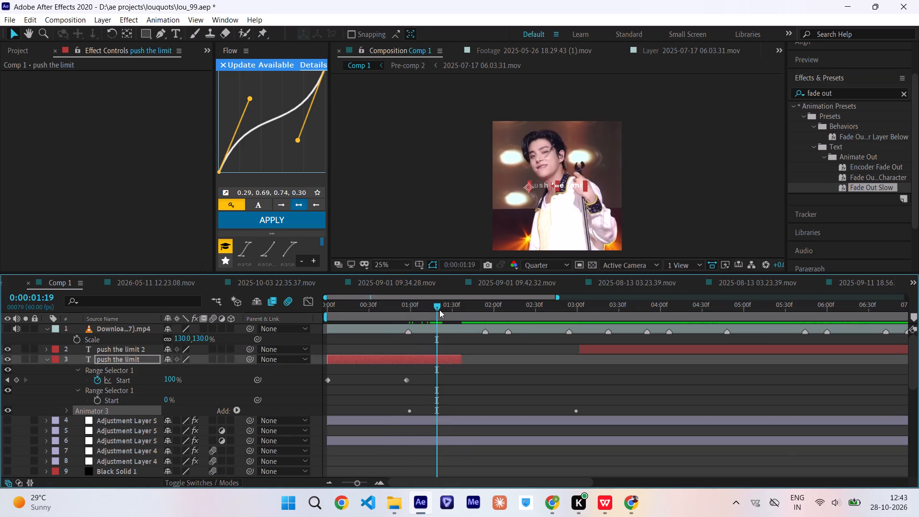
pyautogui.write('uu')
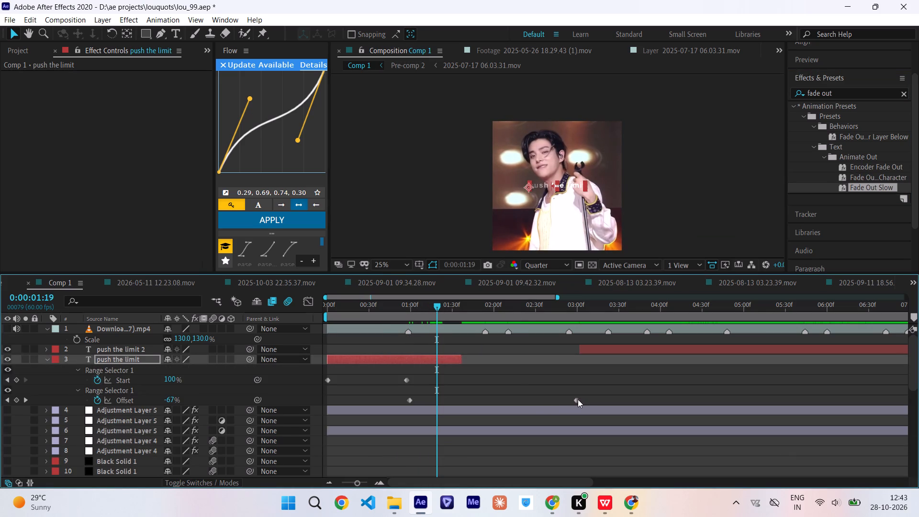
pyautogui.moveTo(577, 399); pyautogui.dragTo(443, 422)
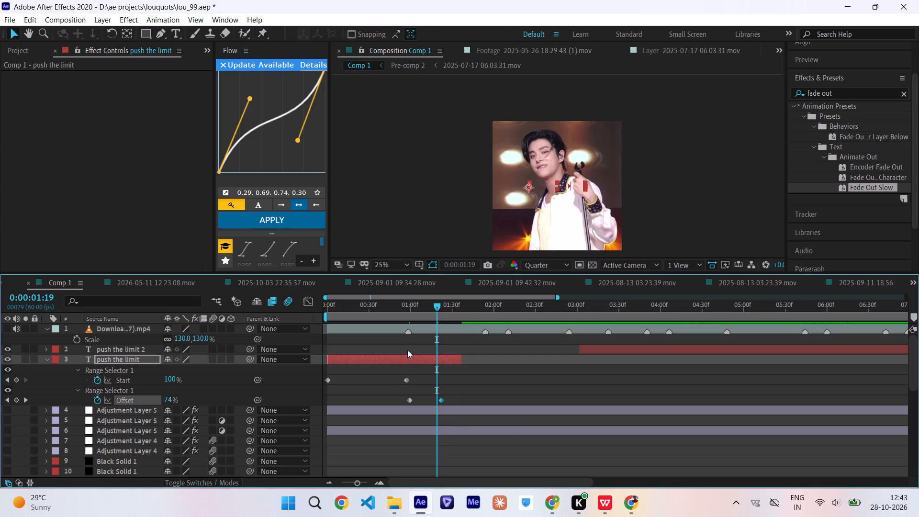
pyautogui.moveTo(357, 310); pyautogui.dragTo(213, 332)
pyautogui.press('space')
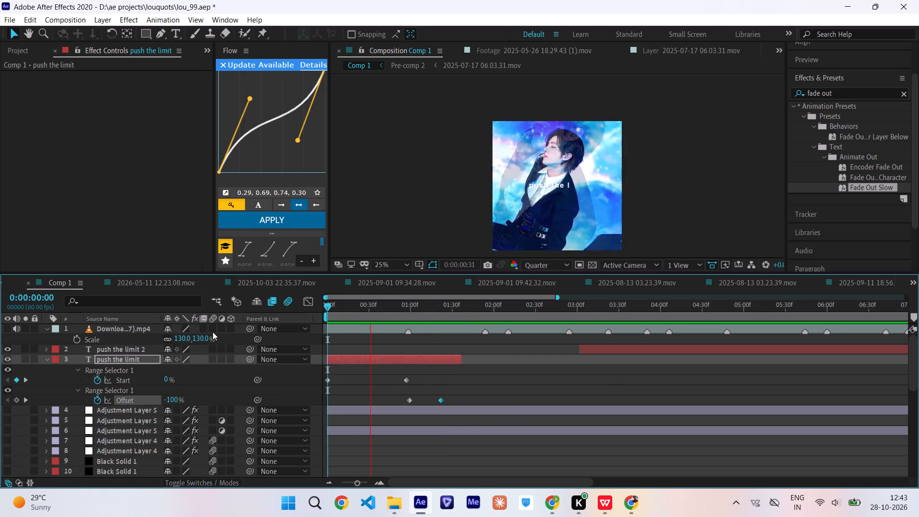
# Split the push the limit layer at 0:00:01:22 and delete the portion after the cut.
pyautogui.click(407, 312)
pyautogui.moveTo(407, 312); pyautogui.dragTo(441, 320)
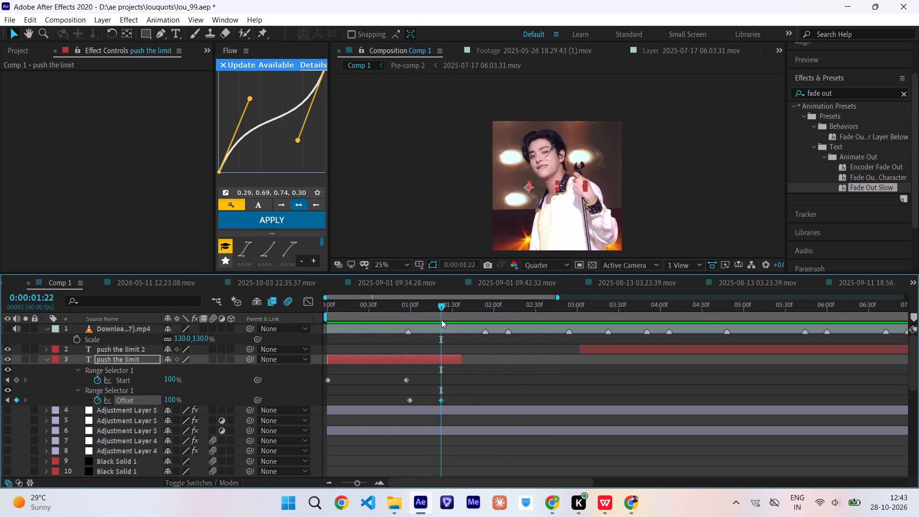
pyautogui.hotkey('ctrl', 'shift', 'd')
pyautogui.press('Delete')
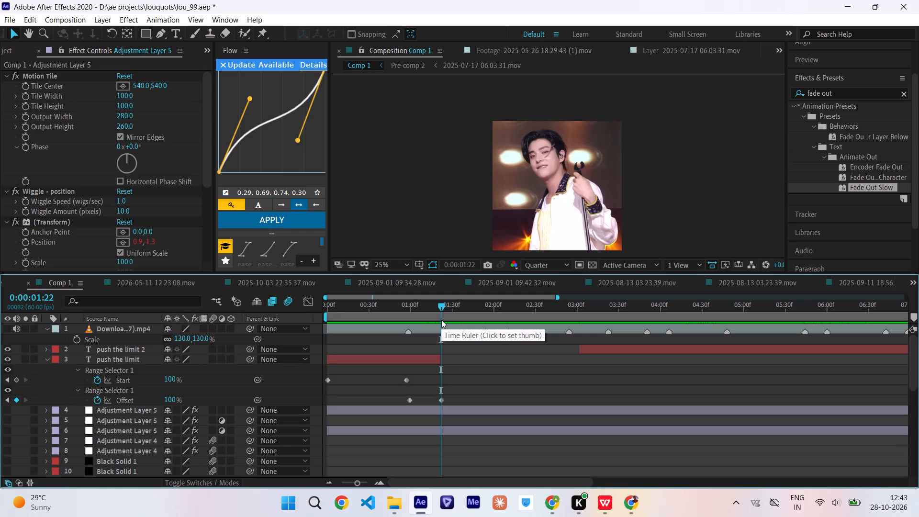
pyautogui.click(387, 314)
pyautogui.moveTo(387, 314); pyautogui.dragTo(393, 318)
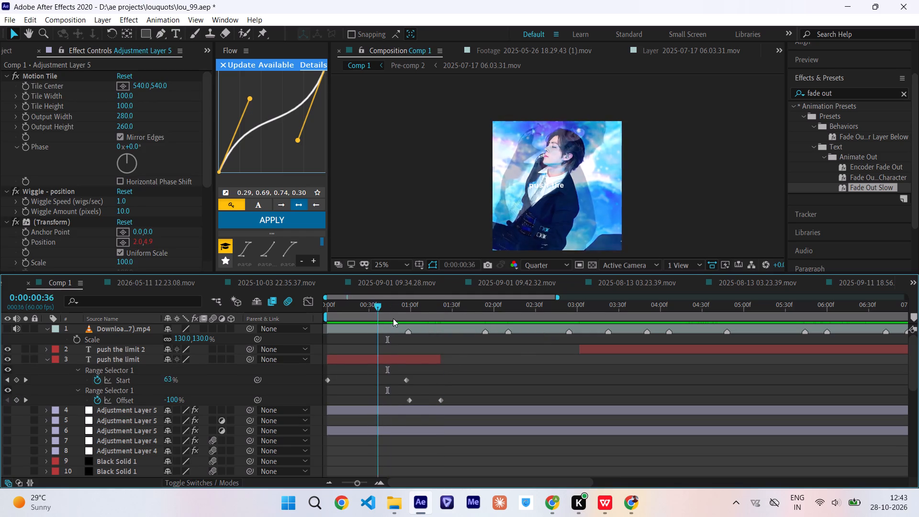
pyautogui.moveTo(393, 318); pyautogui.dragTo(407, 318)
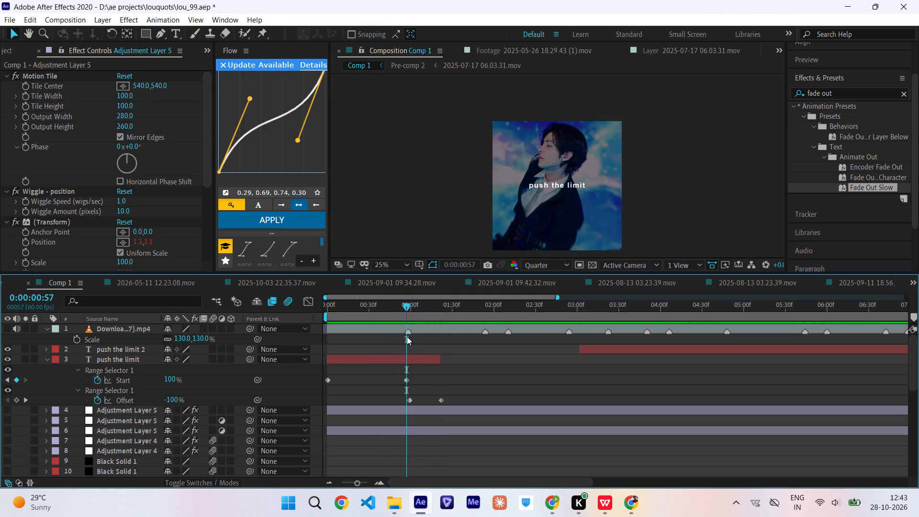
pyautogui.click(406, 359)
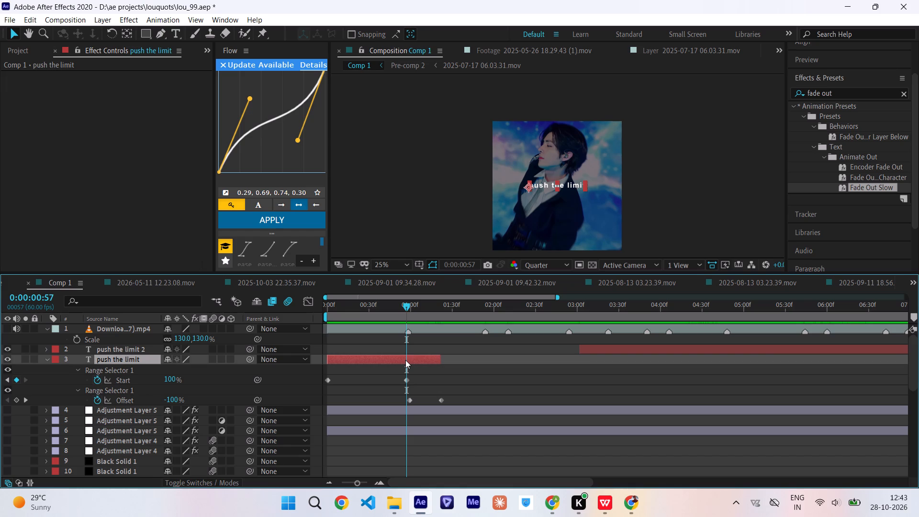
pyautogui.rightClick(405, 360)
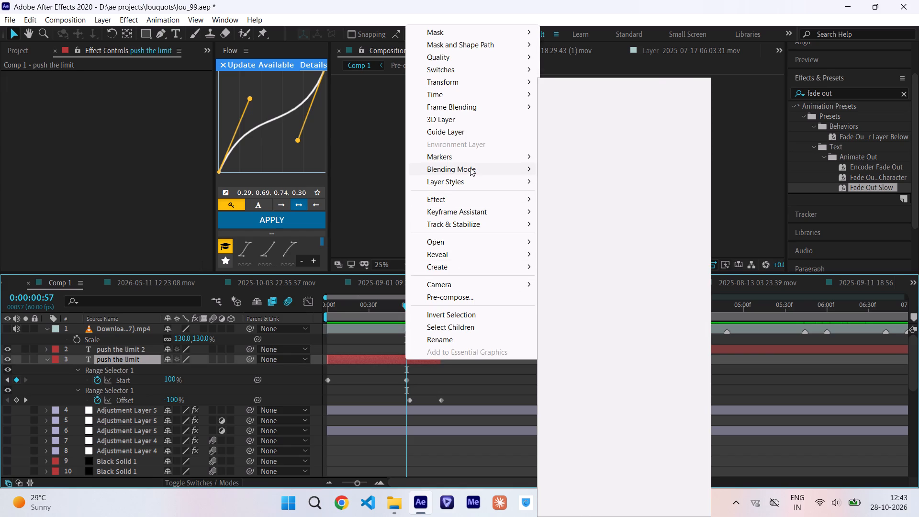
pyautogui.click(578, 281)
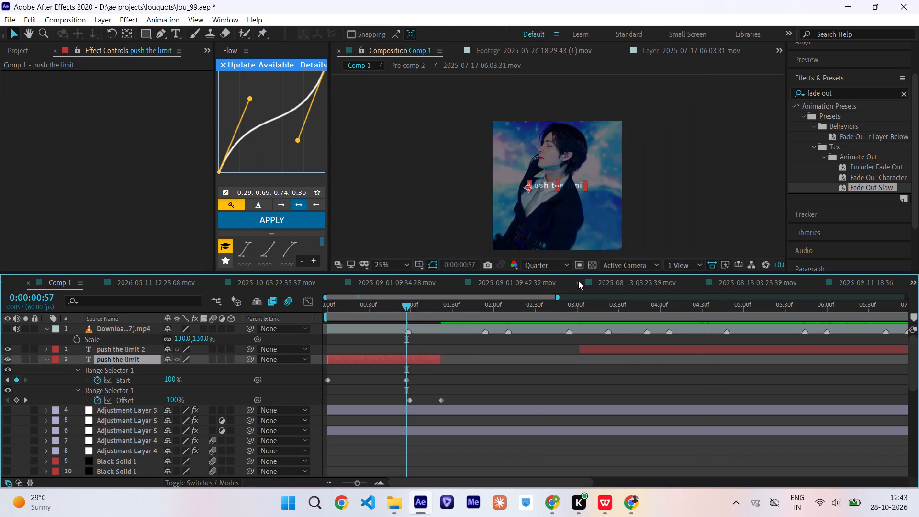
# Apply the Deep Glow effect to the push the limit text layer and set its Exposure to 0.2.
pyautogui.keyDown('ctrl'); pyautogui.scroll(1, 532, 213); pyautogui.keyUp('ctrl')
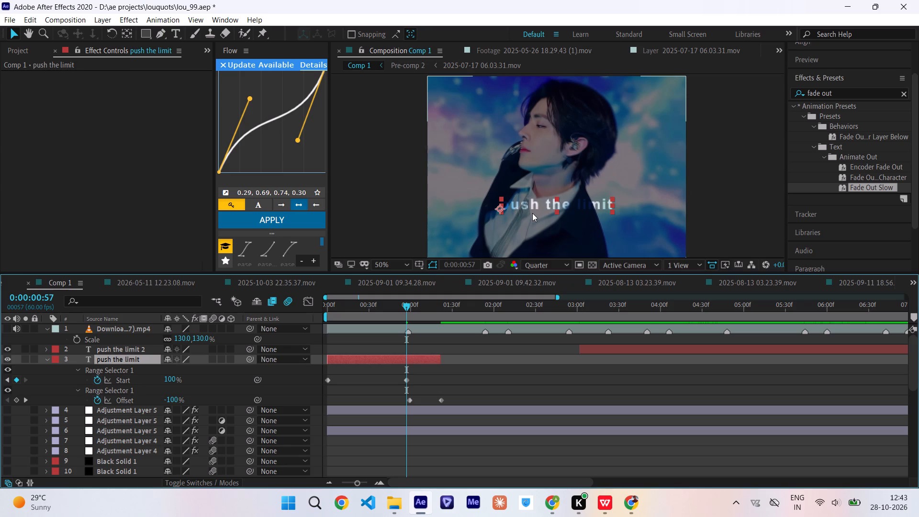
pyautogui.click(426, 315)
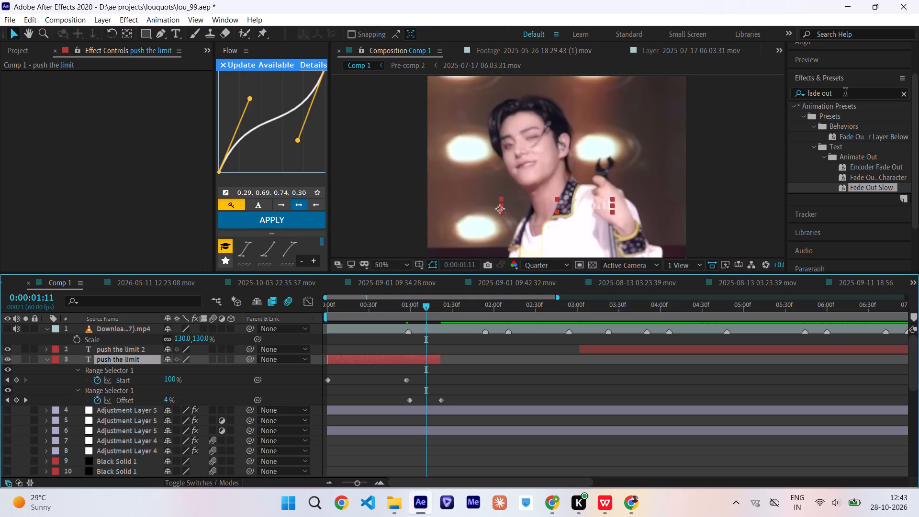
pyautogui.moveTo(845, 93); pyautogui.dragTo(726, 97)
pyautogui.write('deep gl')
pyautogui.moveTo(841, 123); pyautogui.dragTo(414, 359)
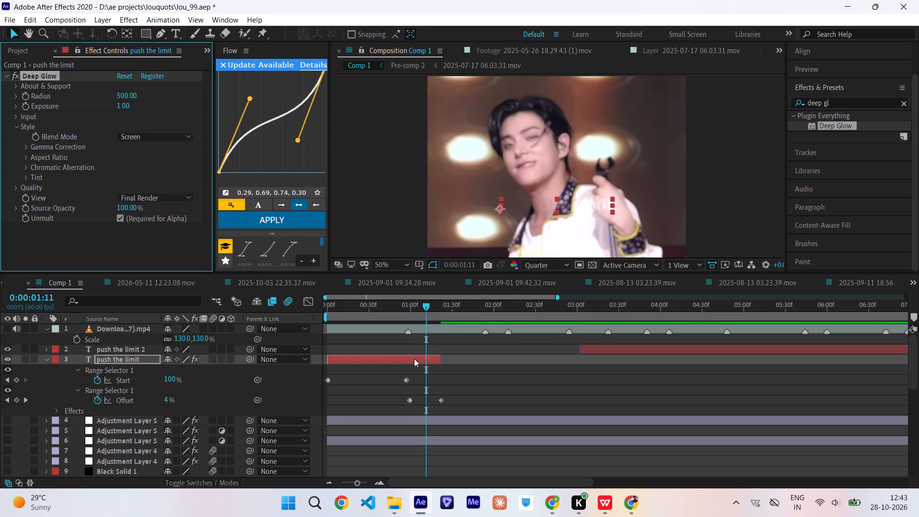
pyautogui.click(384, 319)
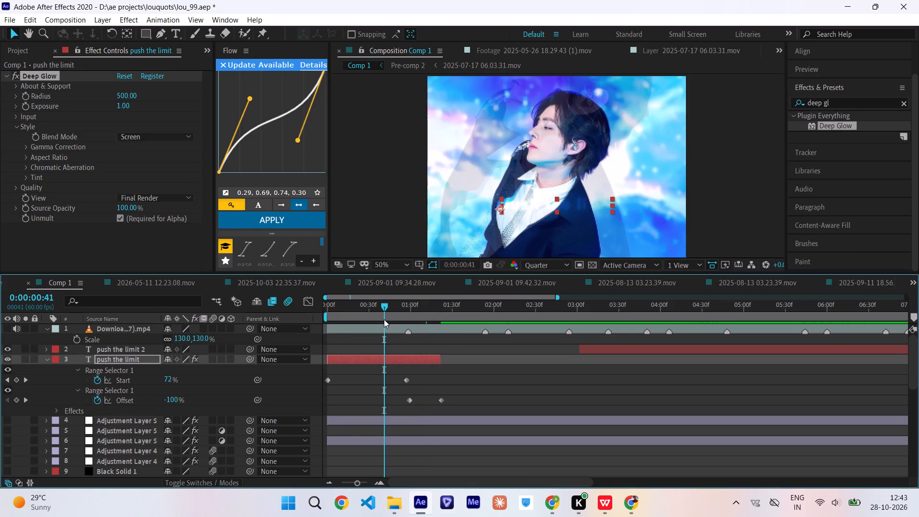
pyautogui.moveTo(384, 319); pyautogui.dragTo(396, 319)
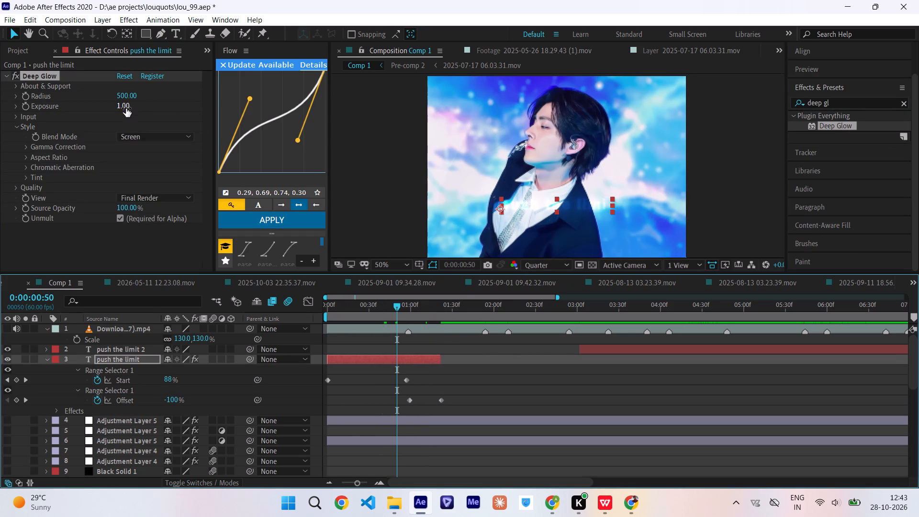
pyautogui.click(126, 108)
pyautogui.write('0.2')
pyautogui.press('Return')
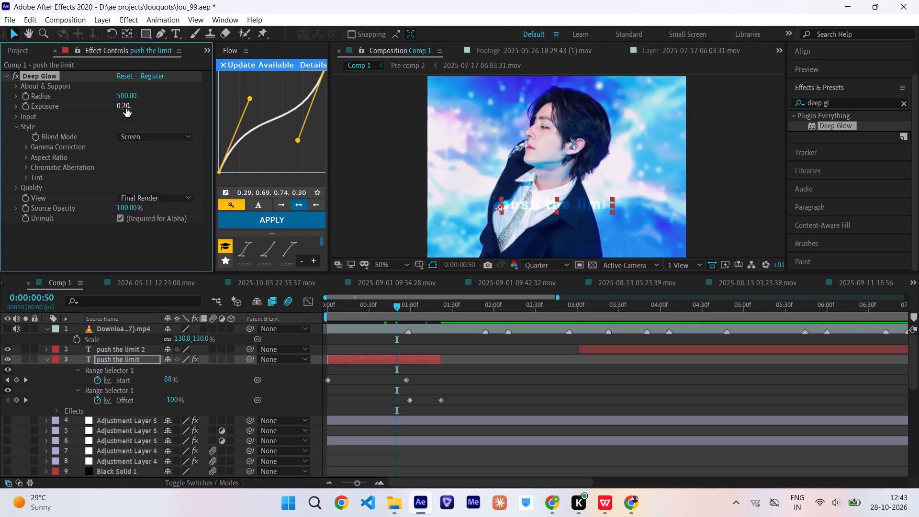
# Apply the Perspective Drop Shadow effect to push the limit with Opacity 100%, Distance 8 and Softness 8.
pyautogui.moveTo(835, 104); pyautogui.dragTo(756, 114)
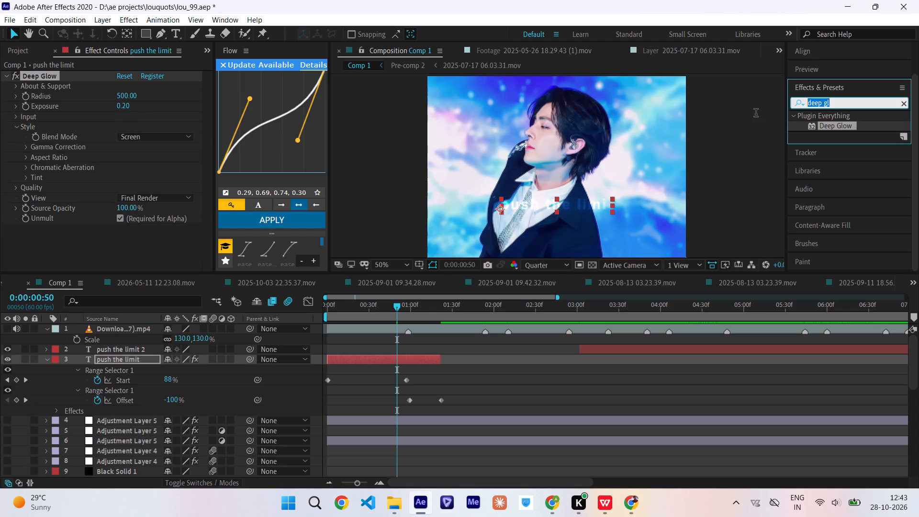
pyautogui.moveTo(756, 114); pyautogui.dragTo(754, 114)
pyautogui.write('drop sh')
pyautogui.moveTo(857, 147); pyautogui.dragTo(394, 361)
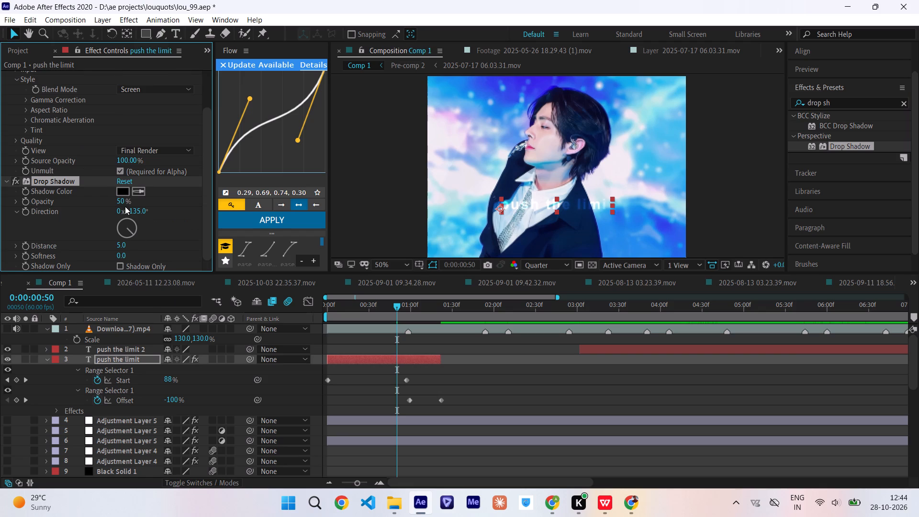
pyautogui.moveTo(122, 201); pyautogui.dragTo(266, 189)
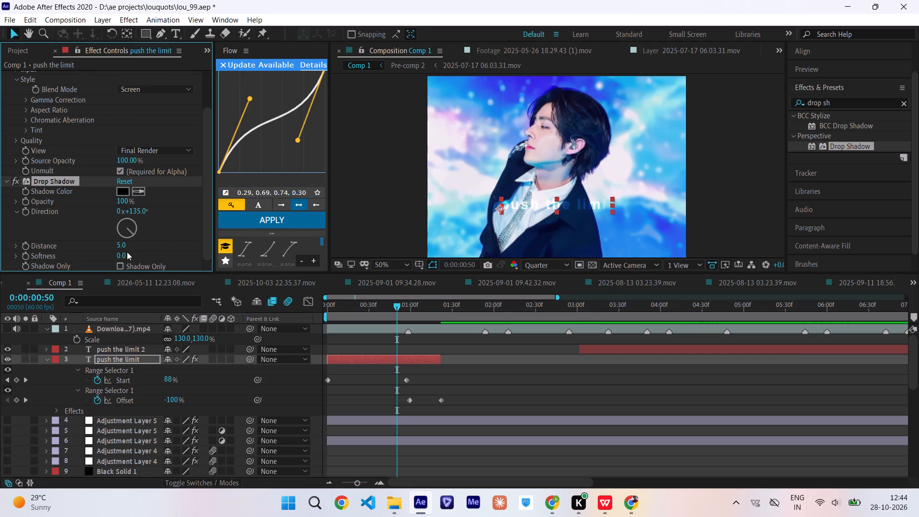
pyautogui.click(119, 244)
pyautogui.press('8')
pyautogui.press('Return')
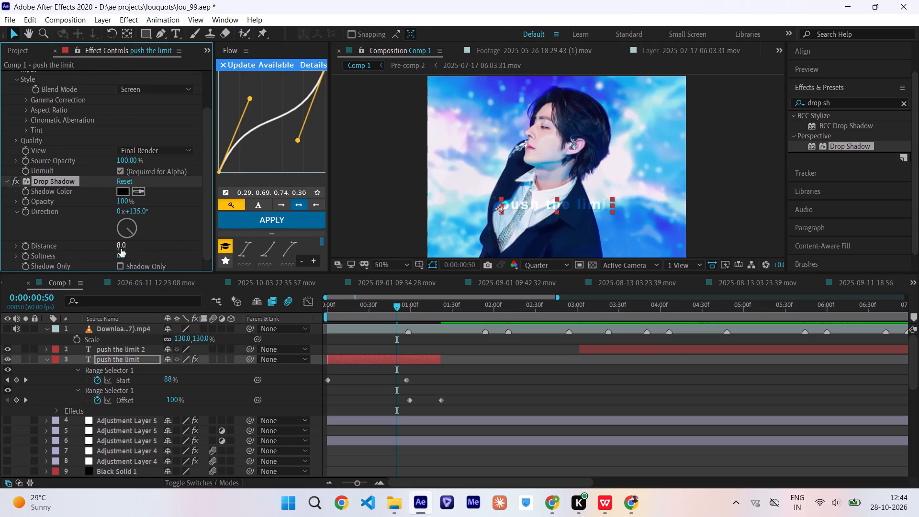
pyautogui.click(122, 255)
pyautogui.press('8')
pyautogui.press('Return')
# Scrub through the push the limit text with its new effects and preview the composition from the beginning.
pyautogui.moveTo(394, 311); pyautogui.dragTo(308, 319)
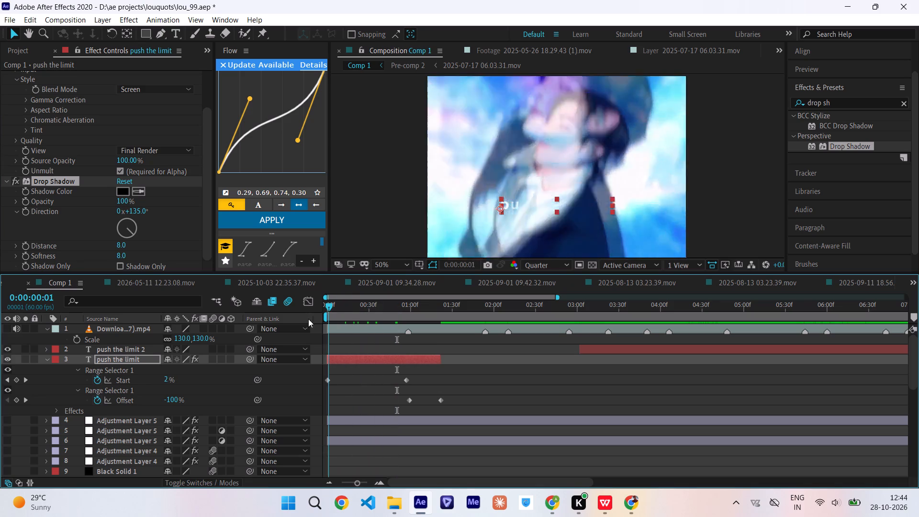
pyautogui.moveTo(308, 319); pyautogui.dragTo(406, 344)
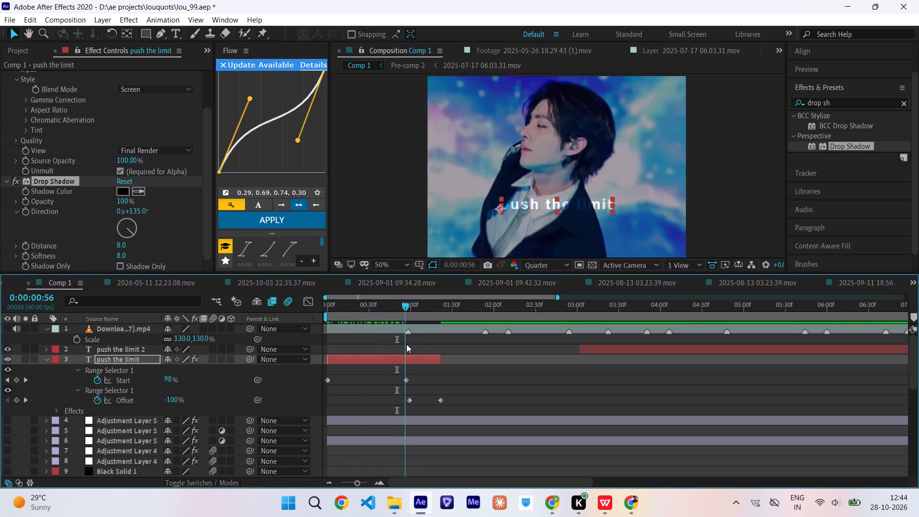
pyautogui.moveTo(406, 344); pyautogui.dragTo(159, 371)
pyautogui.press('space')
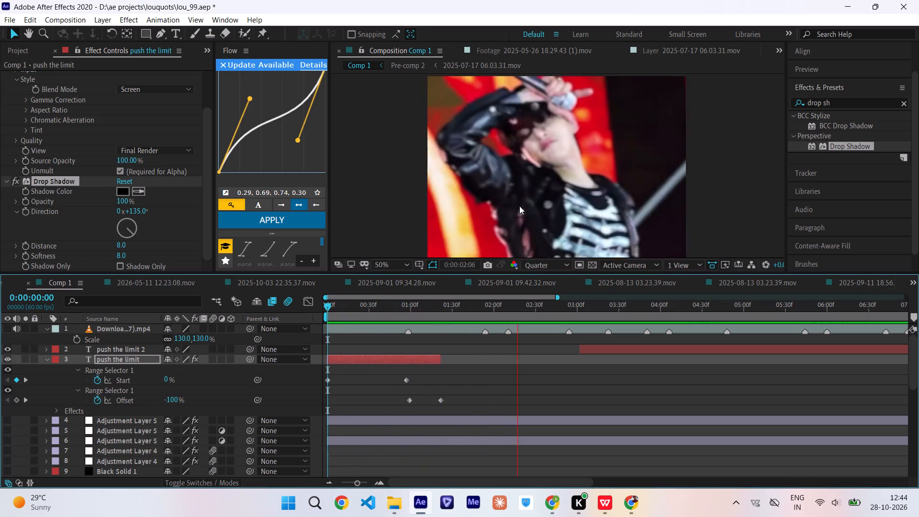
# Turn on the visibility of both Adjustment Layer 4 layers and the lowest Adjustment Layer 5.
pyautogui.keyDown('ctrl'); pyautogui.scroll(-1, 519, 206); pyautogui.keyUp('ctrl')
pyautogui.moveTo(413, 304); pyautogui.dragTo(391, 309)
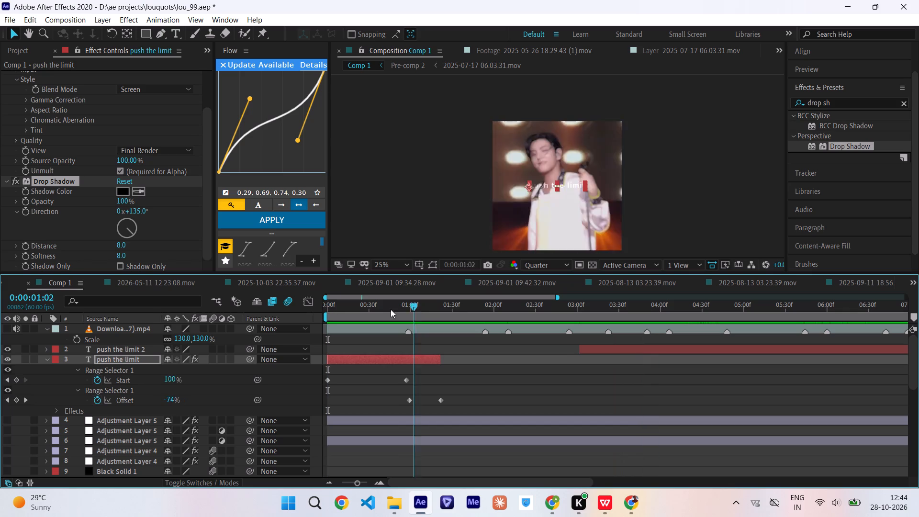
pyautogui.moveTo(391, 309); pyautogui.dragTo(402, 325)
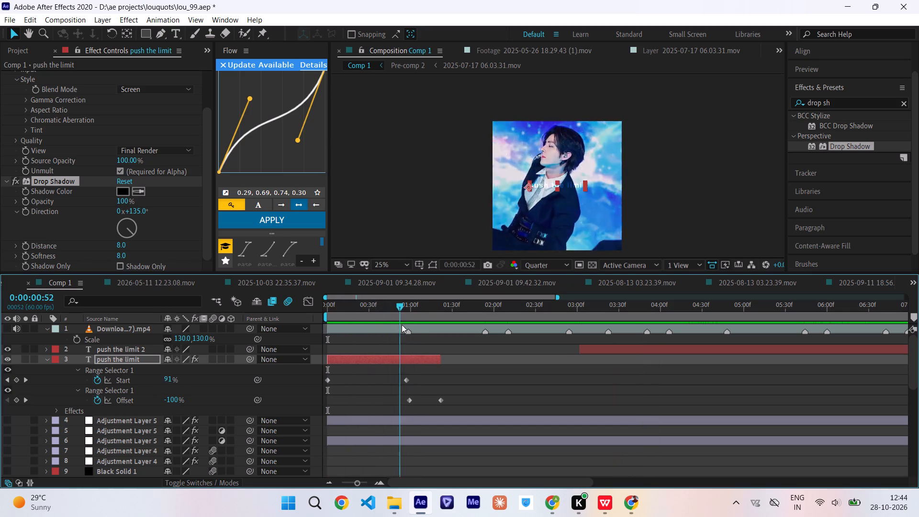
pyautogui.moveTo(402, 325); pyautogui.dragTo(400, 329)
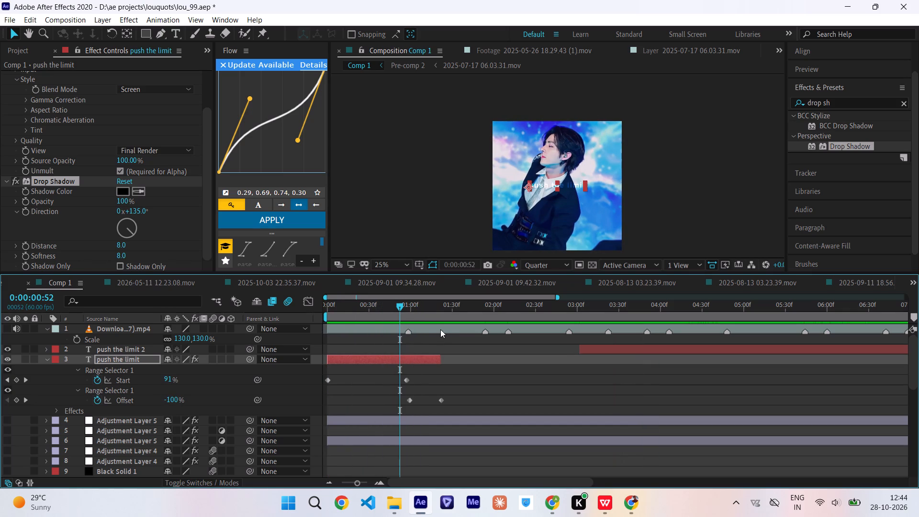
pyautogui.click(4, 461)
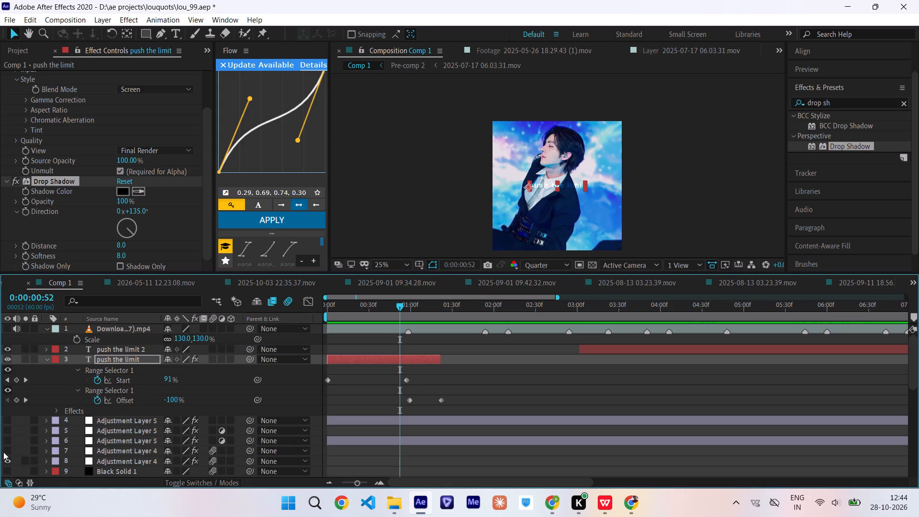
pyautogui.click(5, 452)
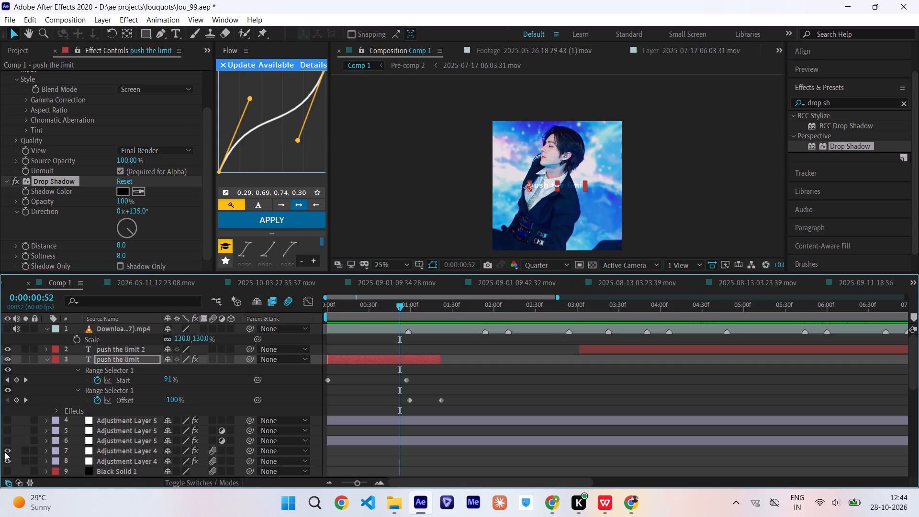
pyautogui.click(8, 441)
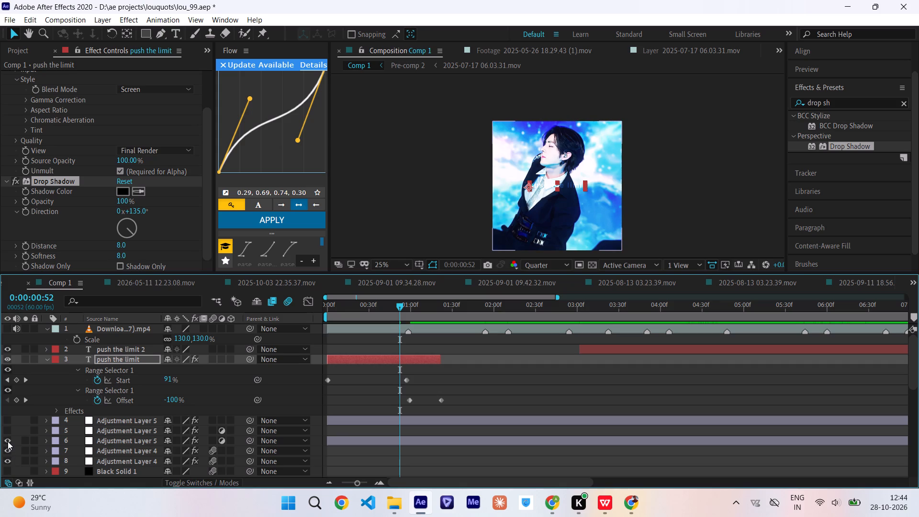
# Scrub through the first second of the composition to examine the push the limit text with the adjustment layers enabled.
pyautogui.keyDown('ctrl'); pyautogui.scroll(1, 573, 188); pyautogui.keyUp('ctrl')
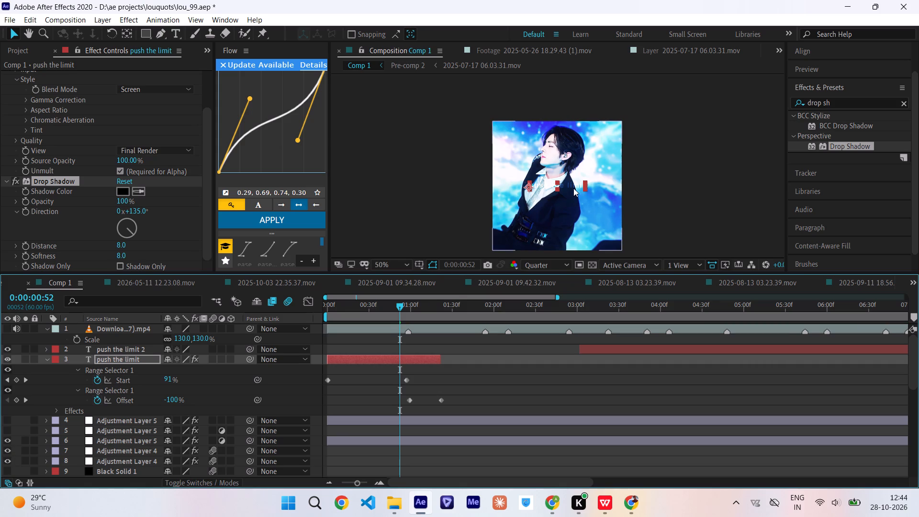
pyautogui.keyDown('ctrl'); pyautogui.scroll(-1, 573, 188); pyautogui.keyUp('ctrl')
pyautogui.click(359, 313)
pyautogui.click(401, 306)
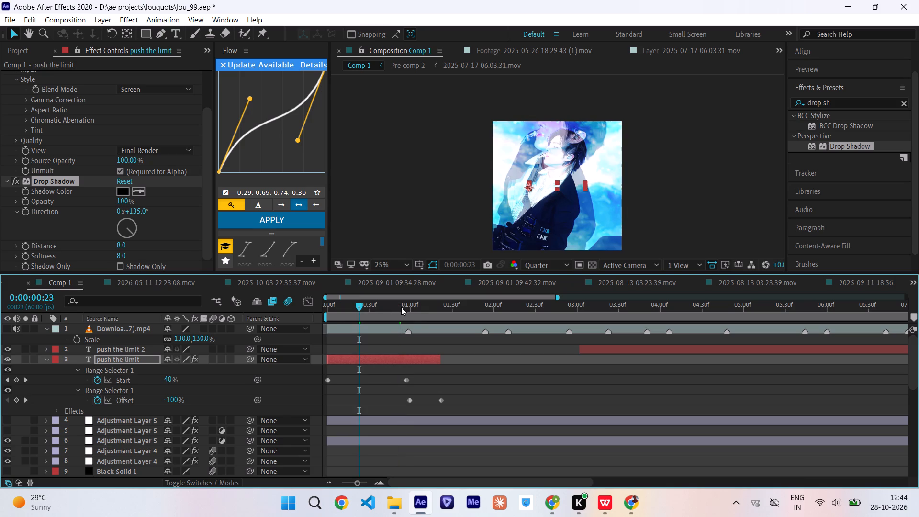
pyautogui.moveTo(401, 306); pyautogui.dragTo(418, 309)
pyautogui.moveTo(418, 309); pyautogui.dragTo(425, 310)
pyautogui.moveTo(425, 310); pyautogui.dragTo(409, 312)
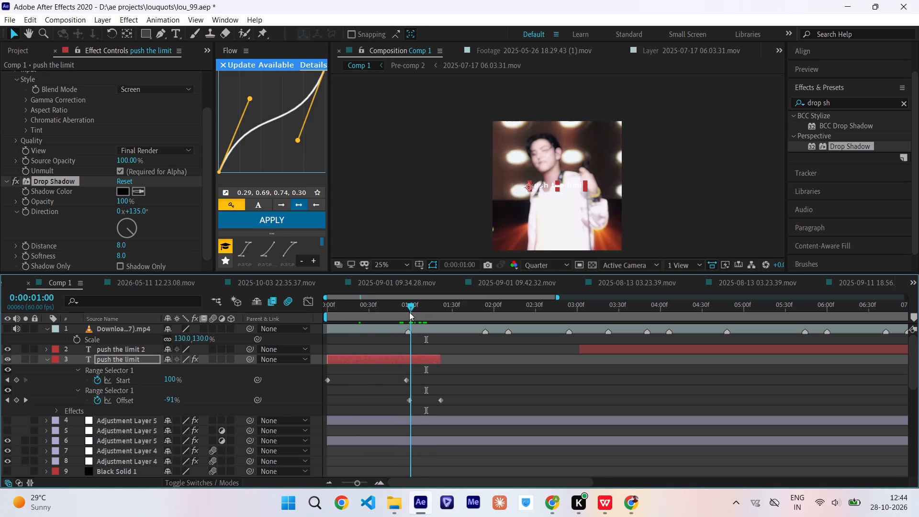
pyautogui.moveTo(409, 312); pyautogui.dragTo(410, 313)
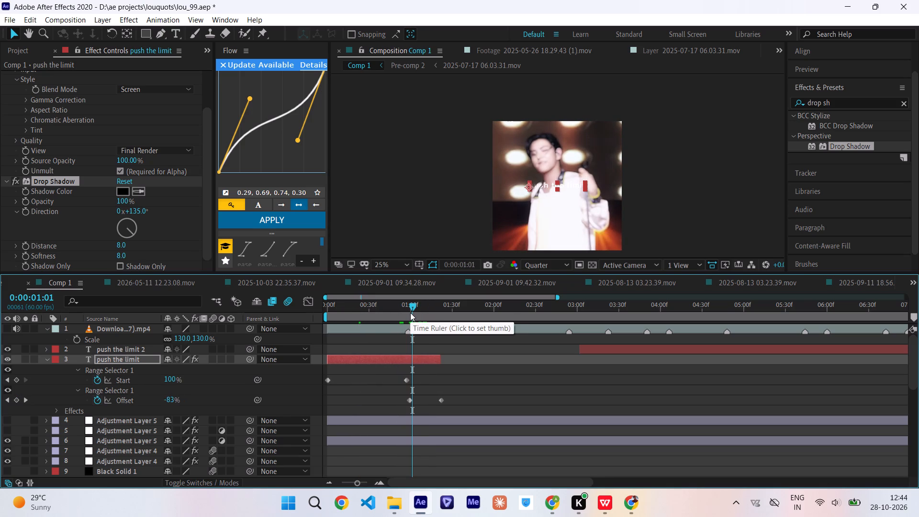
pyautogui.keyDown('ctrl'); pyautogui.scroll(1, 580, 169); pyautogui.keyUp('ctrl')
pyautogui.keyDown('ctrl'); pyautogui.scroll(-1, 580, 169); pyautogui.keyUp('ctrl')
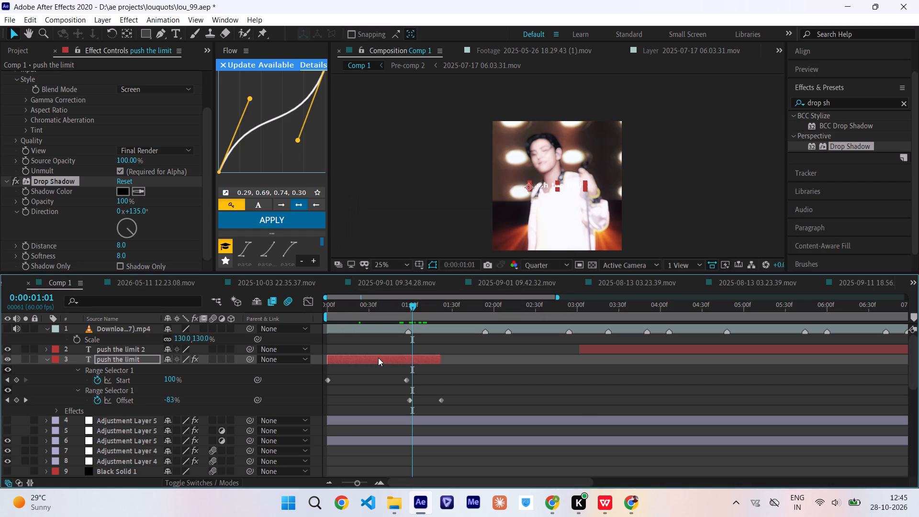
# Set the push the limit text's font size to 50 px and centre it horizontally and vertically in the composition.
pyautogui.doubleClick(378, 358)
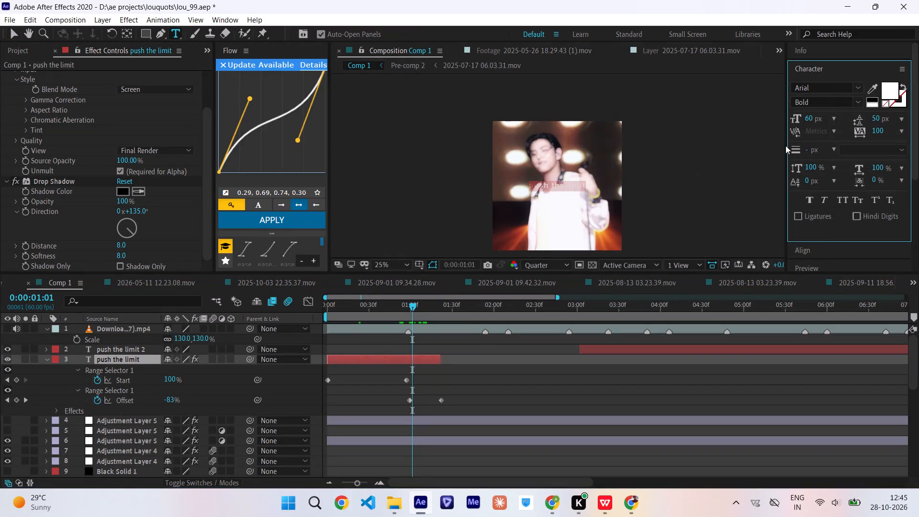
pyautogui.click(812, 118)
pyautogui.write('50')
pyautogui.press('Return')
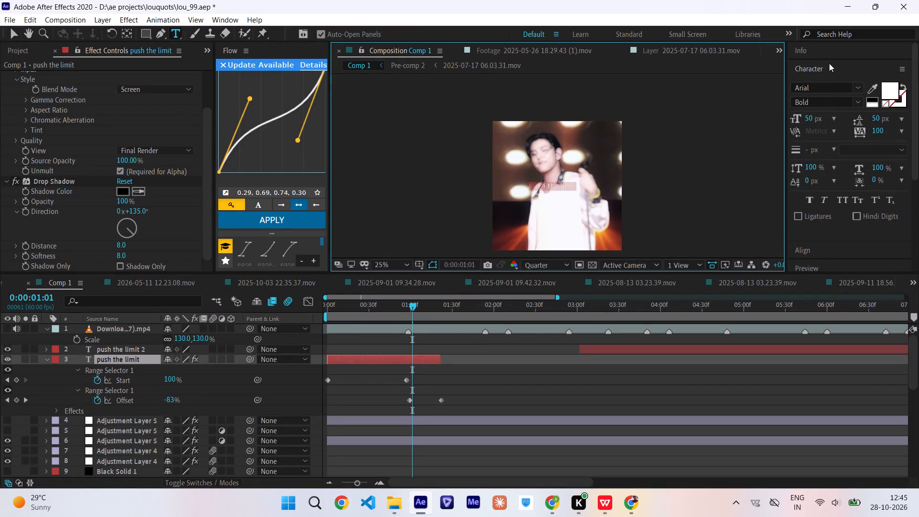
pyautogui.click(812, 247)
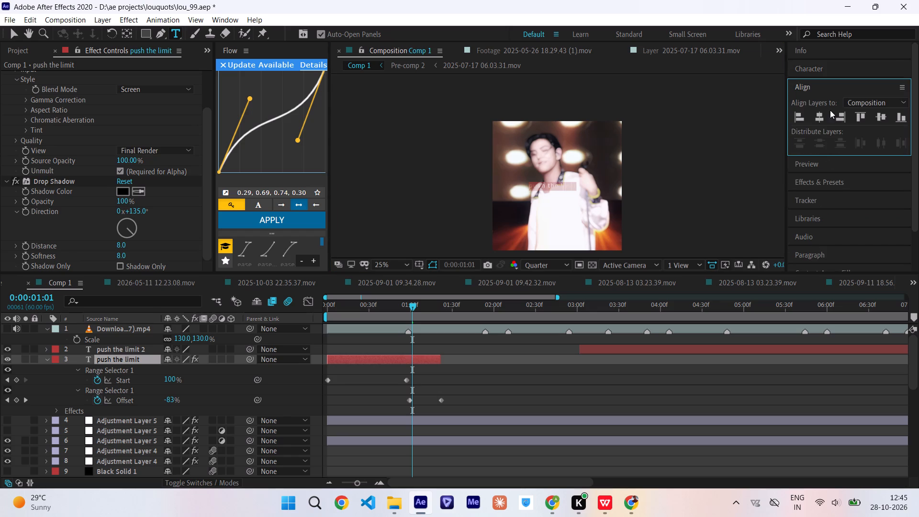
pyautogui.click(823, 115)
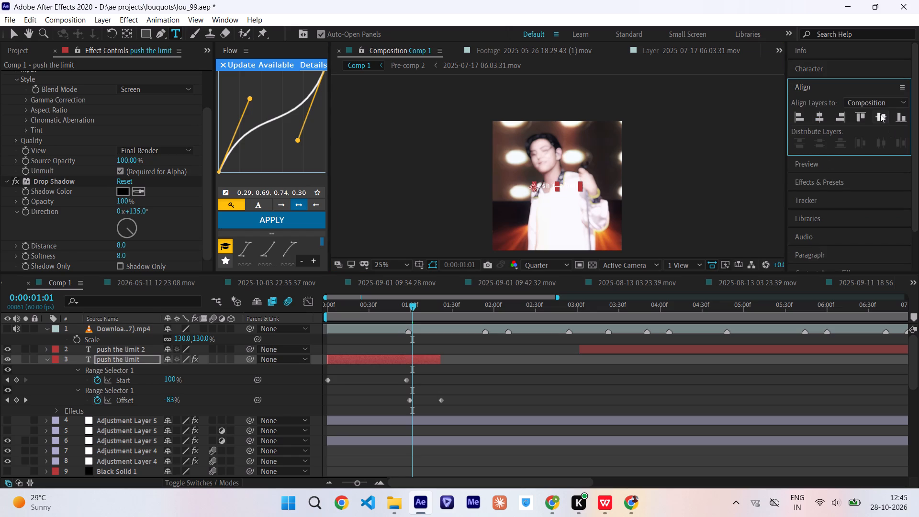
pyautogui.click(880, 114)
pyautogui.click(466, 370)
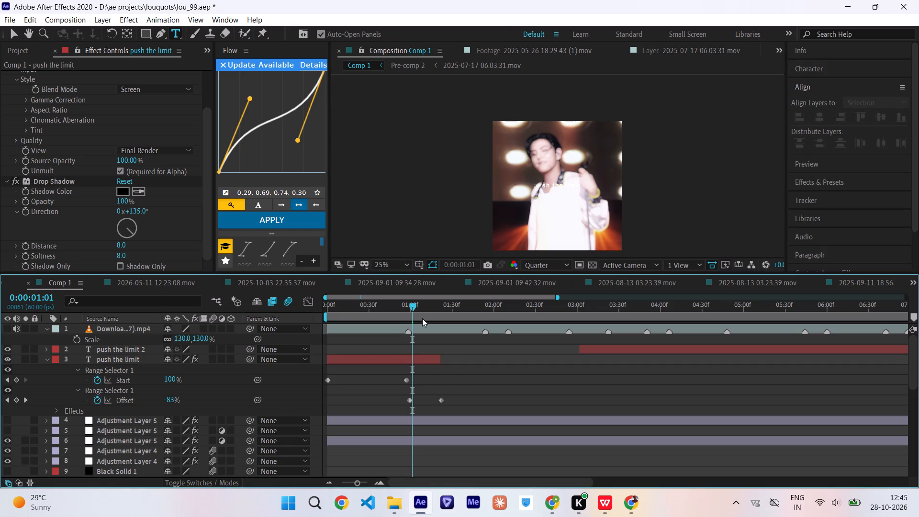
# Preview the resized text from the beginning and delete the leftover push the limit 2 layer.
pyautogui.moveTo(415, 310); pyautogui.dragTo(309, 322)
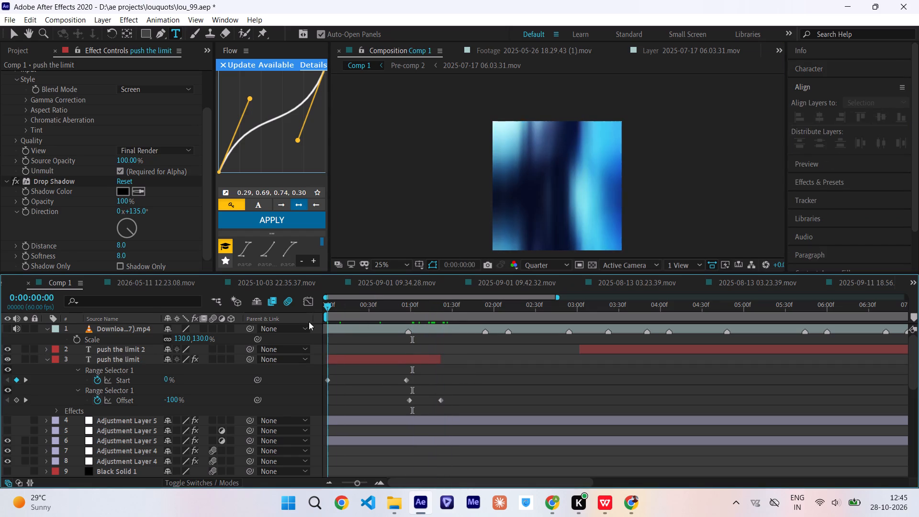
pyautogui.moveTo(309, 322); pyautogui.dragTo(248, 328)
pyautogui.press('space')
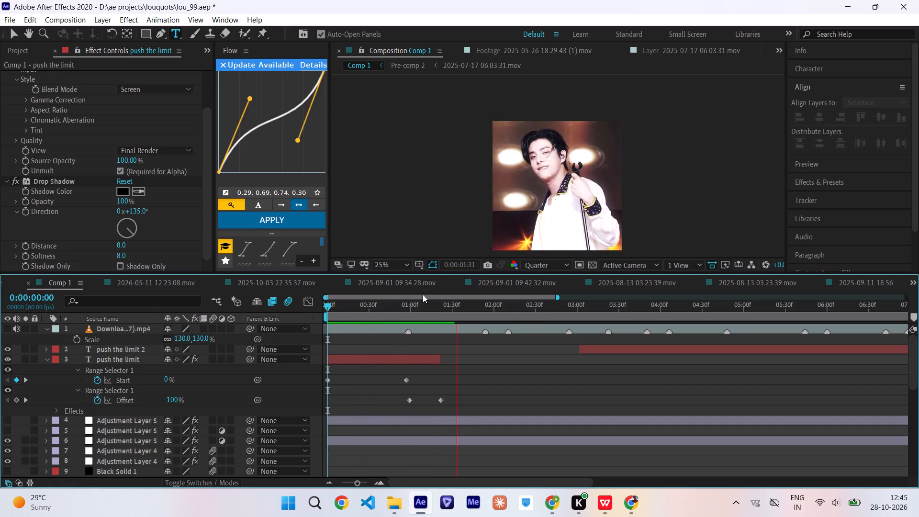
pyautogui.moveTo(412, 306); pyautogui.dragTo(441, 307)
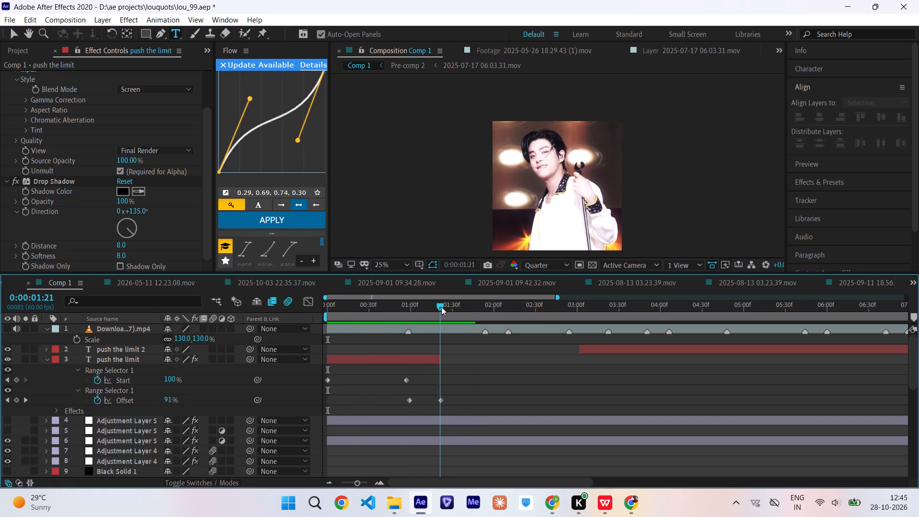
pyautogui.moveTo(441, 307); pyautogui.dragTo(495, 322)
pyautogui.click(604, 348)
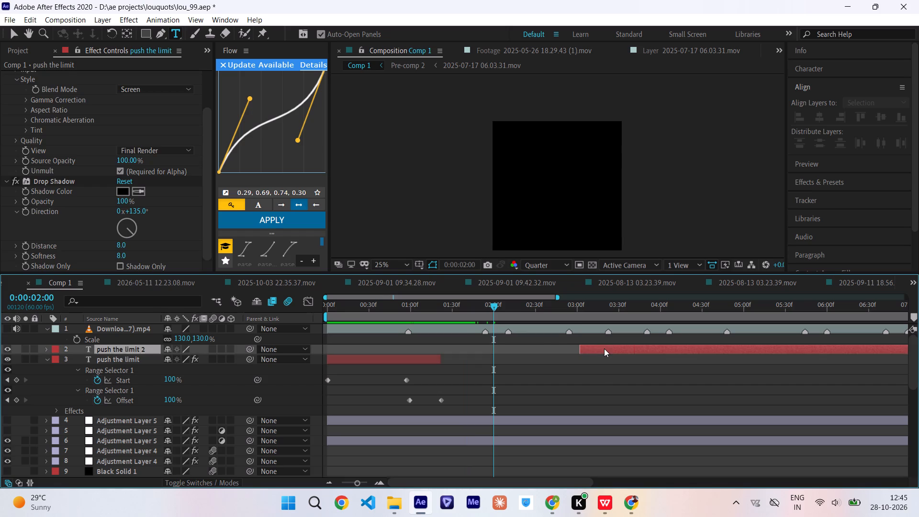
pyautogui.press('Delete')
# Duplicate the push the limit text layer and move the copy to start at about 0:00:01:10.
pyautogui.click(437, 311)
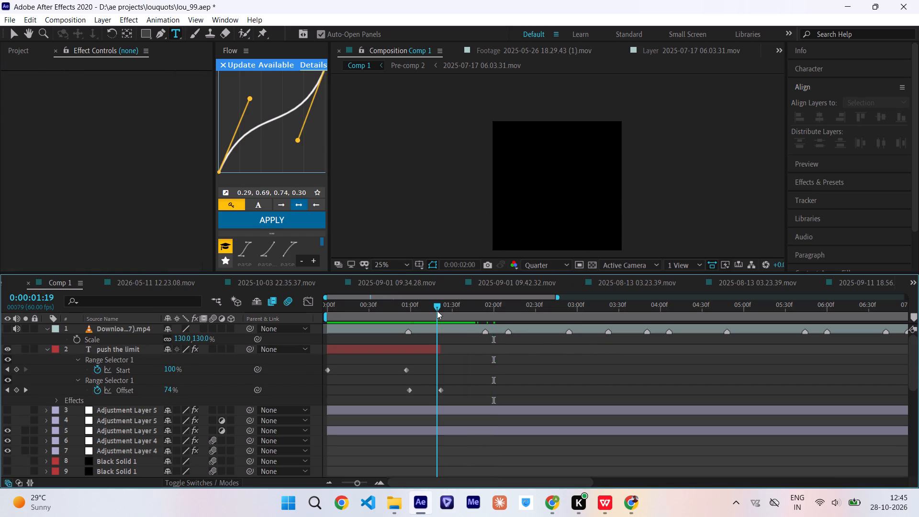
pyautogui.press('space')
pyautogui.click(430, 310)
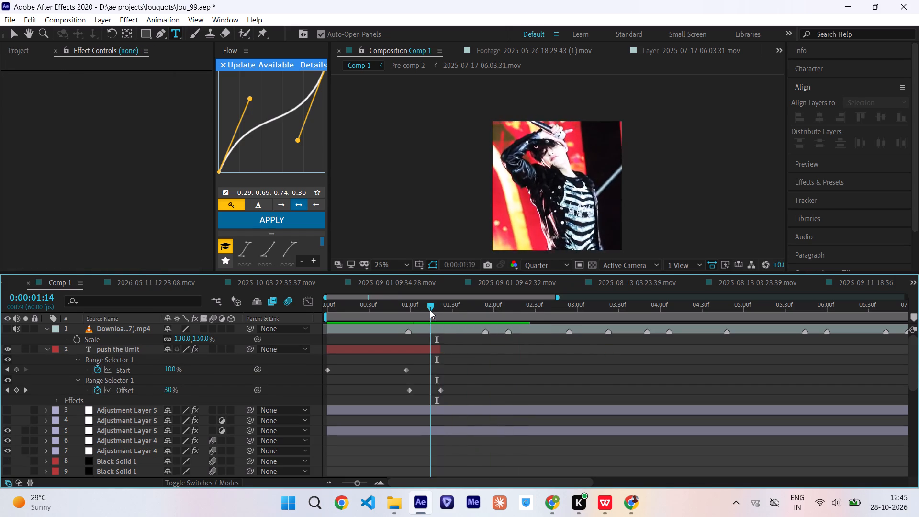
pyautogui.press('space')
pyautogui.click(424, 309)
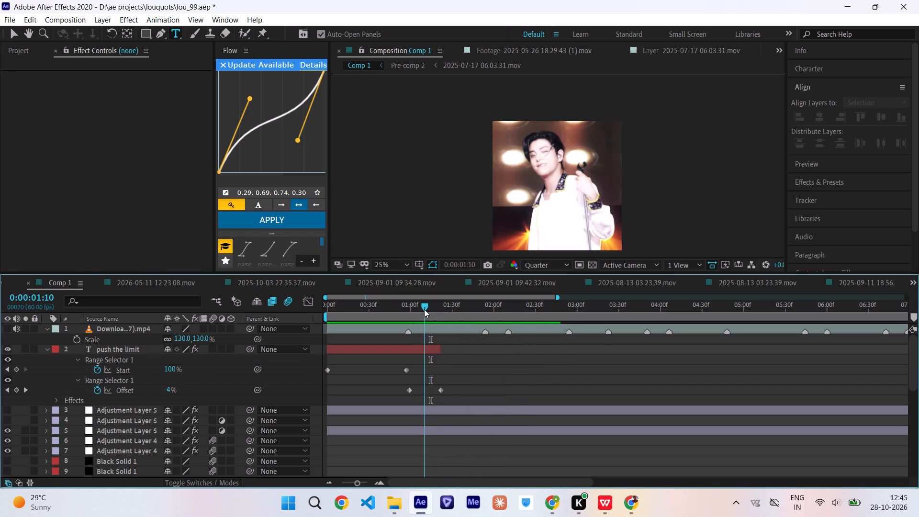
pyautogui.press('space')
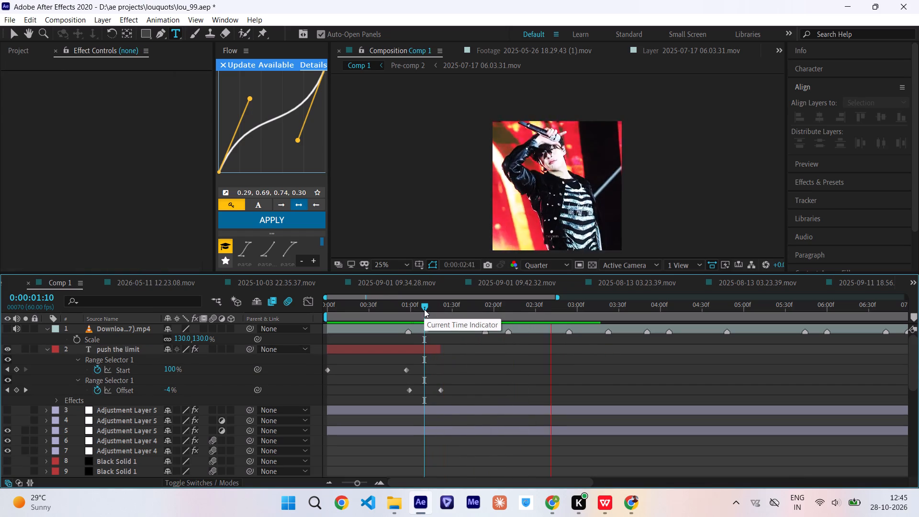
pyautogui.click(424, 309)
pyautogui.click(415, 347)
pyautogui.hotkey('ctrl', 'c')
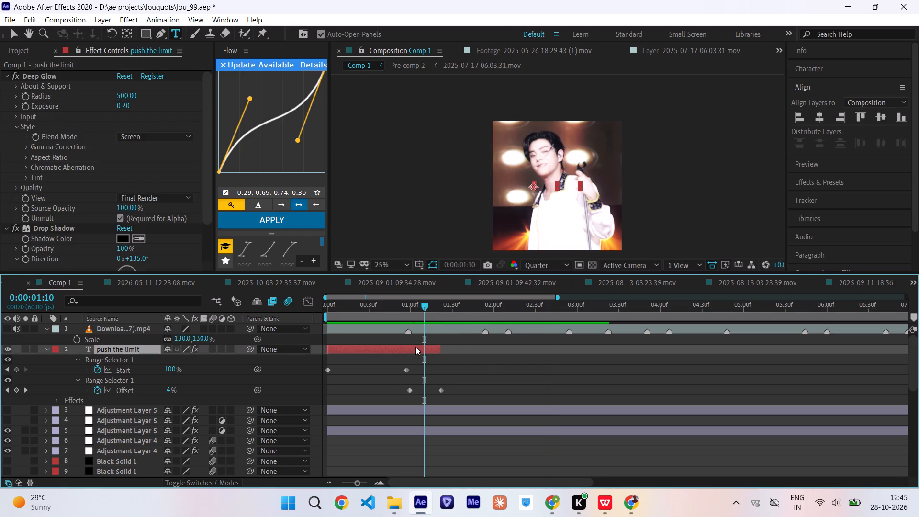
pyautogui.hotkey('ctrl', 'v')
pyautogui.moveTo(415, 347); pyautogui.dragTo(509, 356)
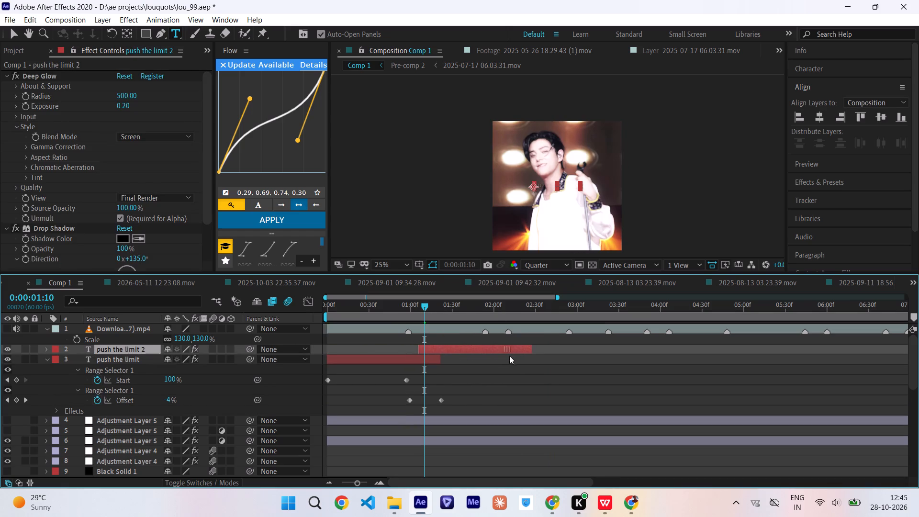
pyautogui.moveTo(509, 356); pyautogui.dragTo(513, 361)
# Replace the copied layer's text with "baby it's all forgiven" and centre it horizontally in the composition.
pyautogui.click(484, 311)
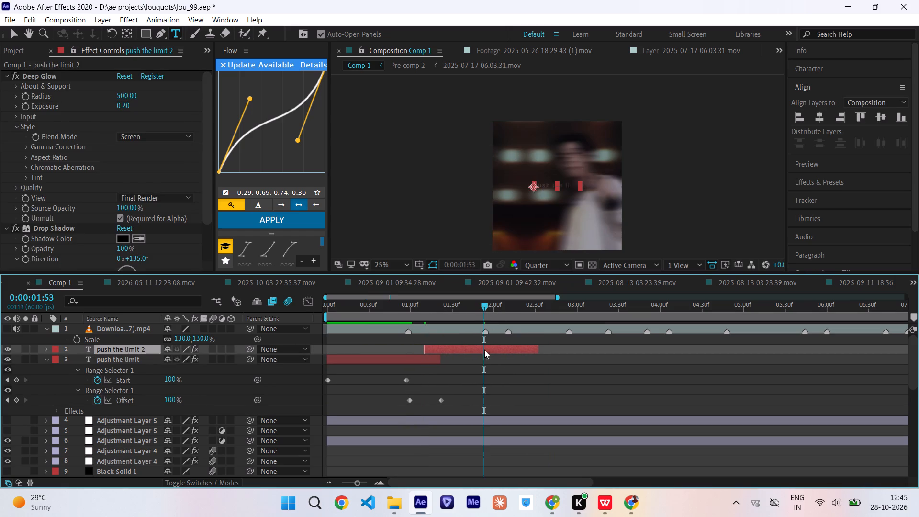
pyautogui.doubleClick(483, 348)
pyautogui.write("baby it's all forgiven")
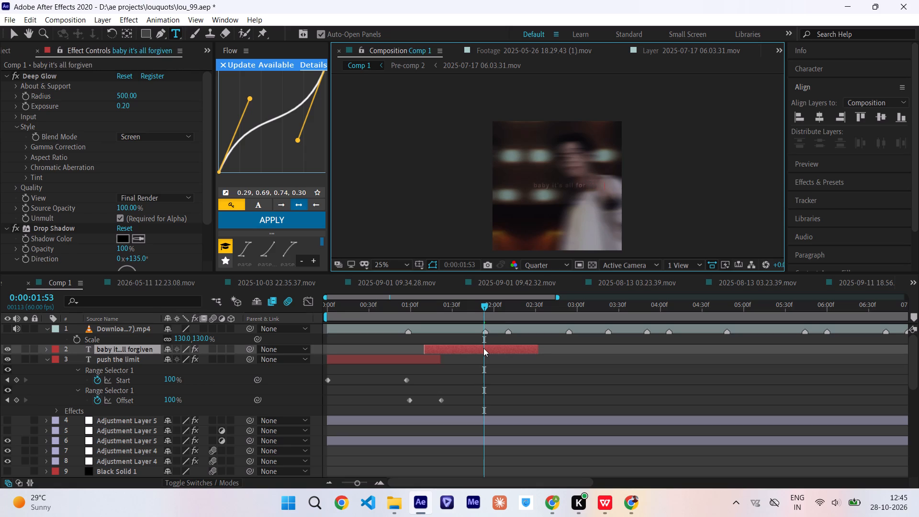
pyautogui.click(818, 117)
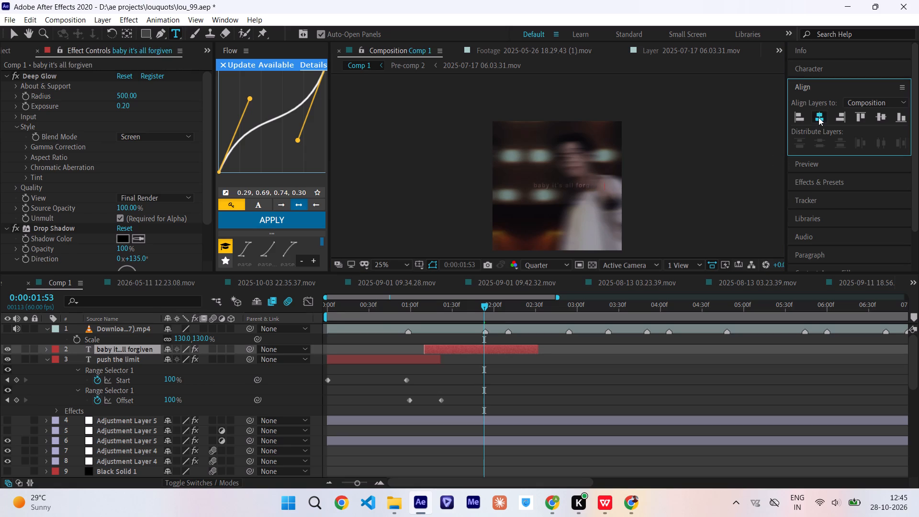
pyautogui.click(538, 355)
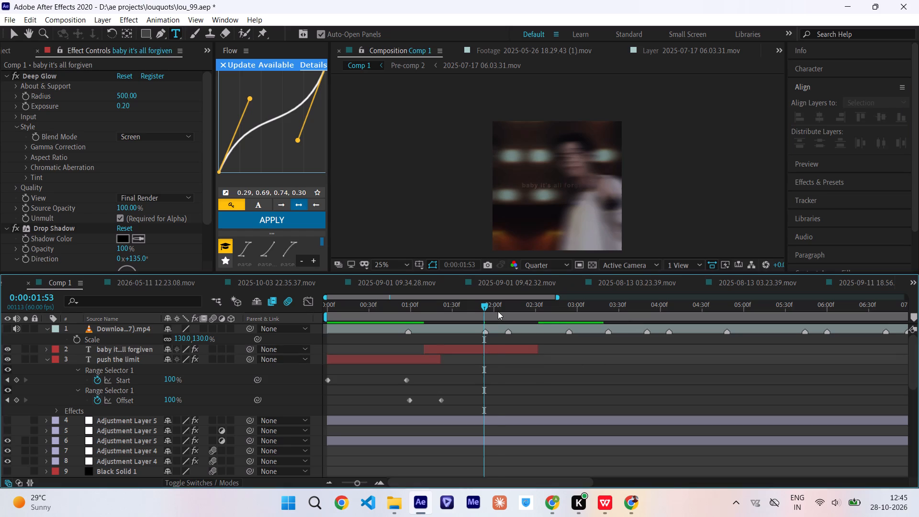
# Preview both lyric lines from the beginning and again from 0:00:01:24 to check their timing.
pyautogui.moveTo(497, 311); pyautogui.dragTo(482, 318)
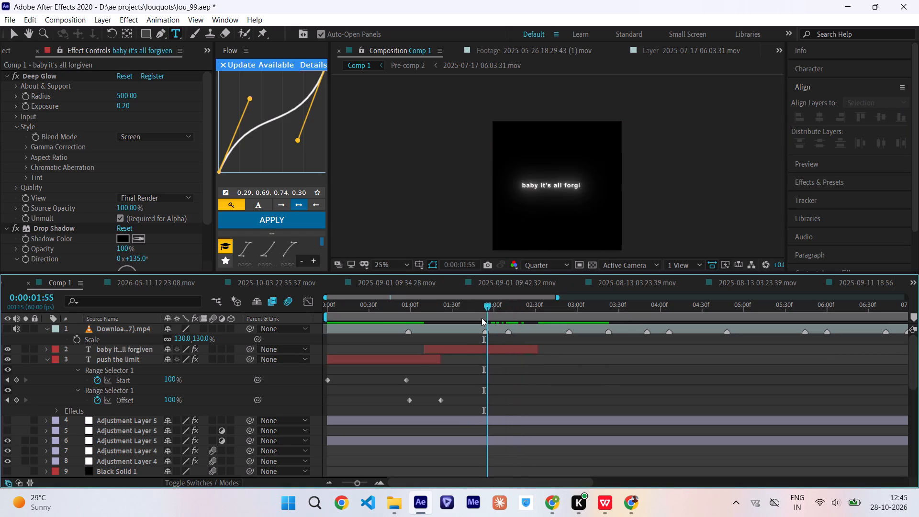
pyautogui.moveTo(482, 318); pyautogui.dragTo(291, 331)
pyautogui.press('space')
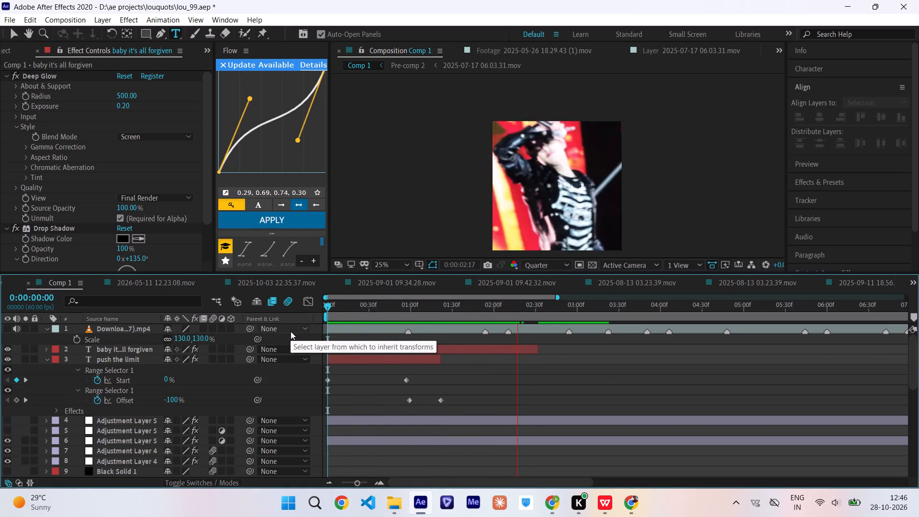
pyautogui.click(444, 311)
pyautogui.press('space')
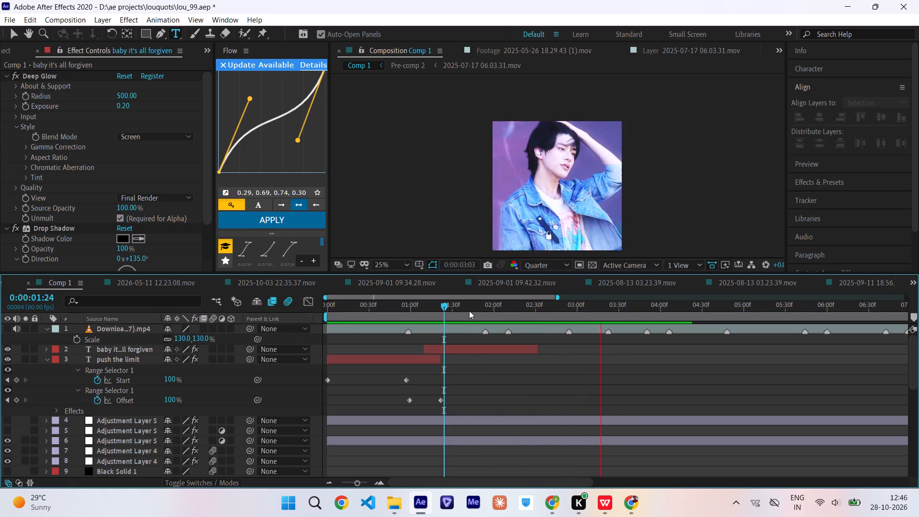
# Preview the edit from the beginning and scrub through both lyric lines to check how the text reads over the footage.
pyautogui.moveTo(476, 311); pyautogui.dragTo(495, 314)
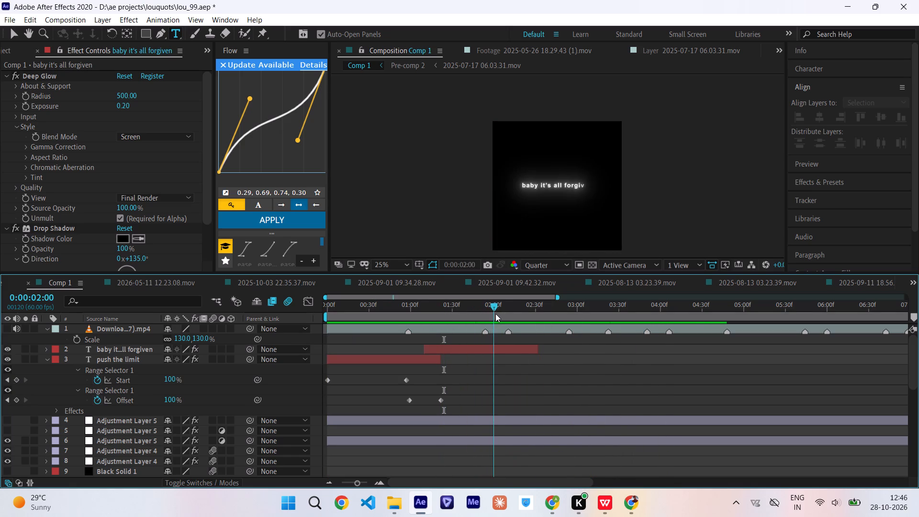
pyautogui.moveTo(495, 314); pyautogui.dragTo(283, 352)
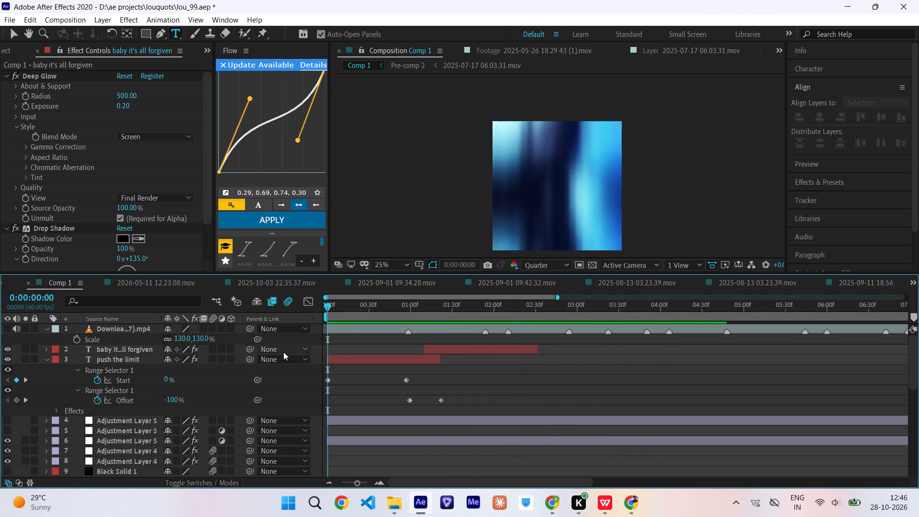
pyautogui.press('space')
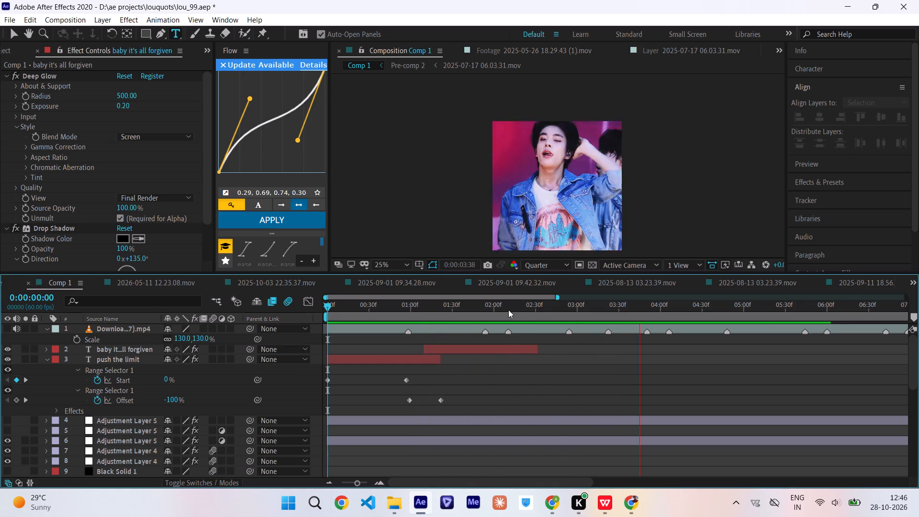
pyautogui.moveTo(506, 306); pyautogui.dragTo(496, 317)
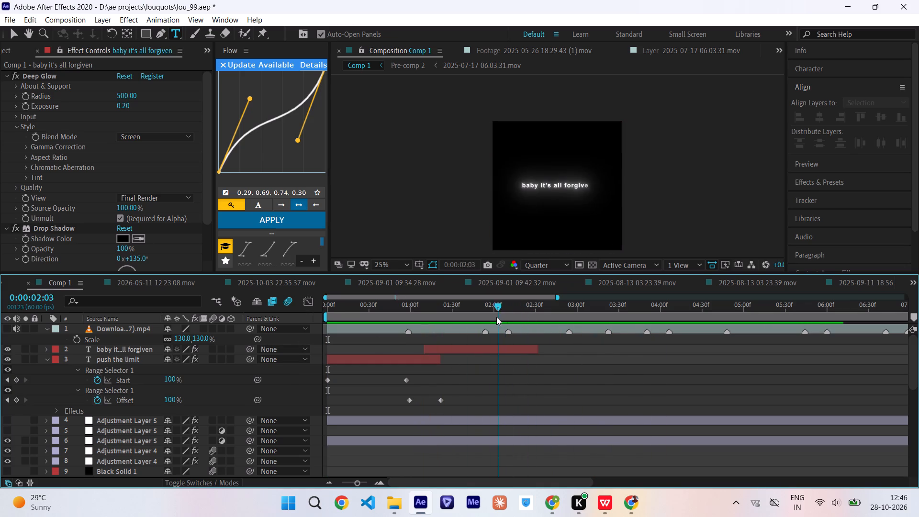
pyautogui.moveTo(496, 317); pyautogui.dragTo(527, 315)
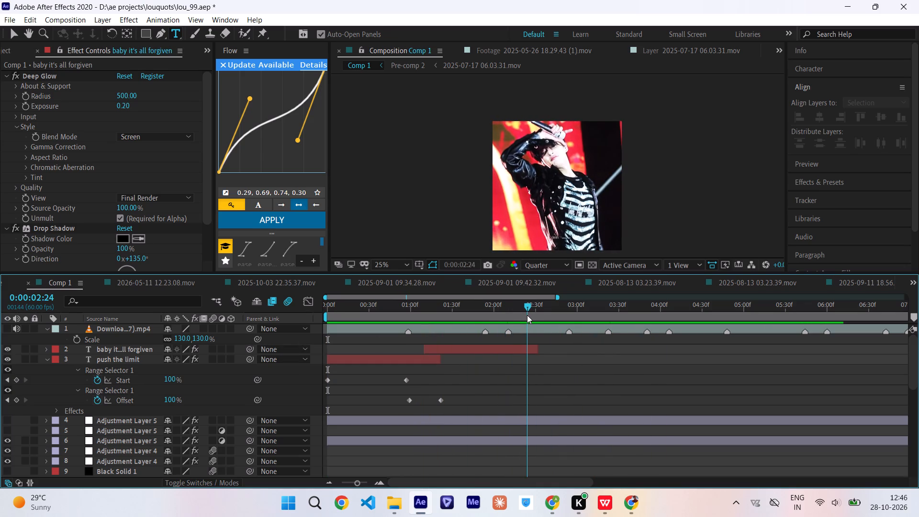
pyautogui.moveTo(527, 315); pyautogui.dragTo(391, 329)
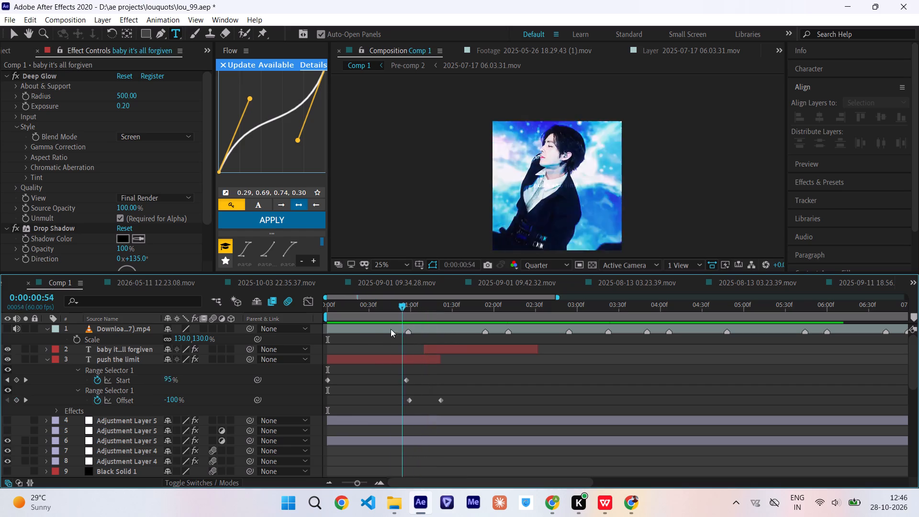
pyautogui.moveTo(391, 329); pyautogui.dragTo(377, 338)
# Delete the baby it's all forgiven text layer.
pyautogui.click(451, 349)
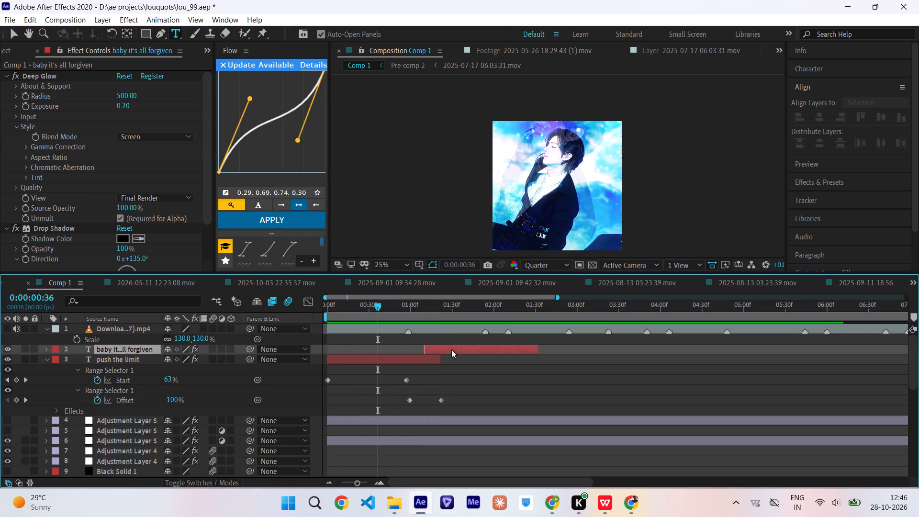
pyautogui.press('Delete')
# Set the push the limit text layer's blending mode to Normal and inspect the text up close at 0:00:00:55.
pyautogui.click(400, 309)
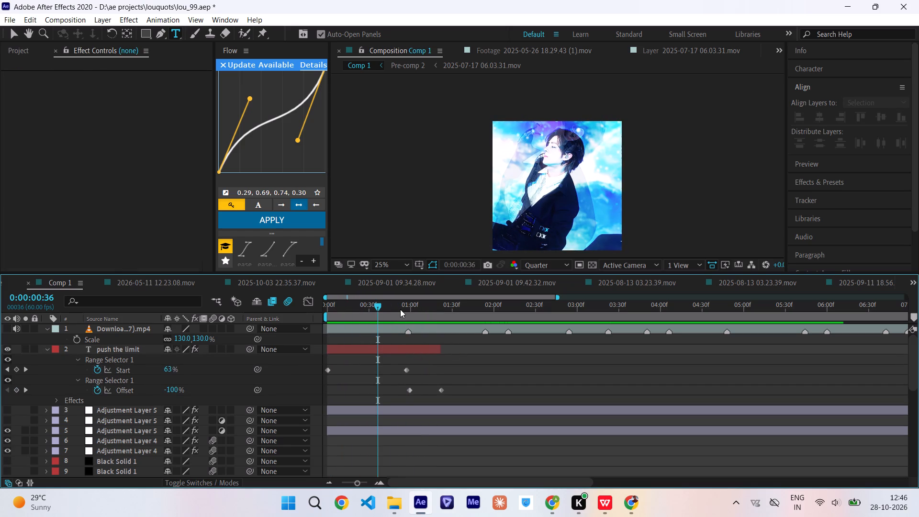
pyautogui.moveTo(400, 309); pyautogui.dragTo(403, 314)
pyautogui.click(405, 347)
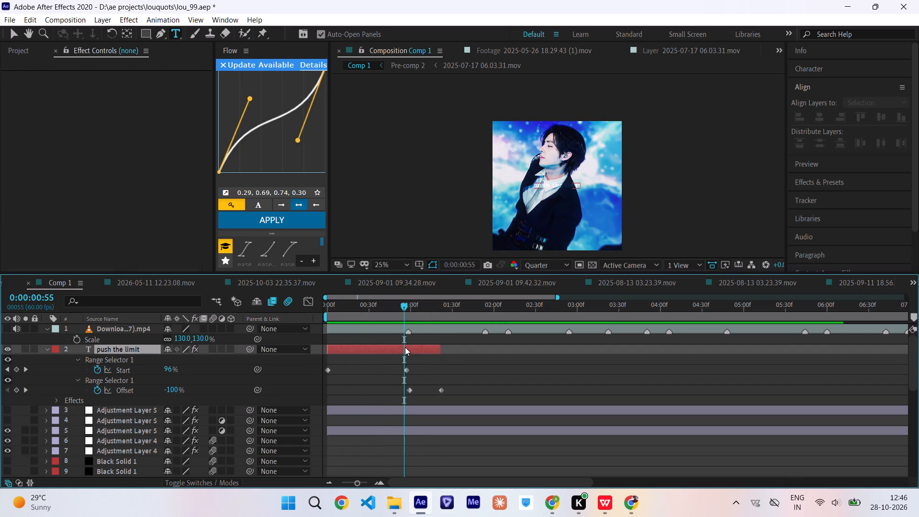
pyautogui.click(405, 347)
pyautogui.rightClick(404, 346)
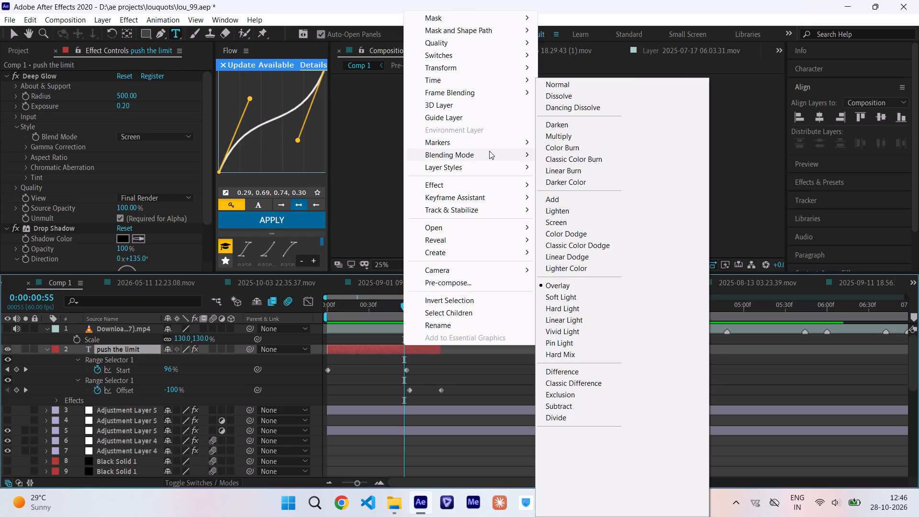
pyautogui.click(549, 88)
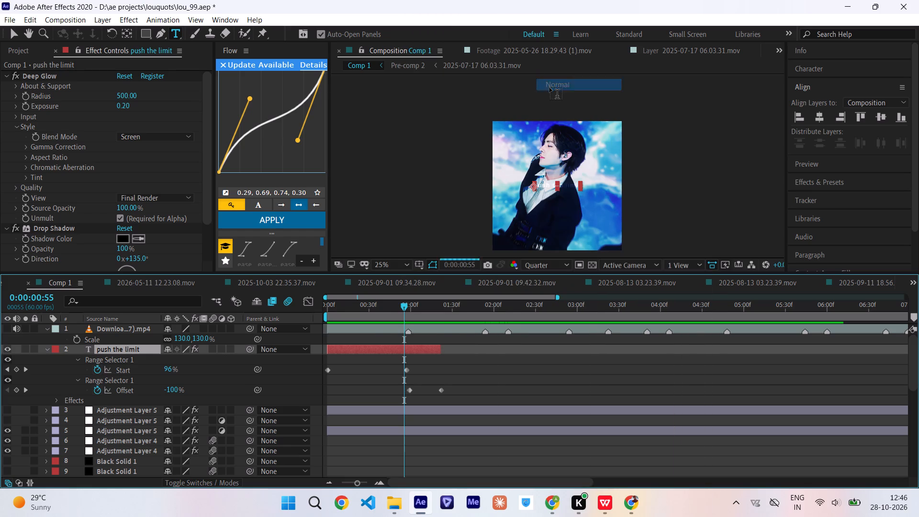
pyautogui.keyDown('ctrl'); pyautogui.scroll(2, 570, 217); pyautogui.keyUp('ctrl')
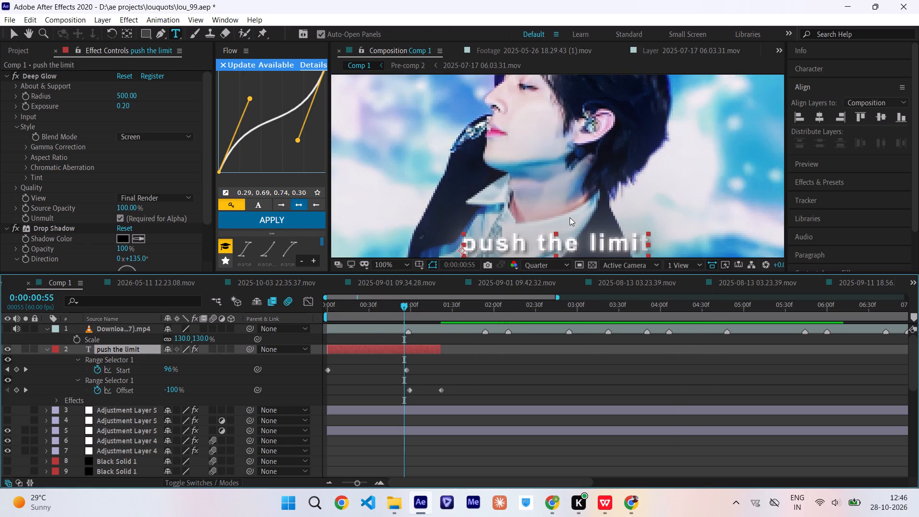
pyautogui.keyDown('ctrl'); pyautogui.scroll(-2, 570, 217); pyautogui.keyUp('ctrl')
pyautogui.click(494, 358)
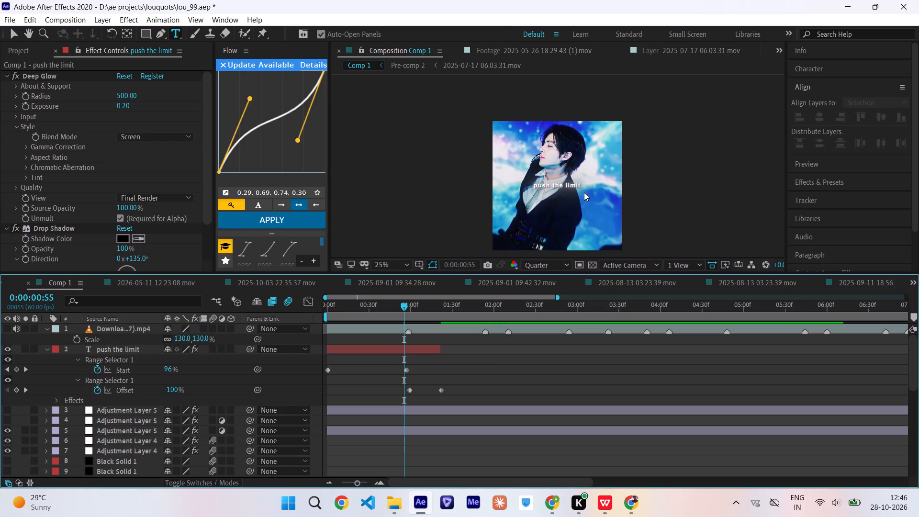
# Set the composition preview resolution to Full.
pyautogui.keyDown('ctrl'); pyautogui.scroll(1, 584, 192); pyautogui.keyUp('ctrl')
pyautogui.click(542, 265)
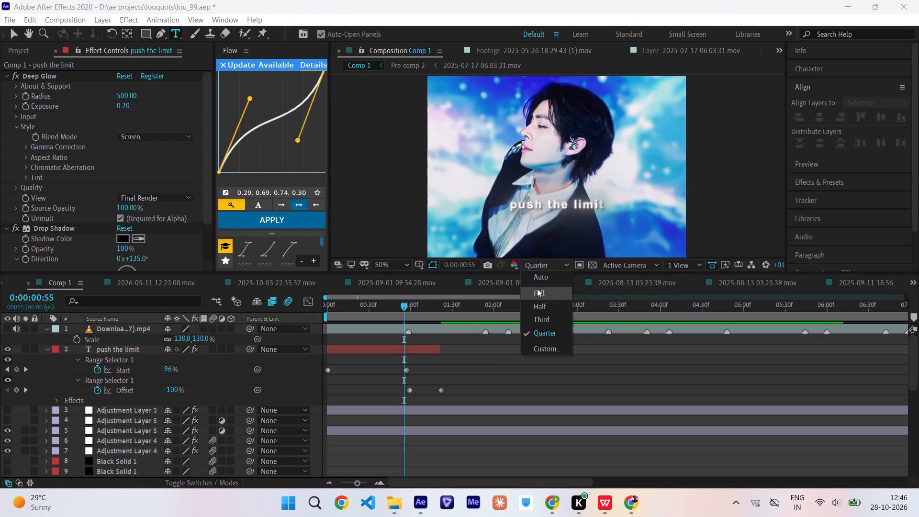
pyautogui.click(538, 292)
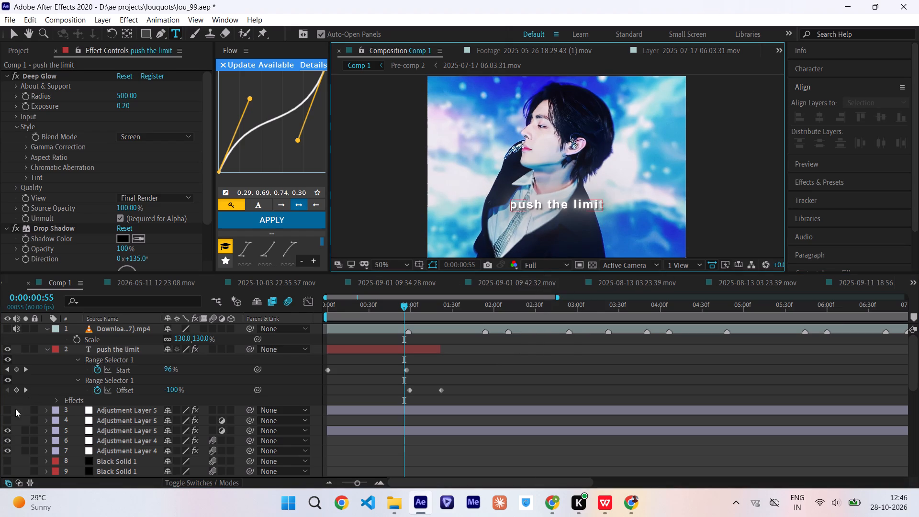
# Turn on the visibility of the two hidden Adjustment Layer 5 layers directly below the push the limit text.
pyautogui.moveTo(6, 411); pyautogui.dragTo(6, 420)
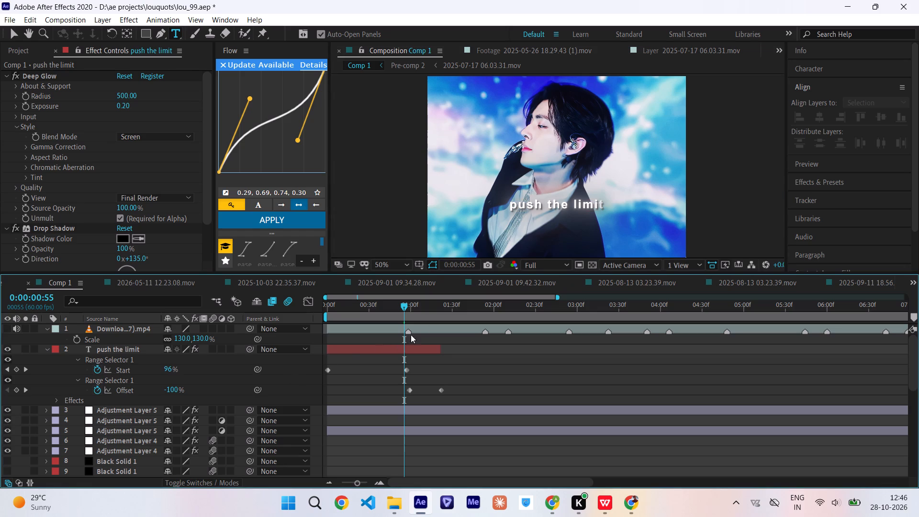
pyautogui.keyDown('ctrl'); pyautogui.scroll(-2, 543, 160); pyautogui.keyUp('ctrl')
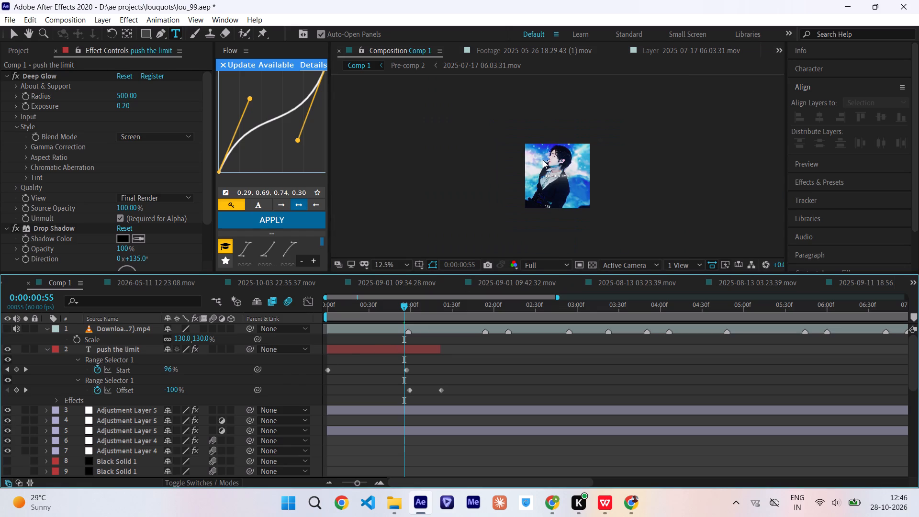
pyautogui.keyDown('ctrl'); pyautogui.scroll(1, 543, 160); pyautogui.keyUp('ctrl')
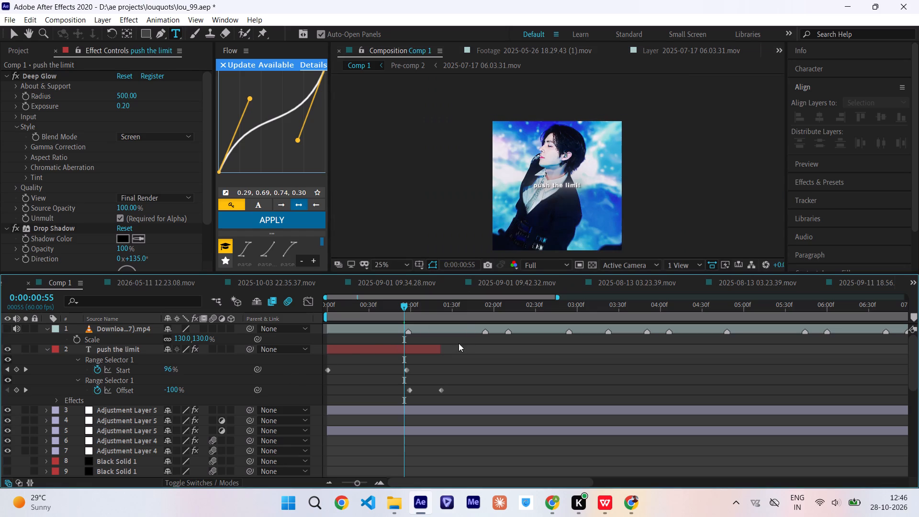
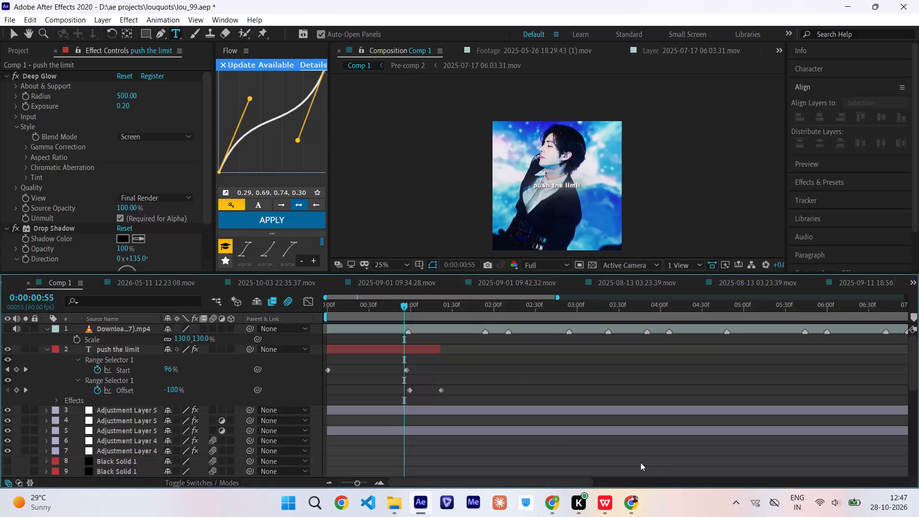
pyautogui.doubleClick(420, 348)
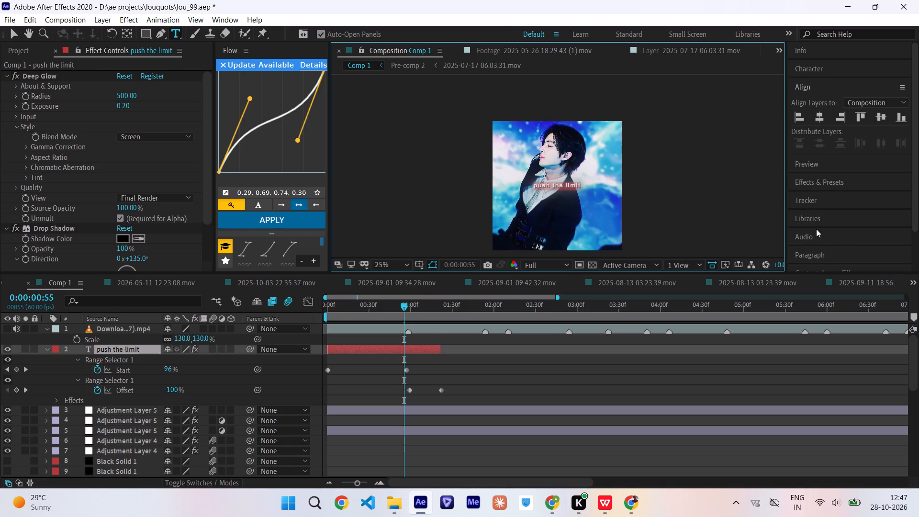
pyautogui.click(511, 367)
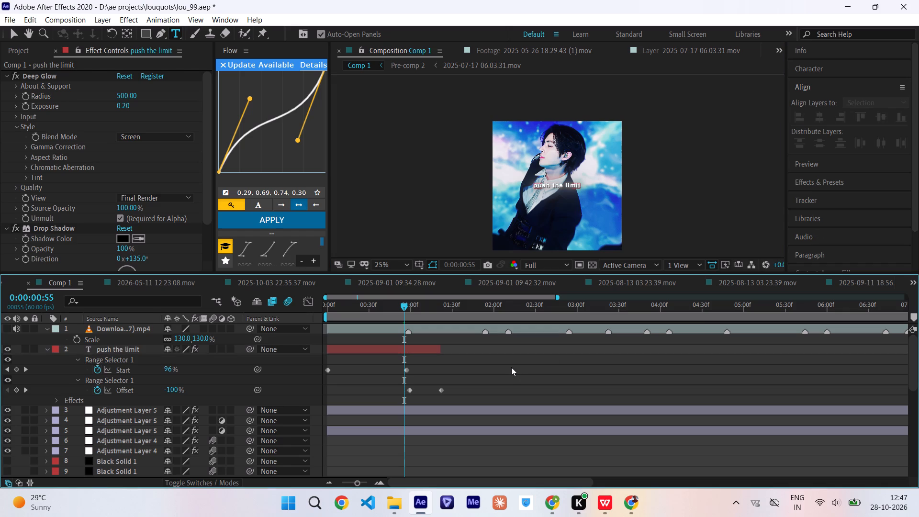
# Turn on the visibility of the hidden solid and adjustment layers from layer 8 through layer 27 and check the frame at 0:00:02:31.
pyautogui.click(502, 307)
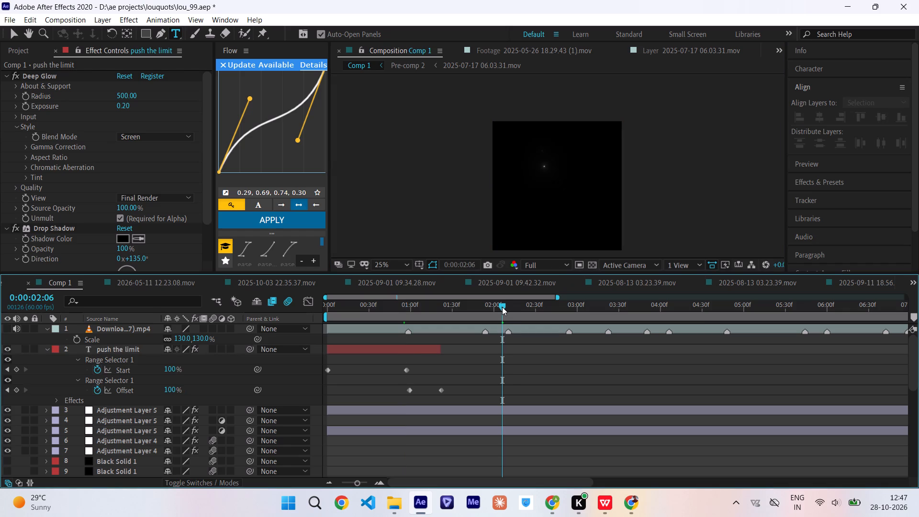
pyautogui.moveTo(502, 307); pyautogui.dragTo(567, 309)
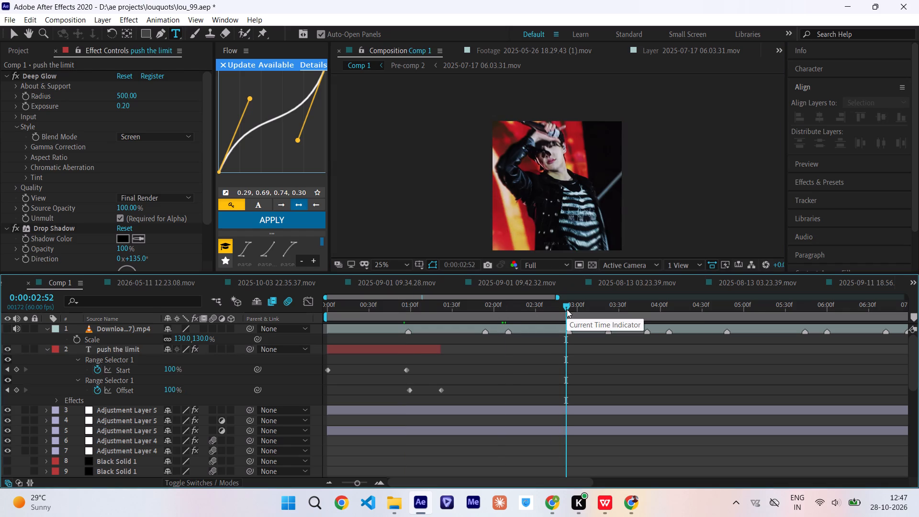
pyautogui.scroll(-3, 567, 309)
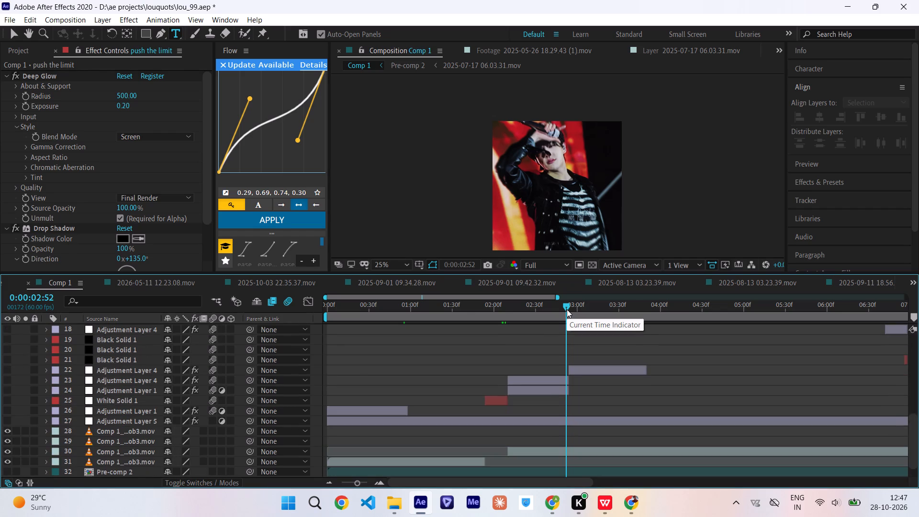
pyautogui.moveTo(79, 422); pyautogui.dragTo(145, 335)
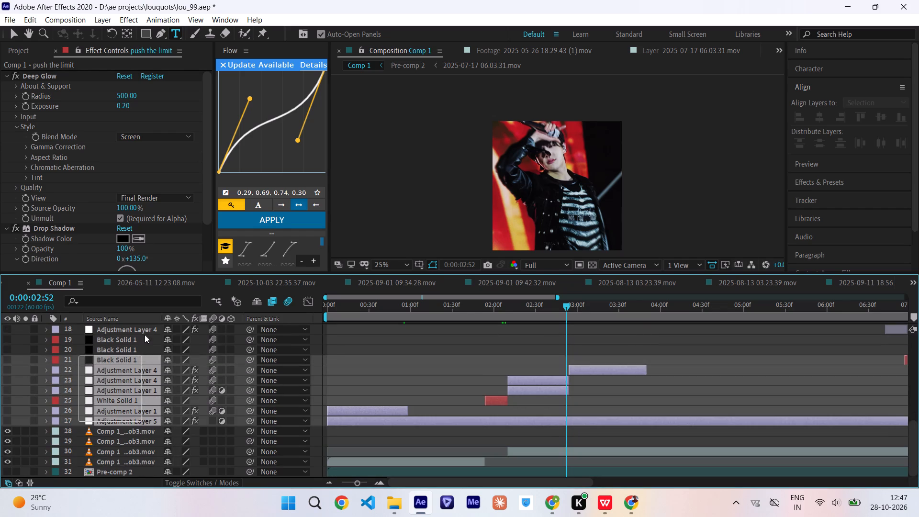
pyautogui.moveTo(145, 335); pyautogui.dragTo(101, 461)
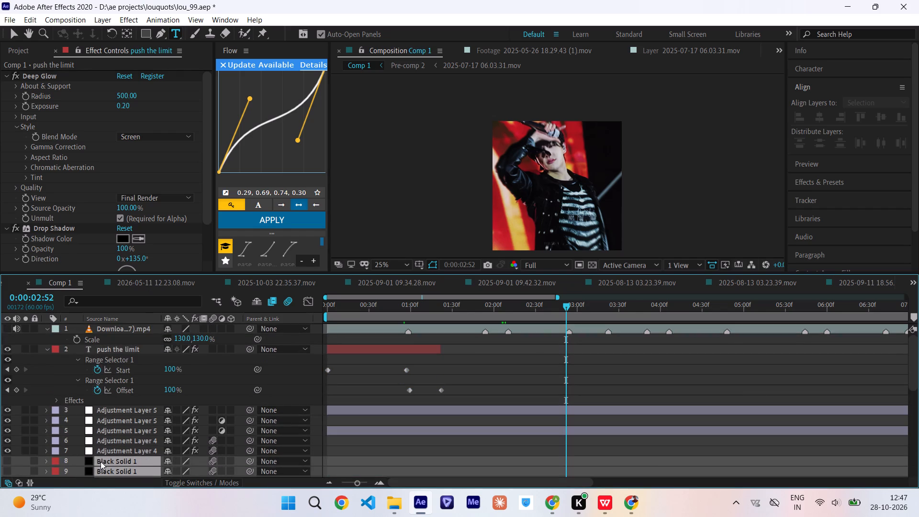
pyautogui.click(10, 458)
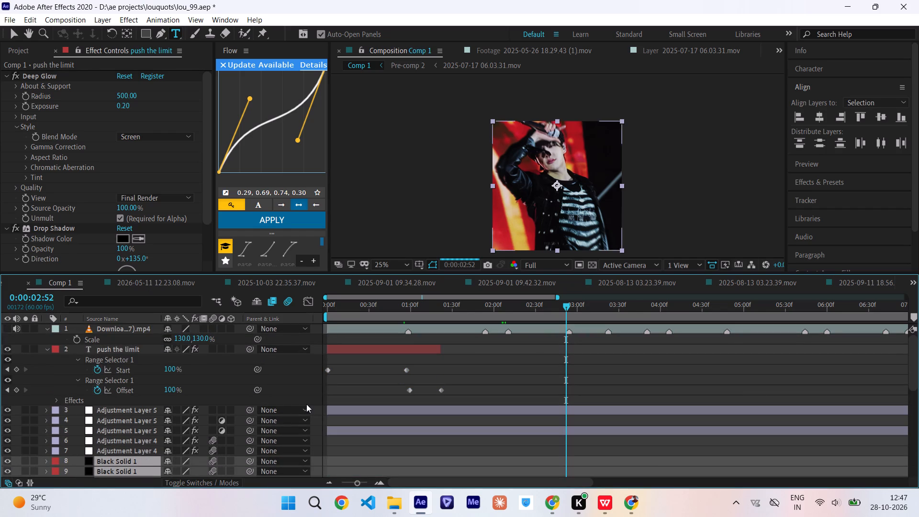
pyautogui.click(539, 322)
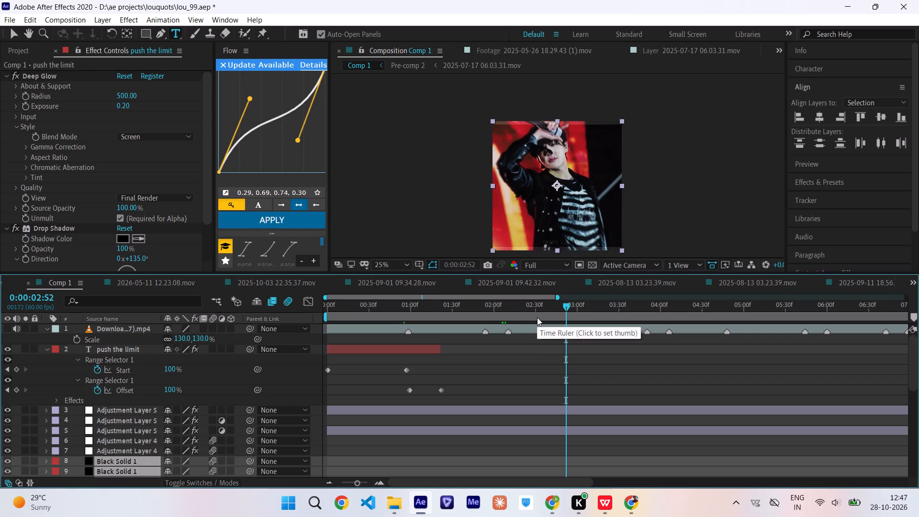
pyautogui.click(537, 317)
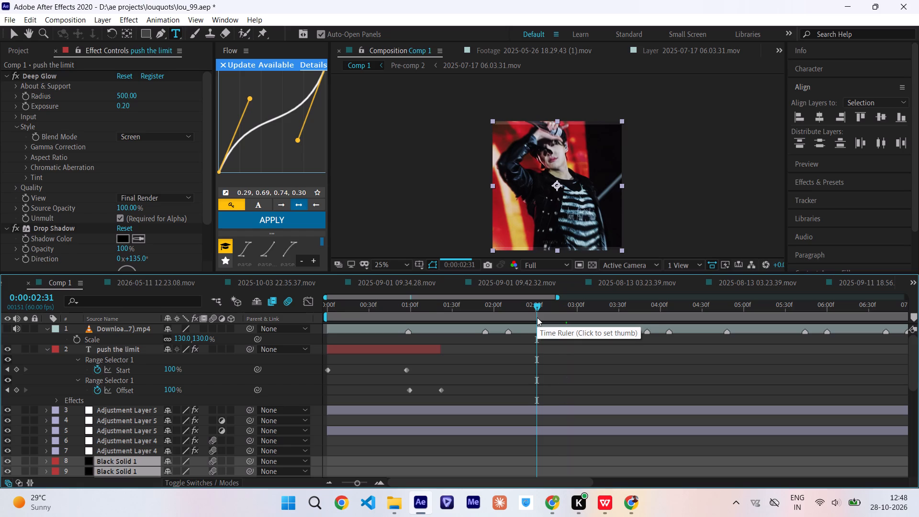
# Save the project.
pyautogui.hotkey('ctrl', 's')
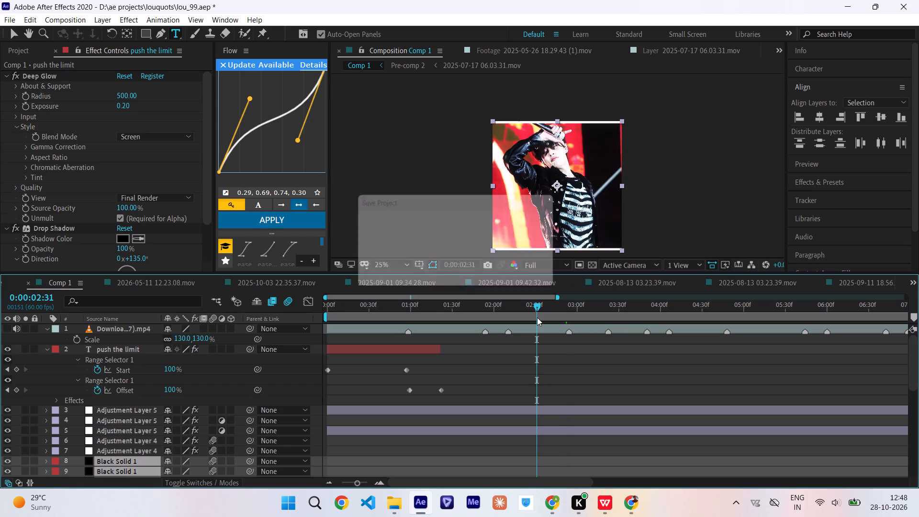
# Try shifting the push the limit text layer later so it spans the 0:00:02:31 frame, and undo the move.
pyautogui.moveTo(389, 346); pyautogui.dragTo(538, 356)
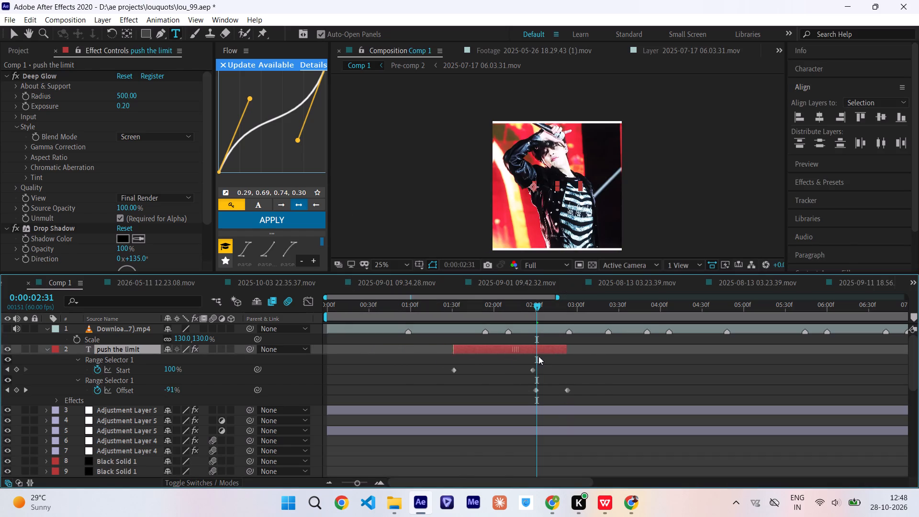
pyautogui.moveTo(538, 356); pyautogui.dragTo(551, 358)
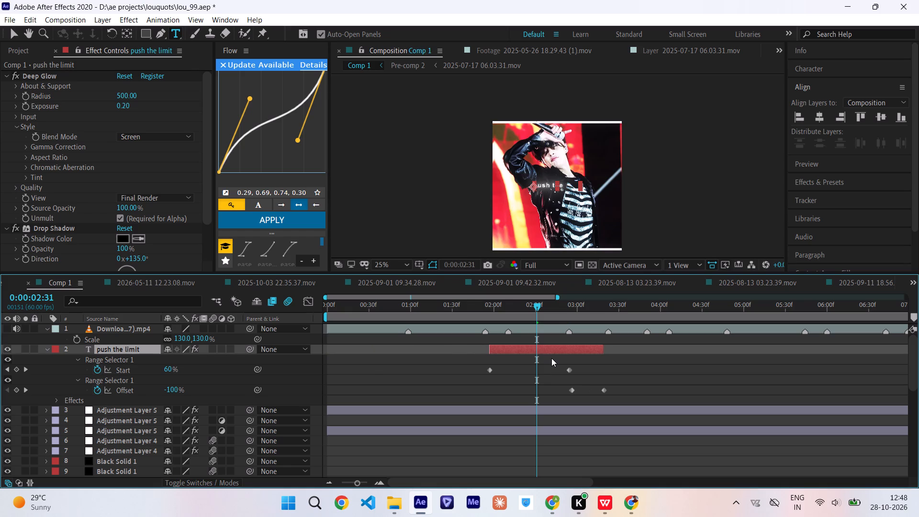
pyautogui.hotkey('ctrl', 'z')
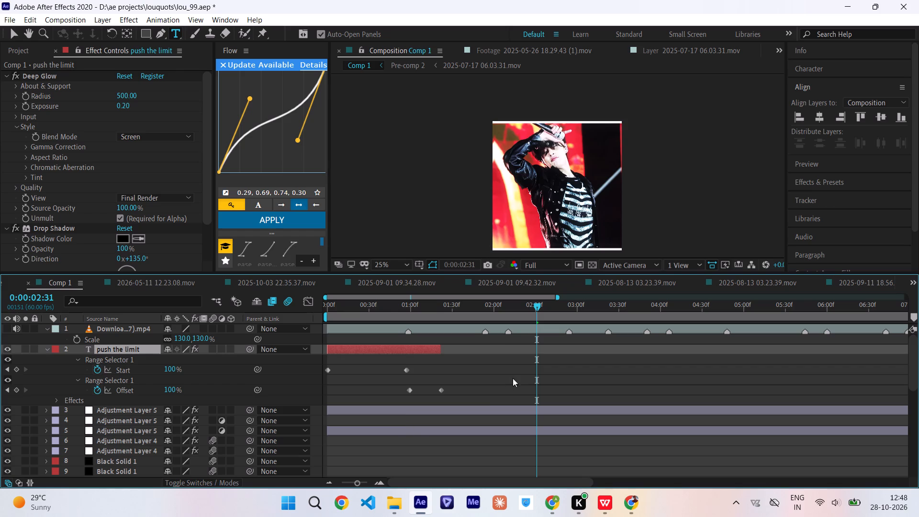
# At 0:00:00:58, recolour all of the push the limit text to pale yellow FAFEA4.
pyautogui.click(385, 310)
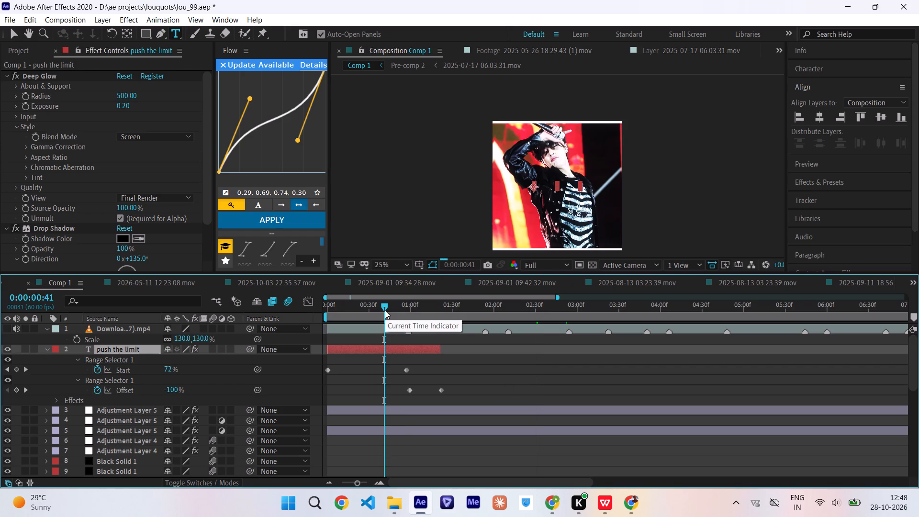
pyautogui.click(412, 312)
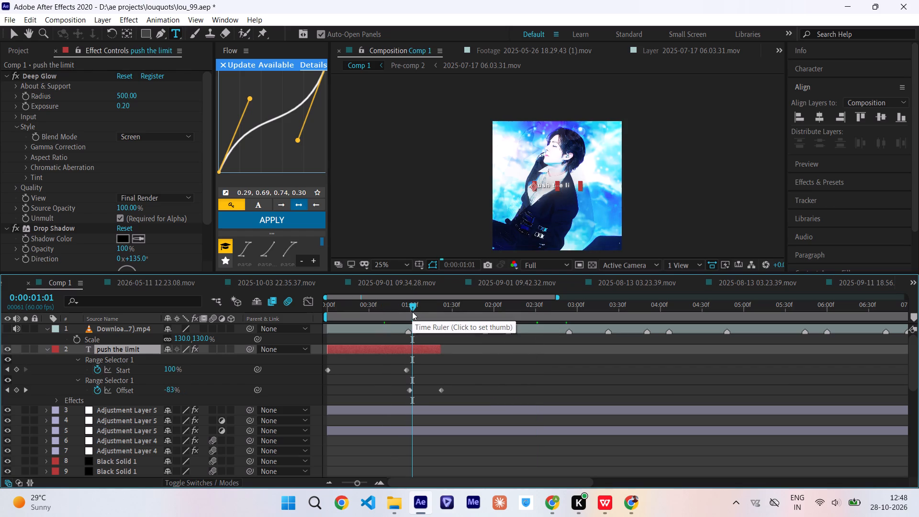
pyautogui.click(412, 312)
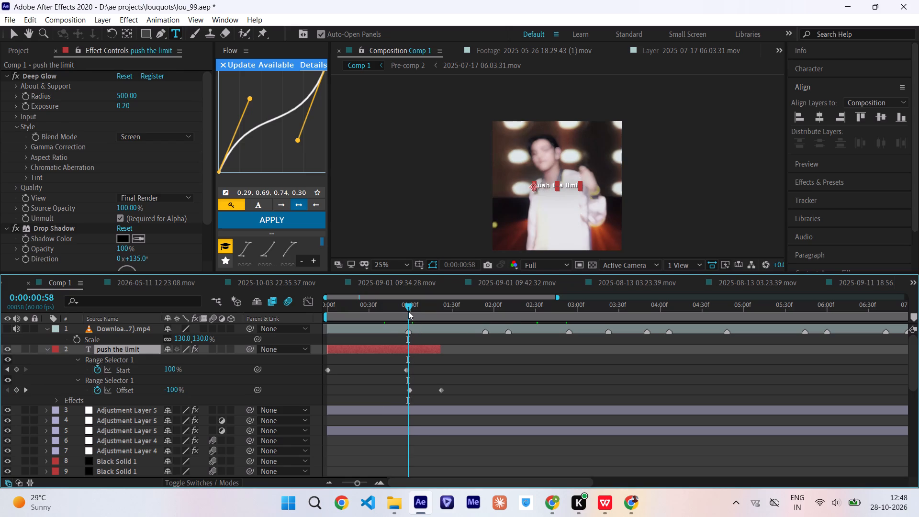
pyautogui.doubleClick(418, 349)
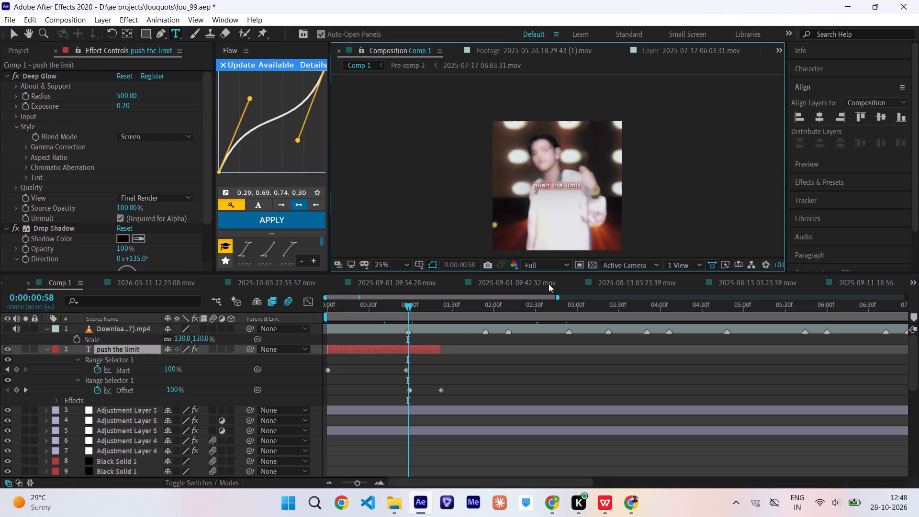
pyautogui.click(824, 180)
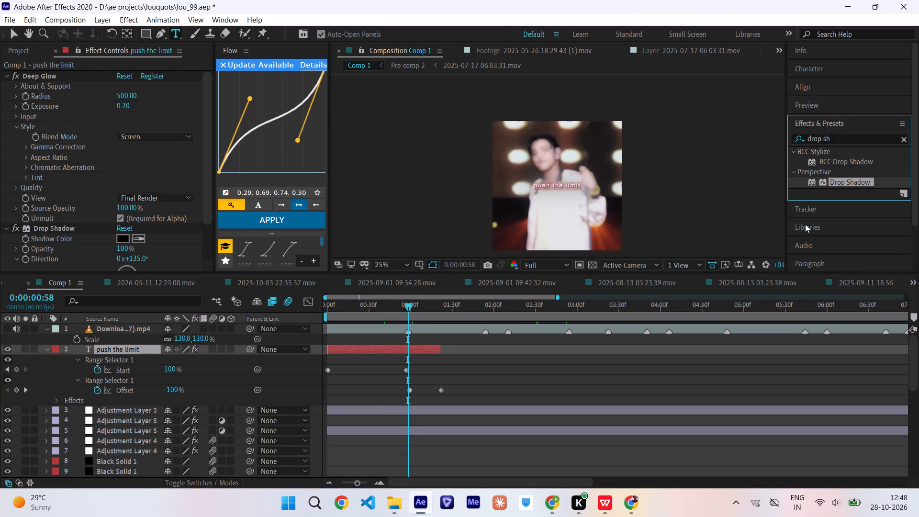
pyautogui.click(802, 69)
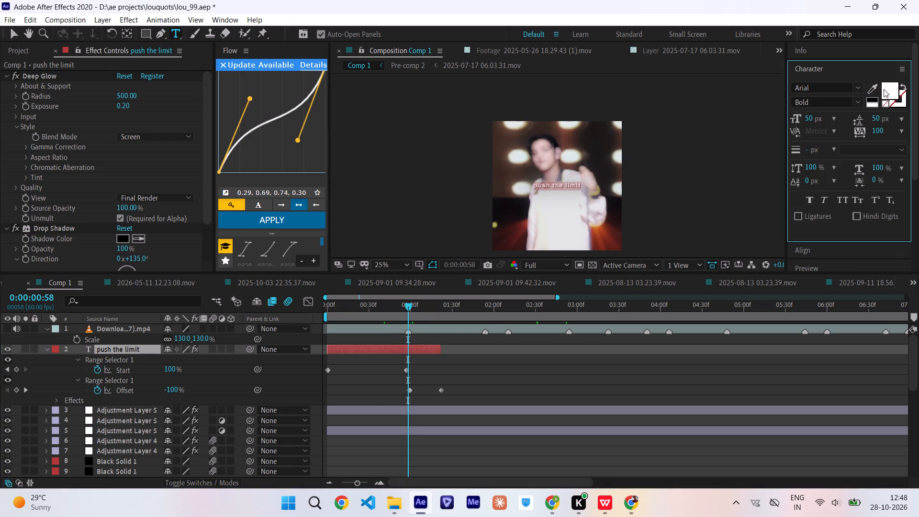
pyautogui.click(885, 90)
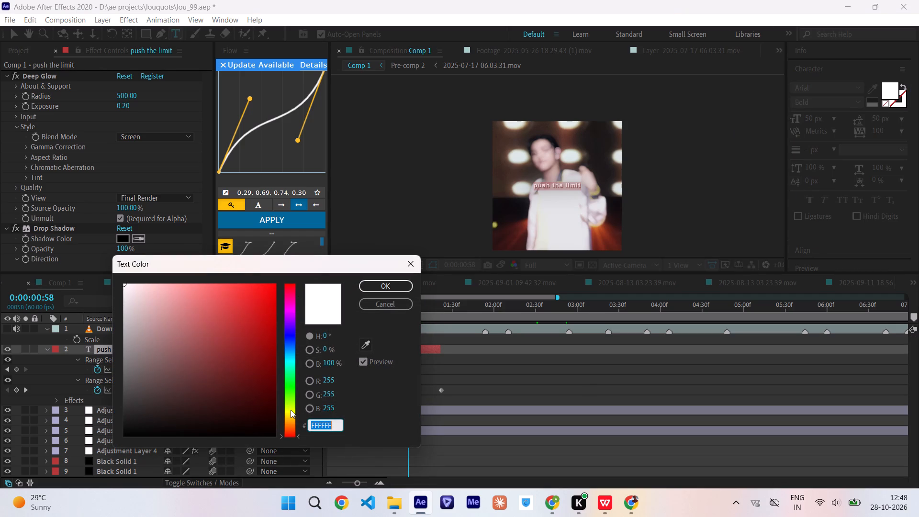
pyautogui.click(290, 410)
pyautogui.moveTo(254, 302); pyautogui.dragTo(347, 231)
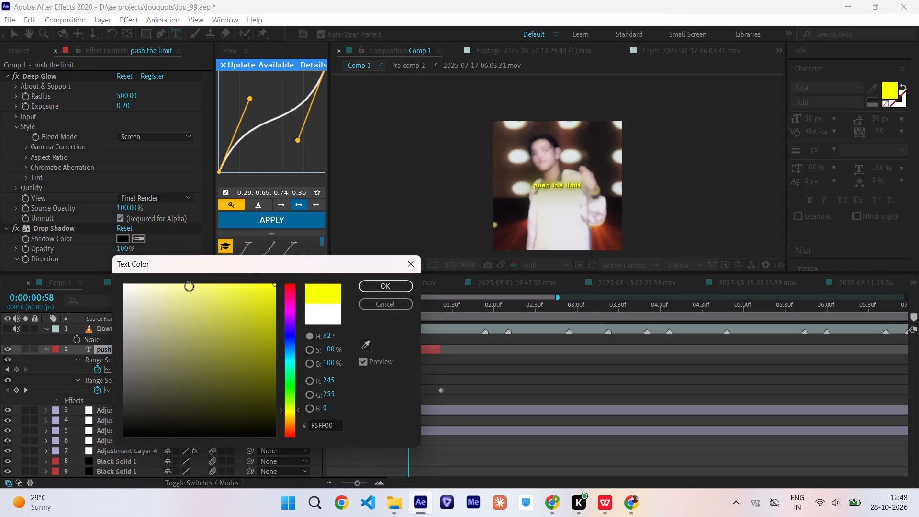
pyautogui.click(177, 284)
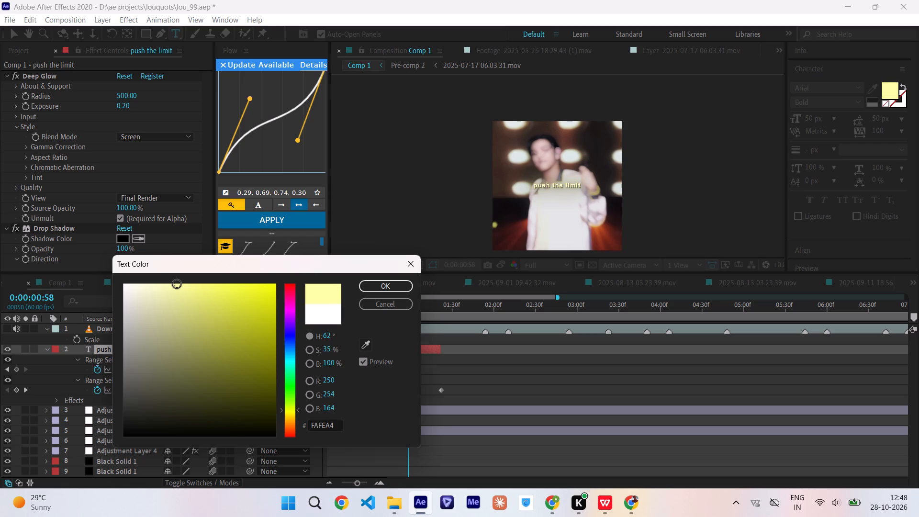
pyautogui.click(370, 289)
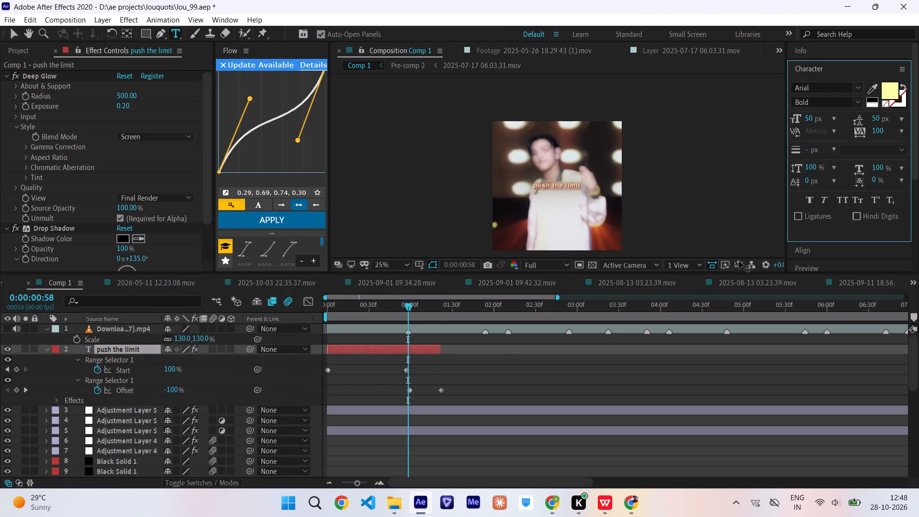
# Change the push the limit text's font to Birds of Paradise Personal use and inspect it up close.
pyautogui.click(859, 87)
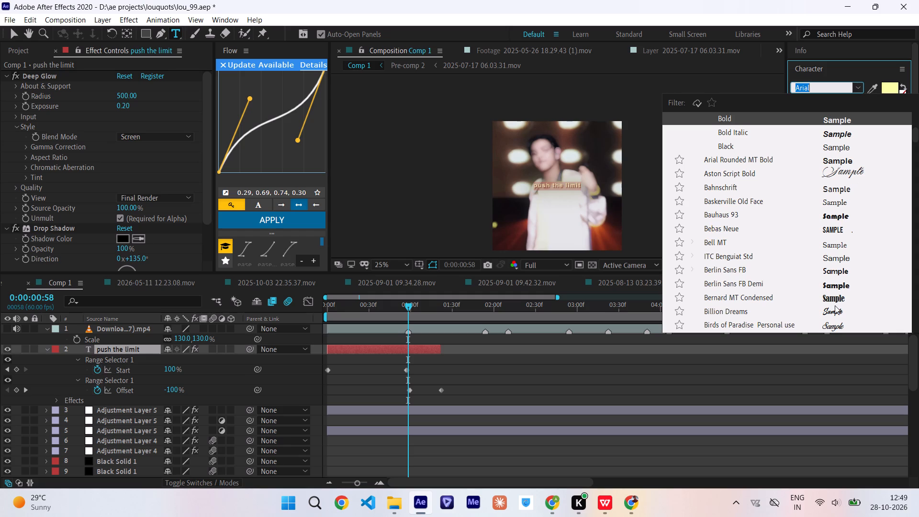
pyautogui.click(835, 325)
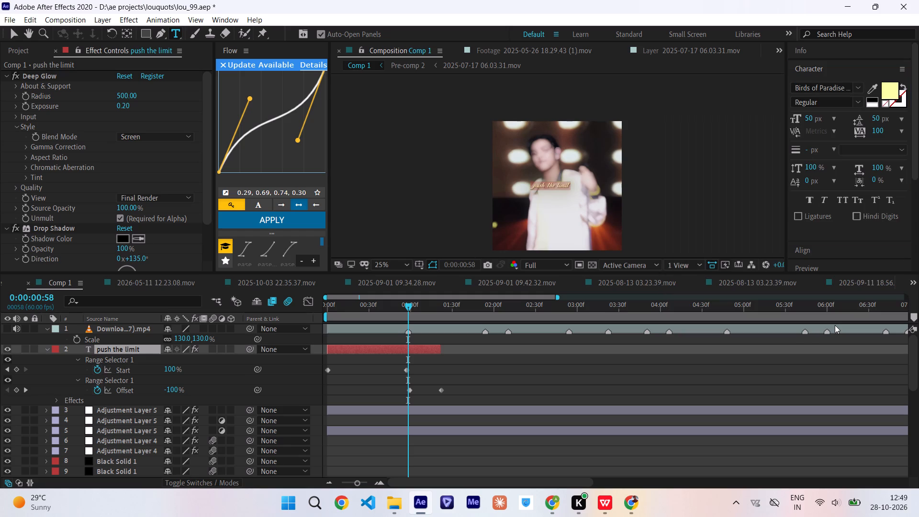
pyautogui.keyDown('ctrl'); pyautogui.scroll(1, 556, 158); pyautogui.keyUp('ctrl')
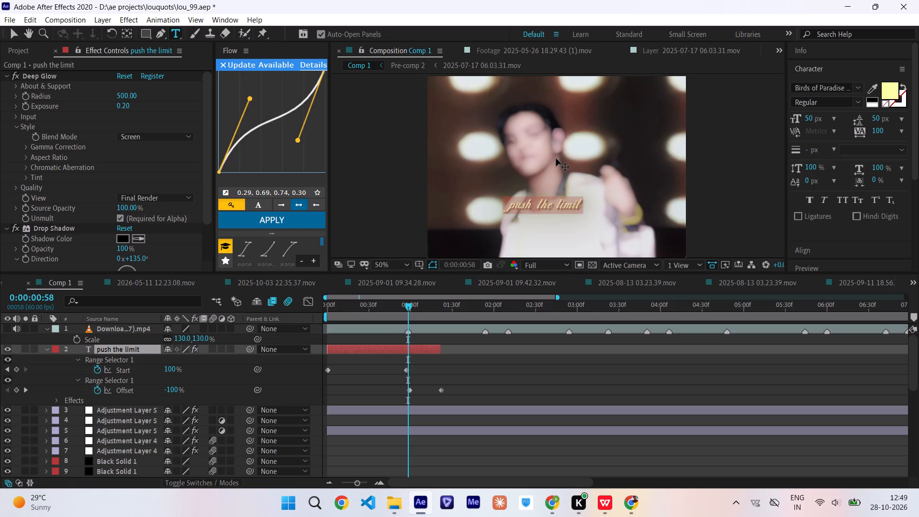
pyautogui.keyDown('ctrl'); pyautogui.scroll(-1, 556, 158); pyautogui.keyUp('ctrl')
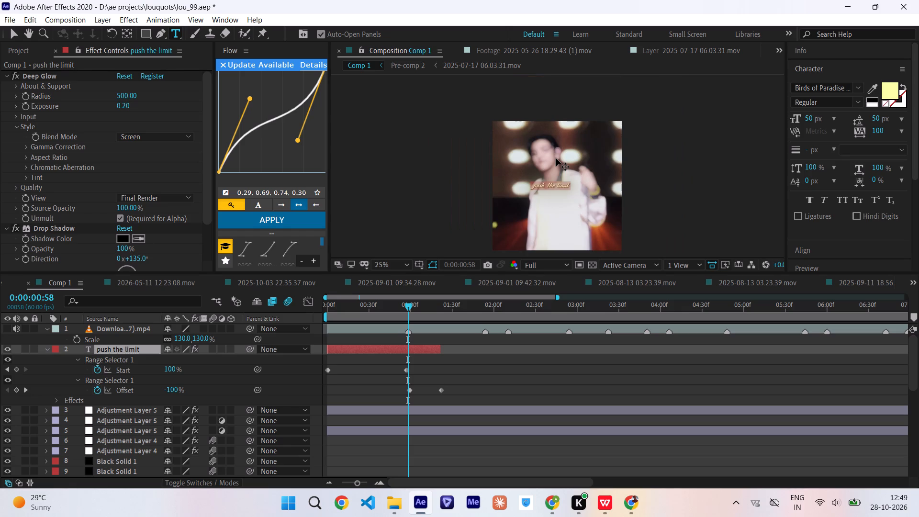
pyautogui.keyDown('ctrl'); pyautogui.scroll(-1, 556, 158); pyautogui.keyUp('ctrl')
pyautogui.keyDown('ctrl'); pyautogui.scroll(1, 556, 158); pyautogui.keyUp('ctrl')
# Centre the push the limit text horizontally and vertically in the composition.
pyautogui.click(809, 77)
pyautogui.click(808, 90)
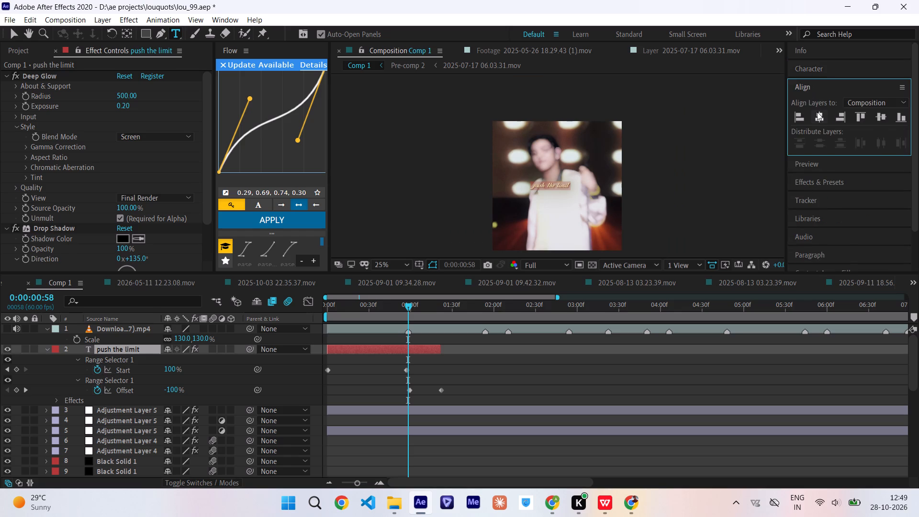
pyautogui.click(817, 112)
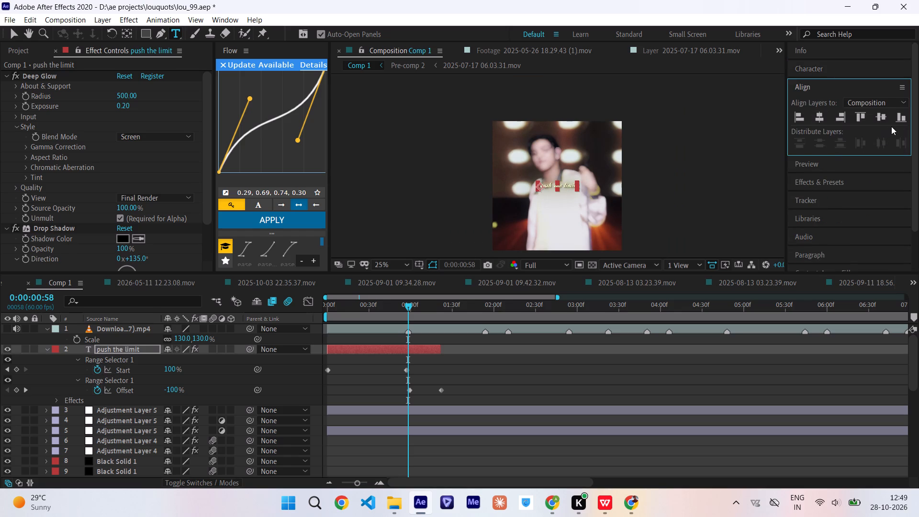
pyautogui.click(885, 118)
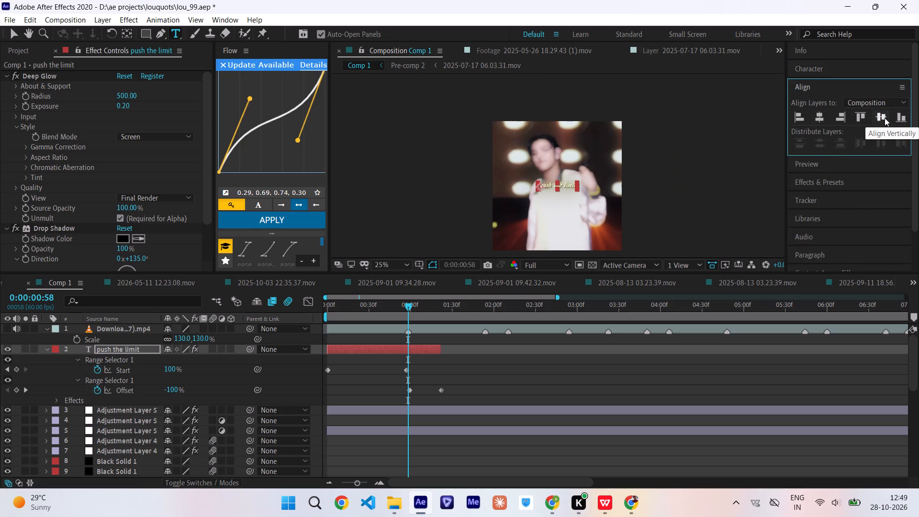
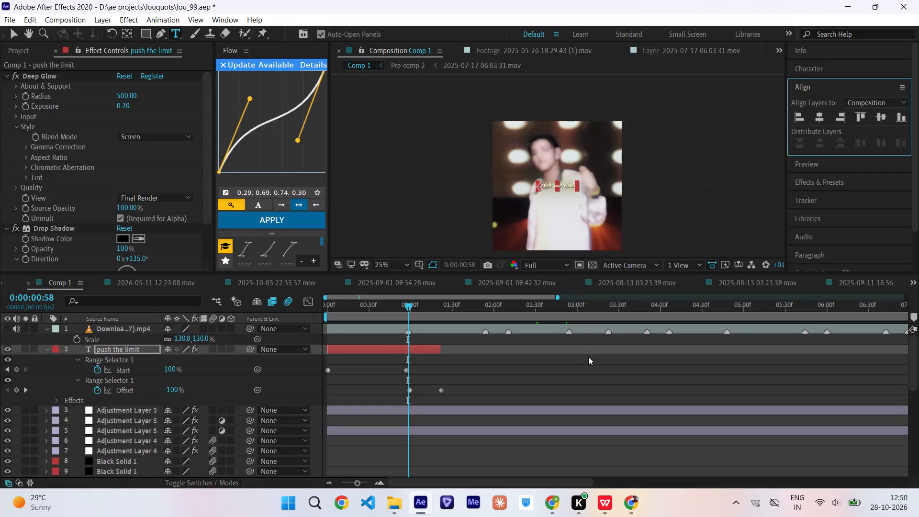
# Set the push the limit text layer's blending mode to Overlay and inspect the lettering up close.
pyautogui.click(586, 385)
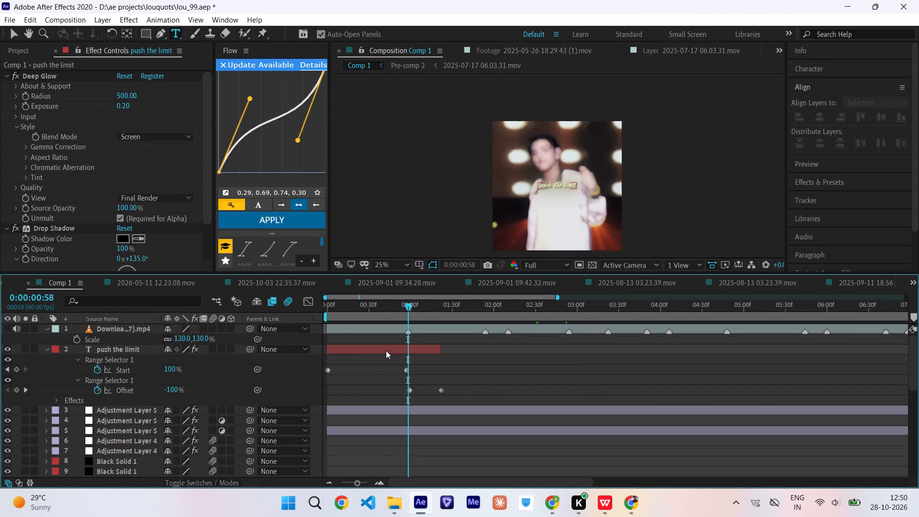
pyautogui.click(386, 350)
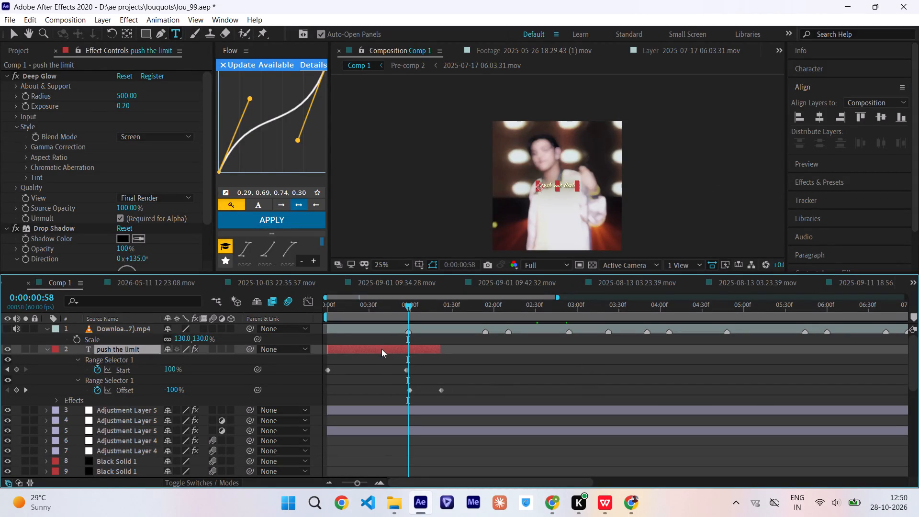
pyautogui.rightClick(385, 351)
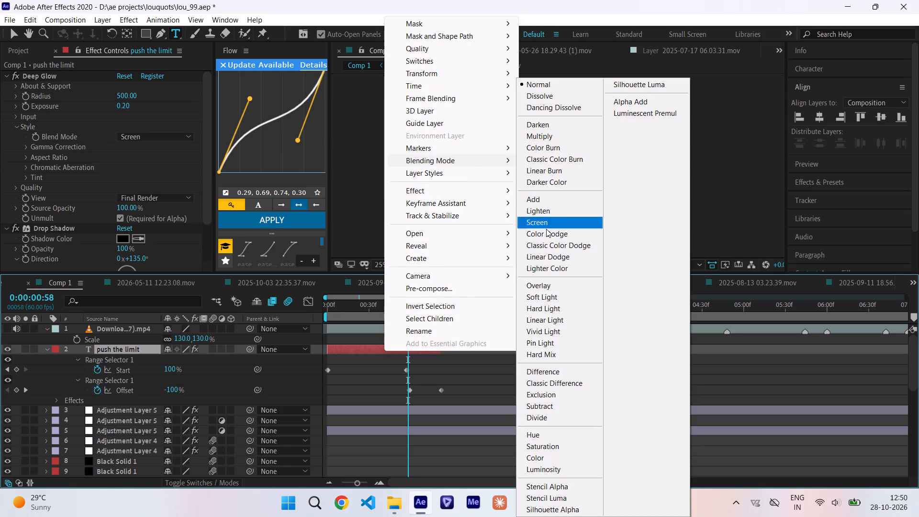
pyautogui.click(567, 281)
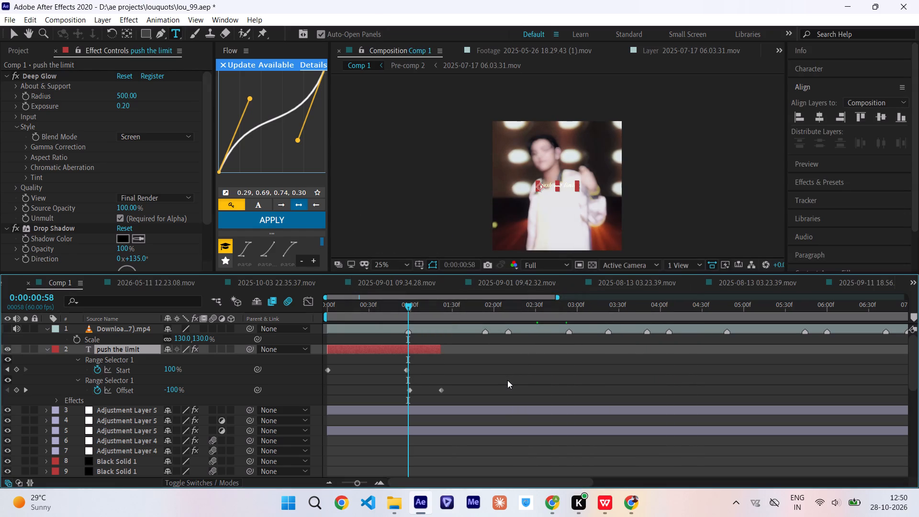
pyautogui.click(507, 380)
pyautogui.keyDown('ctrl'); pyautogui.scroll(2, 566, 202); pyautogui.keyUp('ctrl')
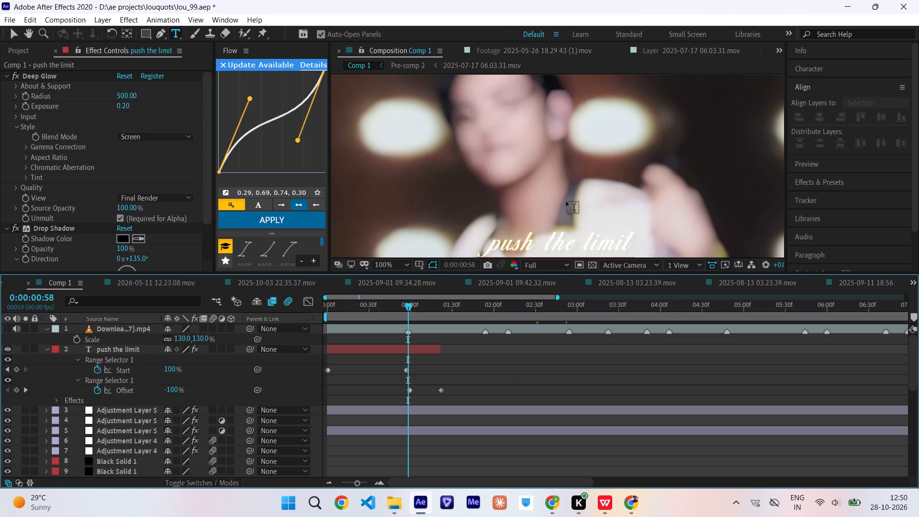
pyautogui.keyDown('ctrl'); pyautogui.scroll(-1, 566, 202); pyautogui.keyUp('ctrl')
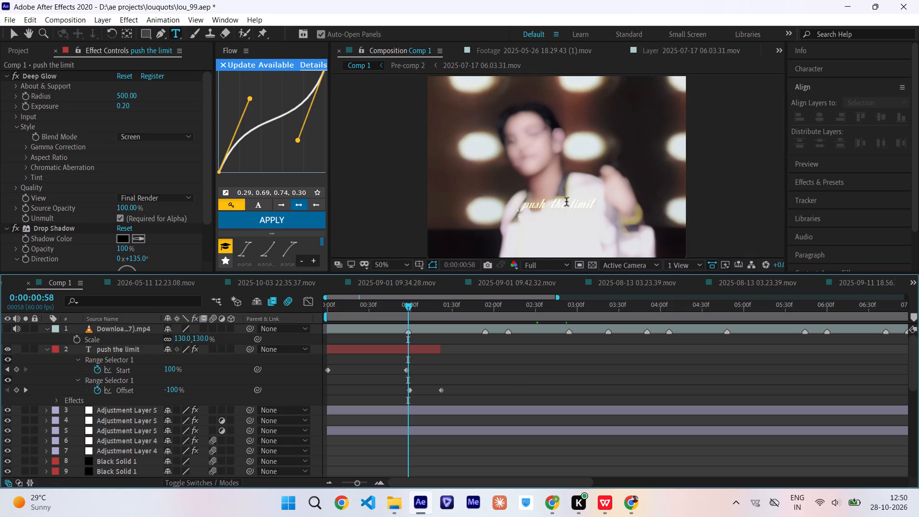
pyautogui.click(551, 264)
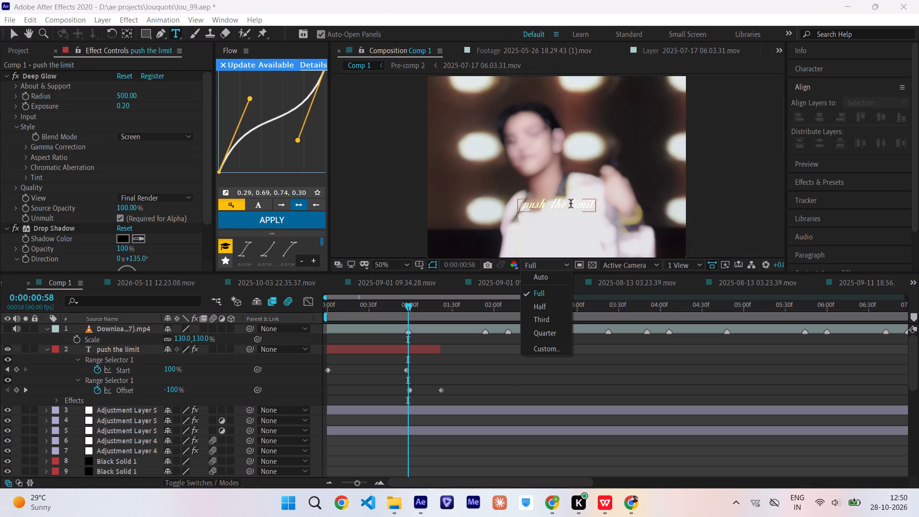
pyautogui.keyDown('ctrl'); pyautogui.scroll(-2, 572, 202); pyautogui.keyUp('ctrl')
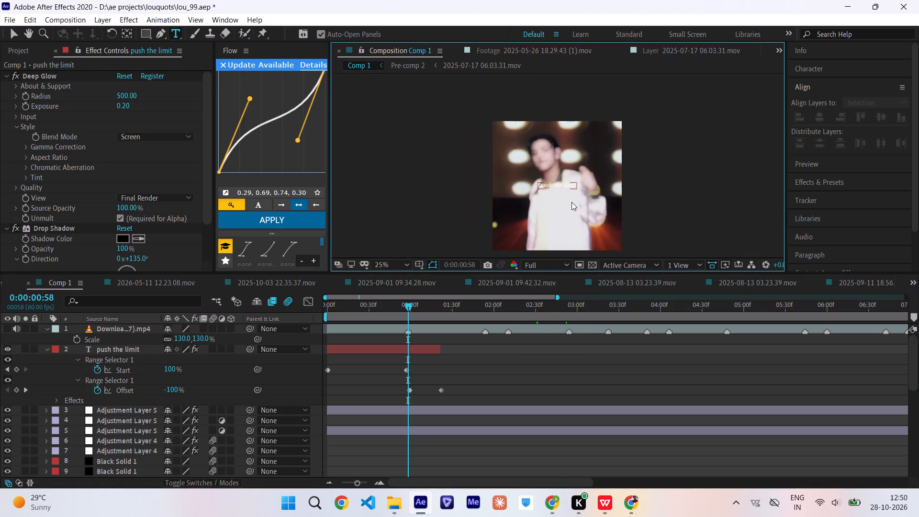
# Move the push the limit text down to a vertical position of about 970, near the bottom of the composition.
pyautogui.click(359, 353)
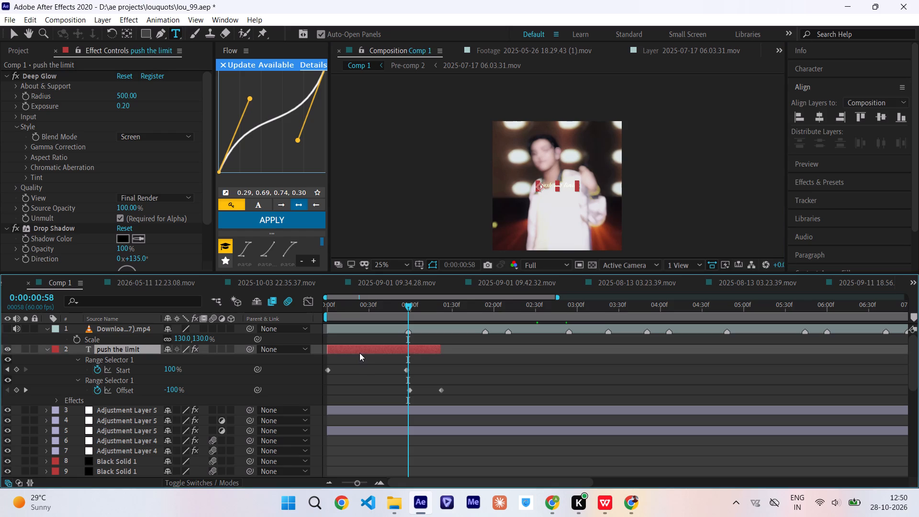
pyautogui.press('p')
pyautogui.moveTo(193, 357); pyautogui.dragTo(278, 368)
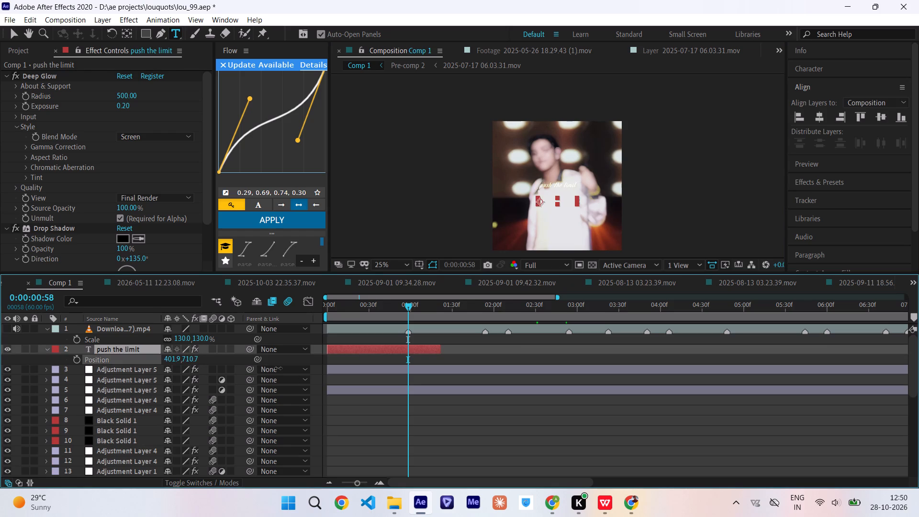
pyautogui.moveTo(278, 368); pyautogui.dragTo(334, 378)
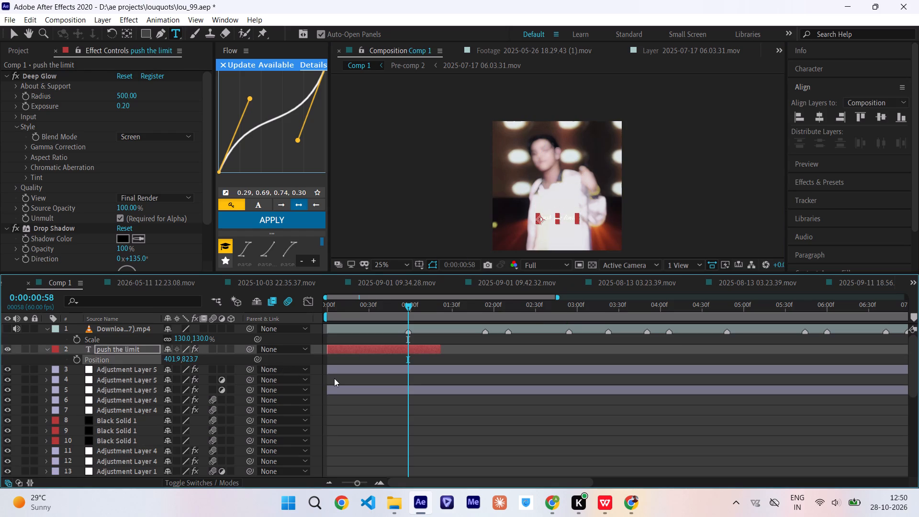
pyautogui.moveTo(196, 357); pyautogui.dragTo(229, 363)
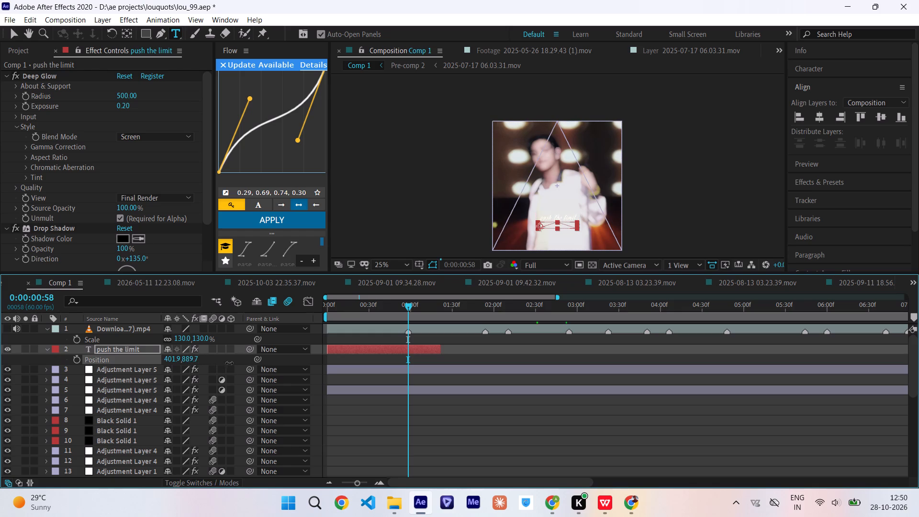
pyautogui.moveTo(229, 363); pyautogui.dragTo(267, 369)
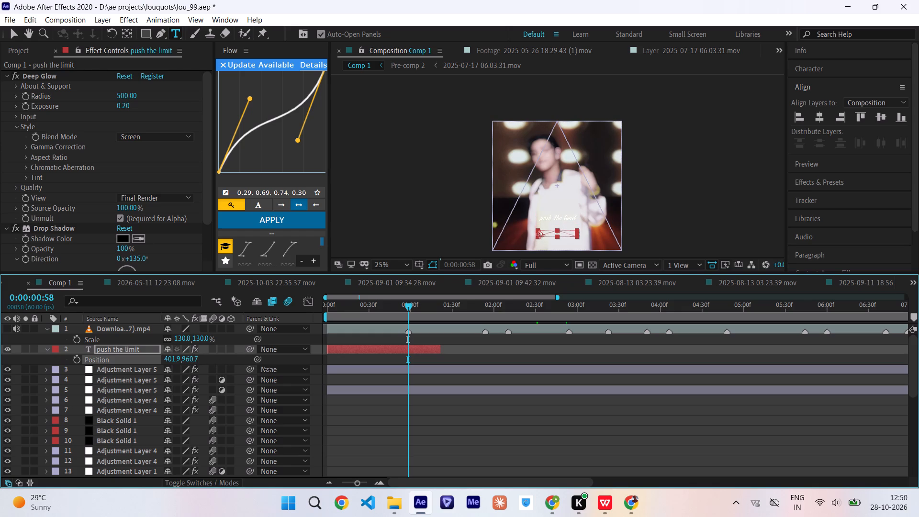
pyautogui.moveTo(267, 369); pyautogui.dragTo(269, 370)
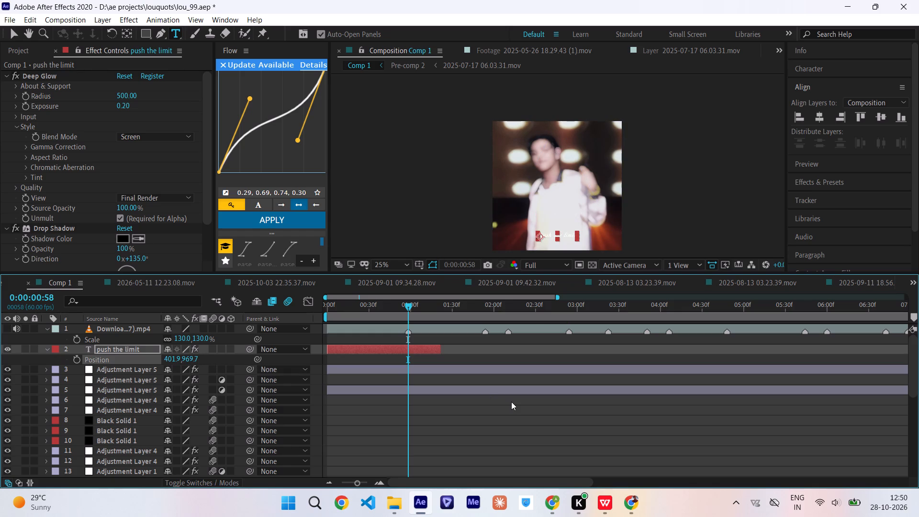
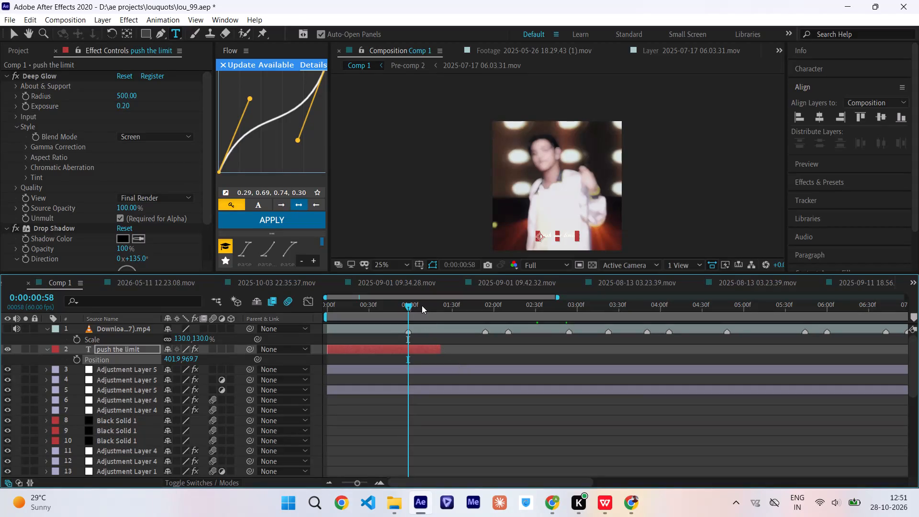
# Set the fill colour of the push the limit text layer to white.
pyautogui.click(441, 431)
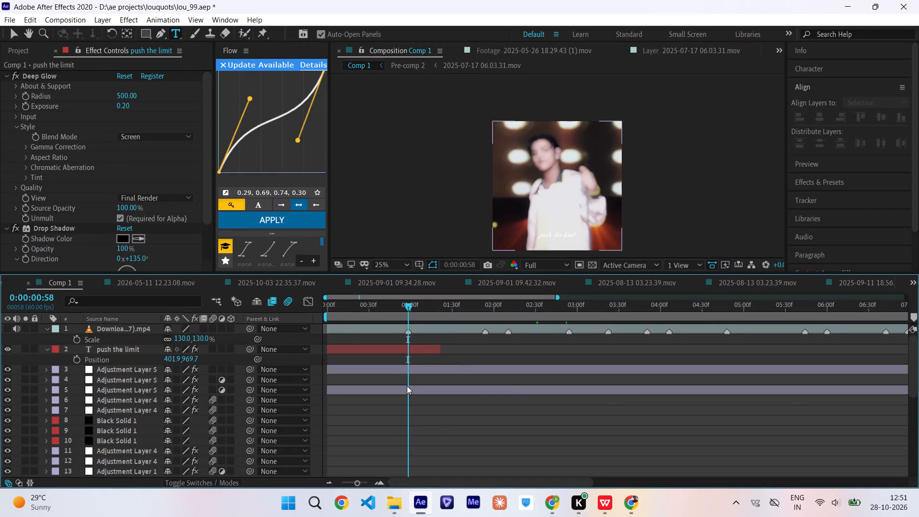
pyautogui.tripleClick(401, 348)
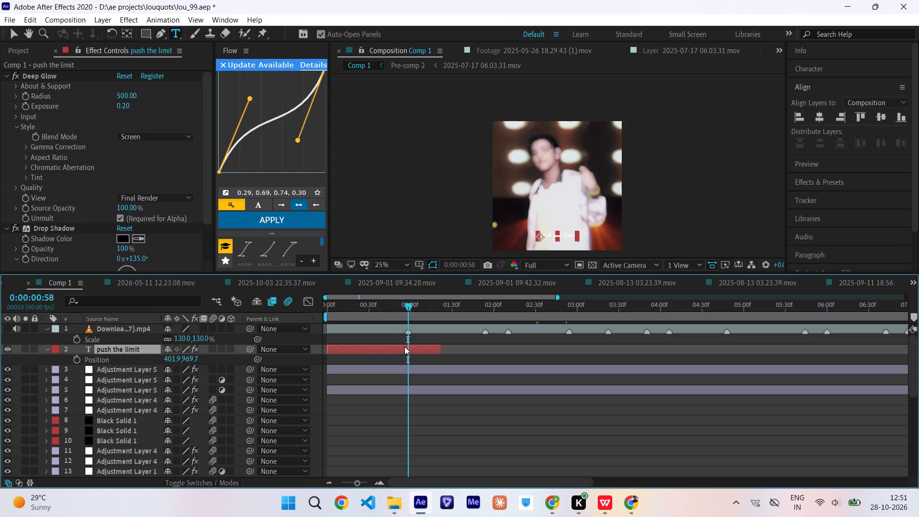
pyautogui.click(821, 63)
pyautogui.click(870, 103)
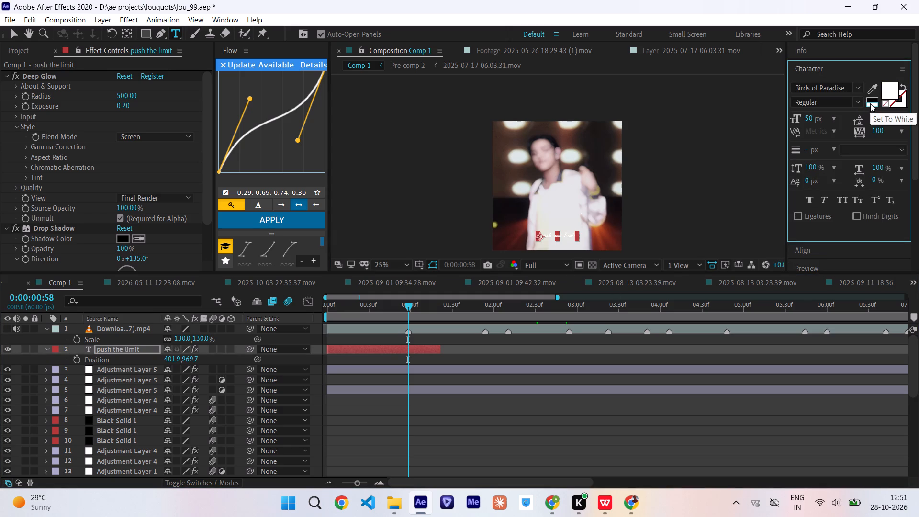
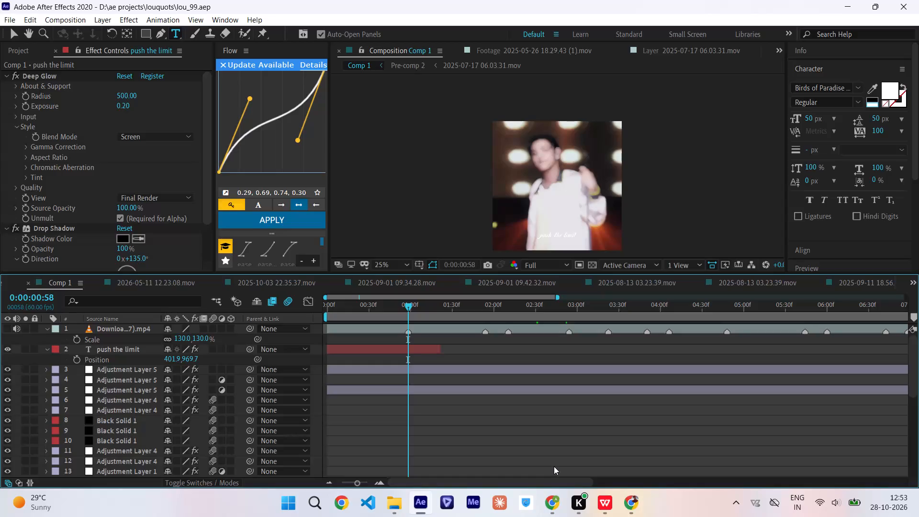
# Centre the push the limit text layer horizontally and vertically in the composition.
pyautogui.click(375, 309)
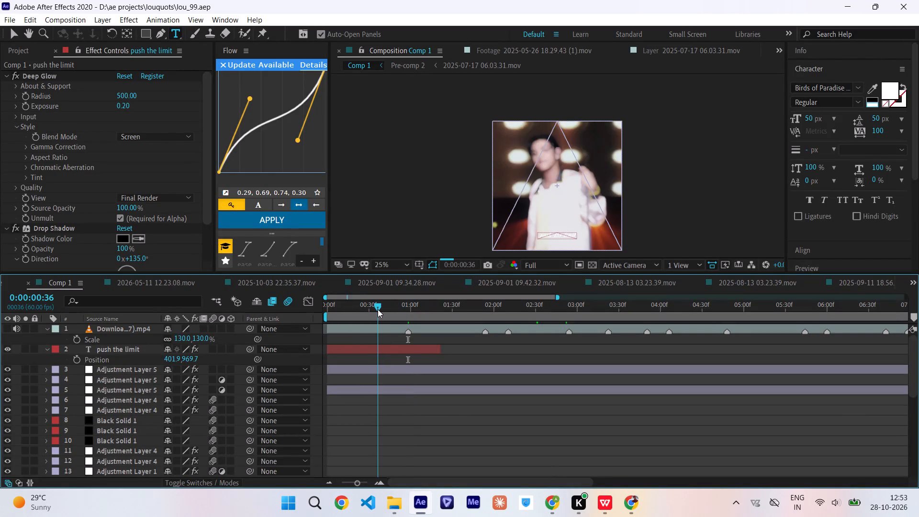
pyautogui.click(389, 346)
pyautogui.click(803, 251)
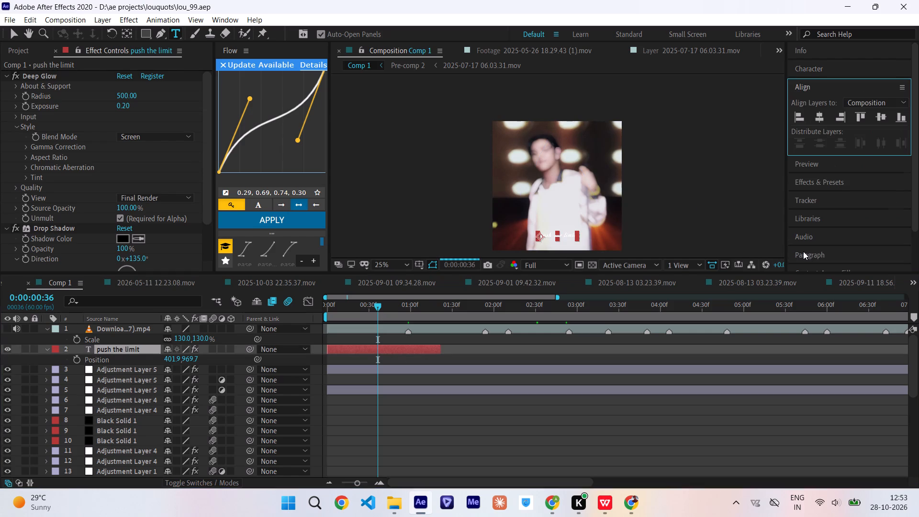
pyautogui.click(816, 114)
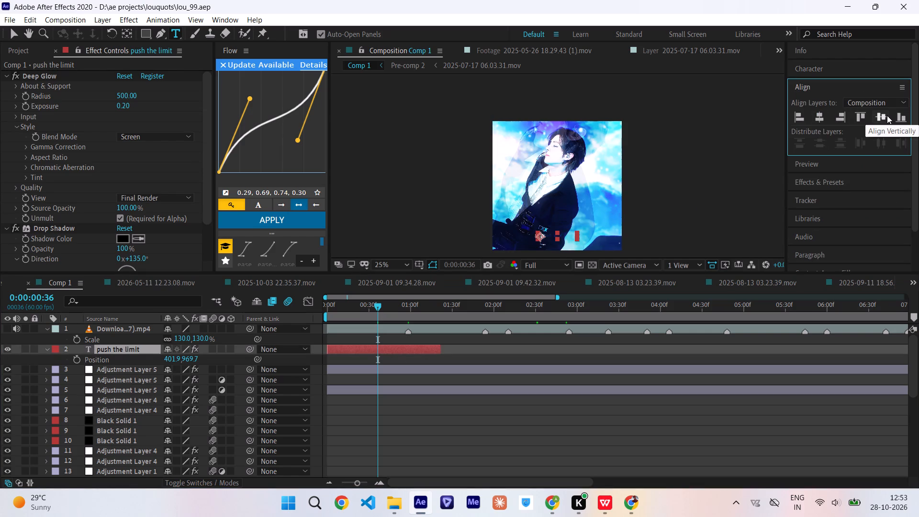
pyautogui.click(887, 114)
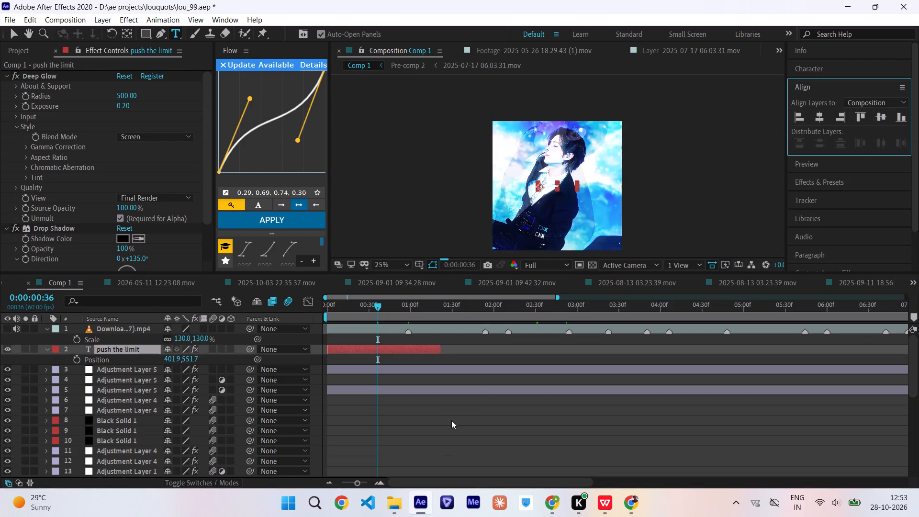
pyautogui.click(451, 420)
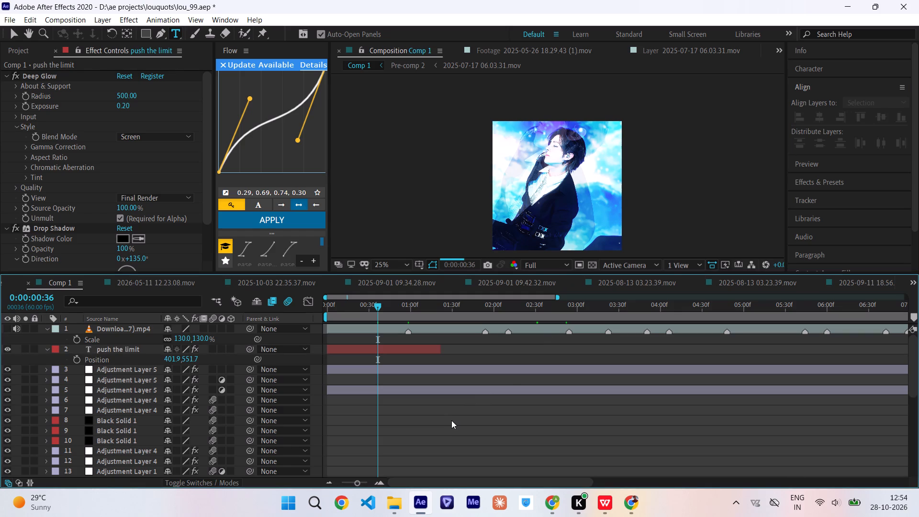
pyautogui.click(407, 349)
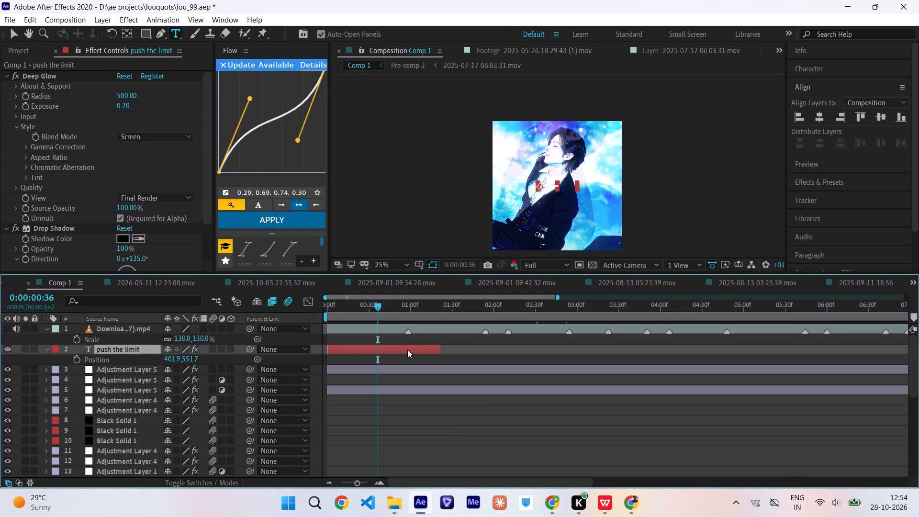
pyautogui.click(405, 312)
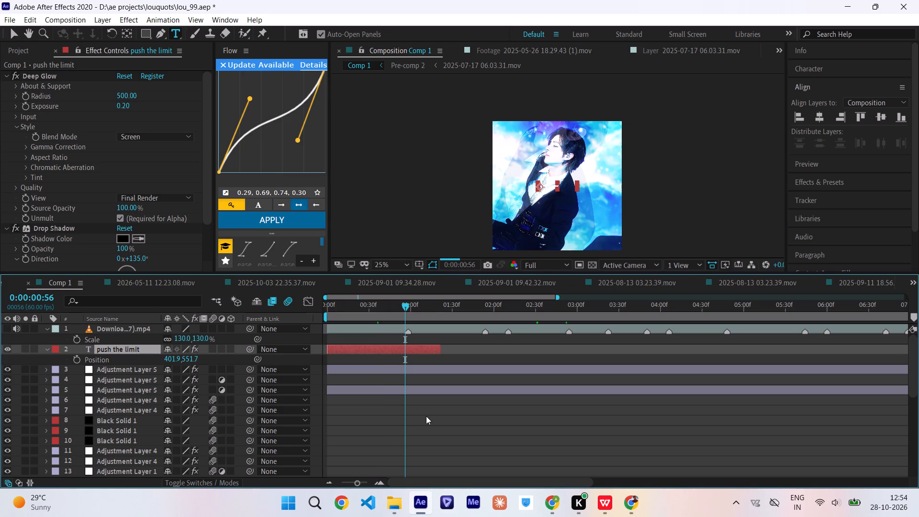
pyautogui.click(426, 416)
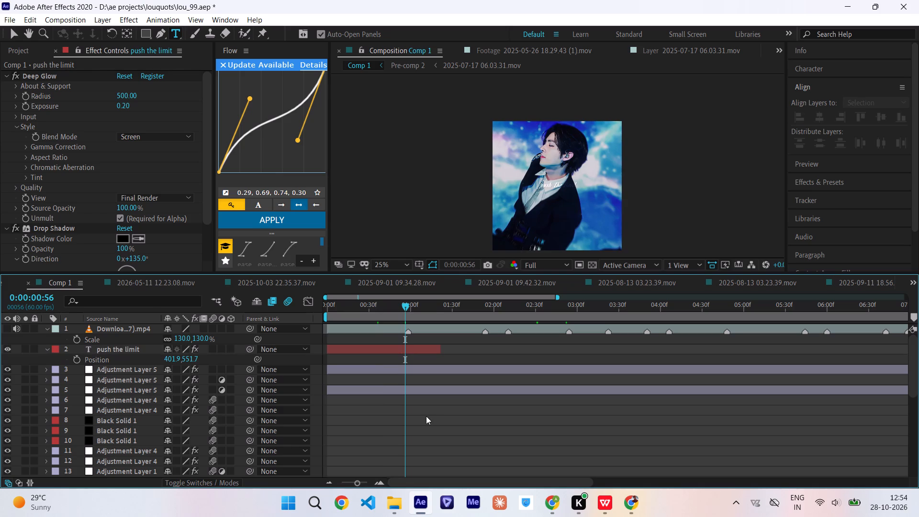
pyautogui.click(410, 310)
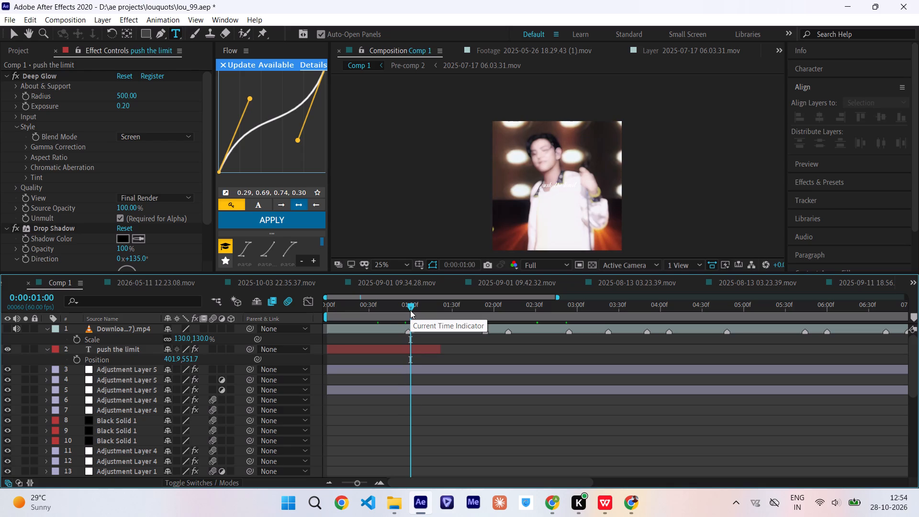
# Set the composition preview resolution to Quarter.
pyautogui.click(537, 264)
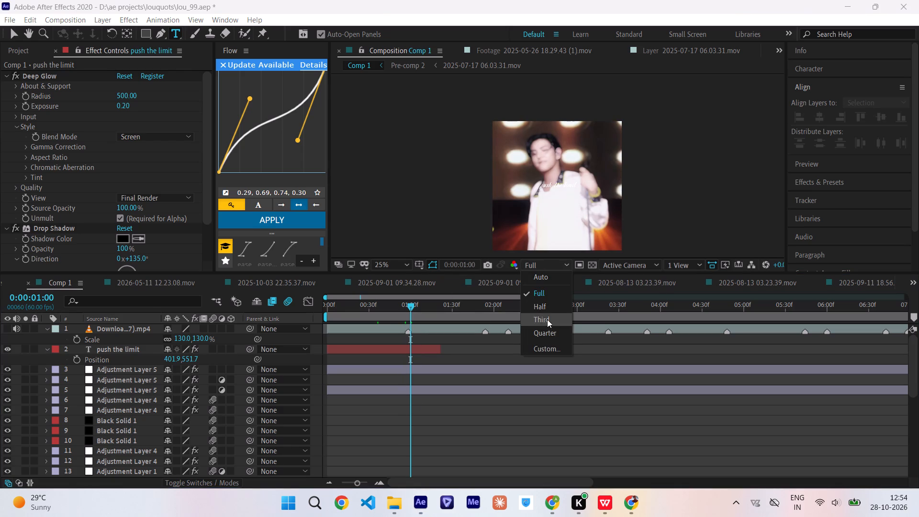
pyautogui.click(552, 331)
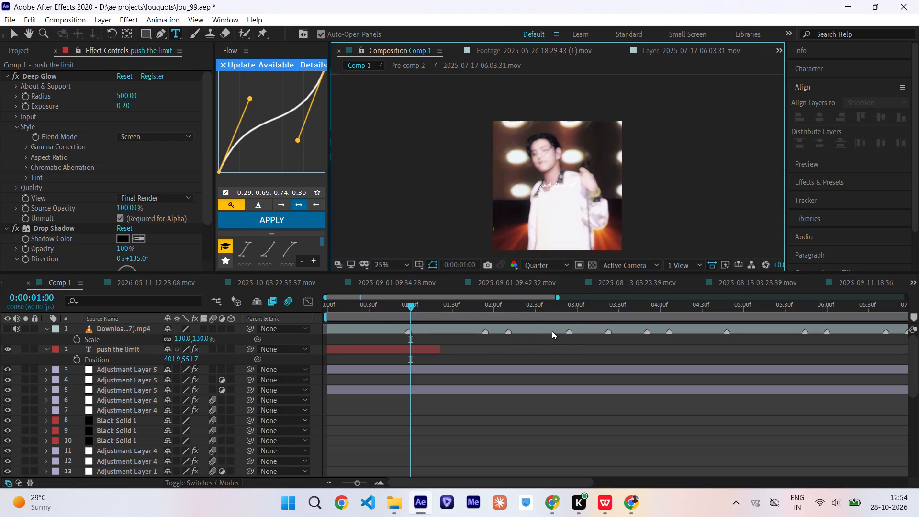
# Hide all the adjustment and solid layers stacked between the push the limit text and the video clips.
pyautogui.moveTo(78, 368); pyautogui.dragTo(84, 382)
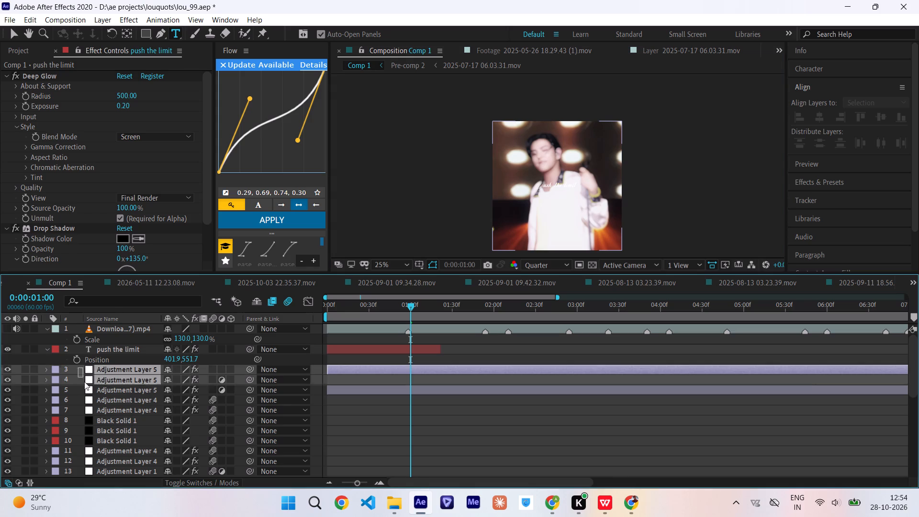
pyautogui.moveTo(84, 382); pyautogui.dragTo(95, 432)
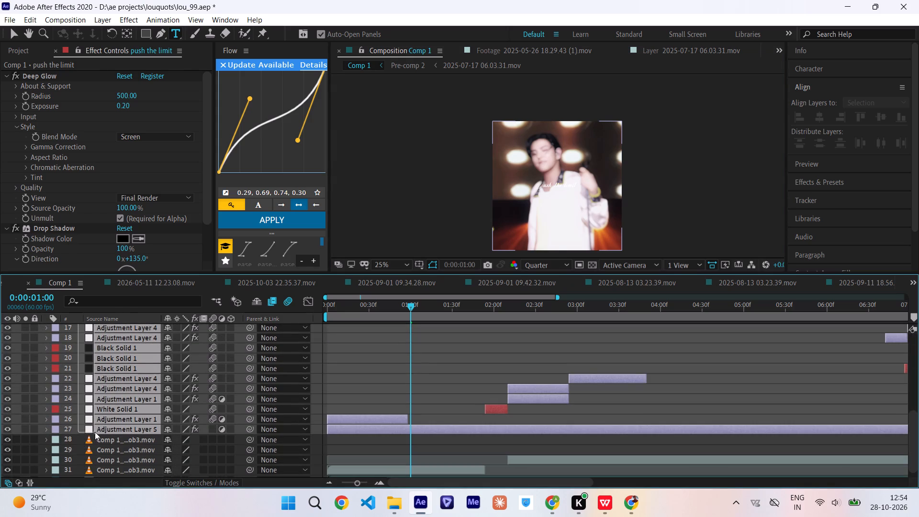
pyautogui.moveTo(95, 432); pyautogui.dragTo(94, 432)
pyautogui.click(9, 429)
pyautogui.scroll(3, 405, 374)
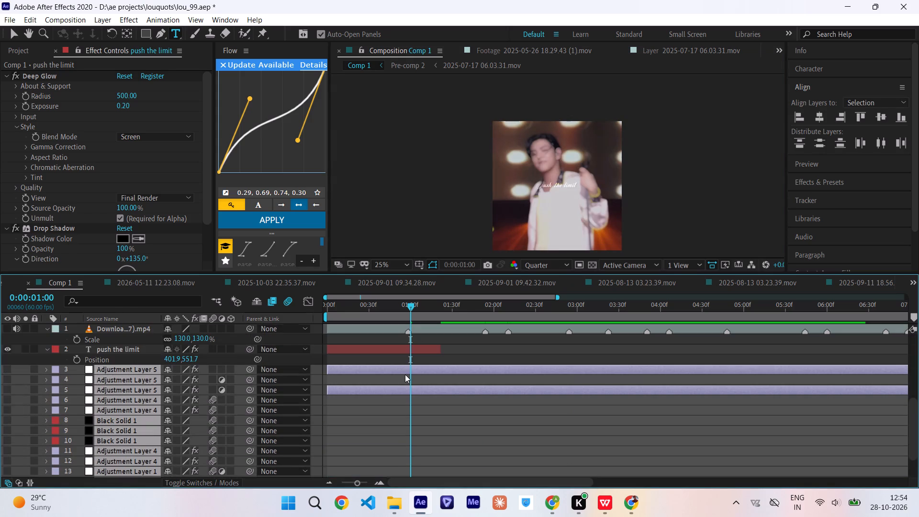
pyautogui.scroll(4, 405, 374)
# Find the next lyric's cue by playback, duplicate the push the limit layer, and shift the copy to start at about 0:00:01:11.
pyautogui.moveTo(413, 306); pyautogui.dragTo(451, 306)
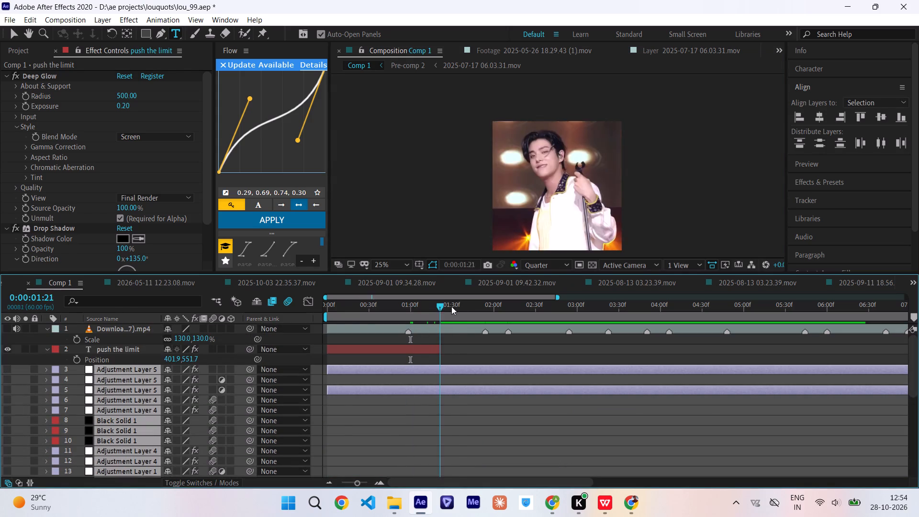
pyautogui.moveTo(451, 306); pyautogui.dragTo(272, 330)
pyautogui.press('space')
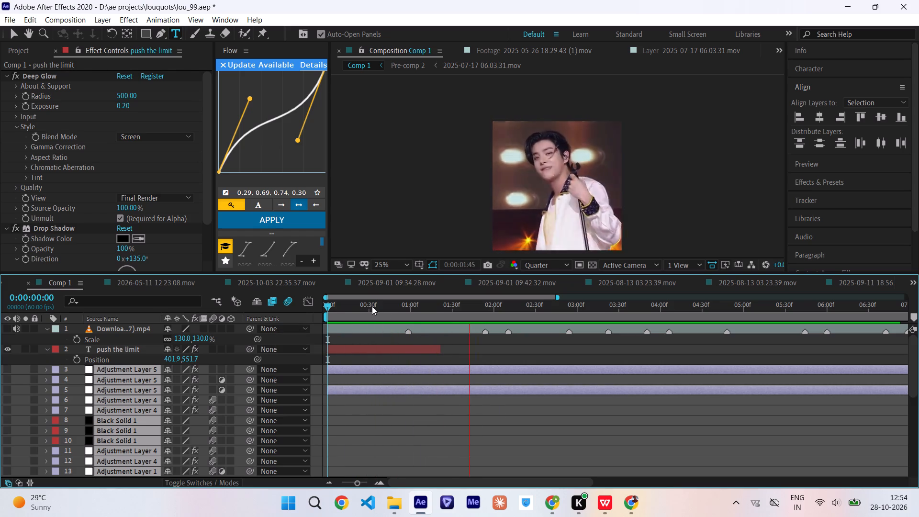
pyautogui.moveTo(371, 306); pyautogui.dragTo(239, 333)
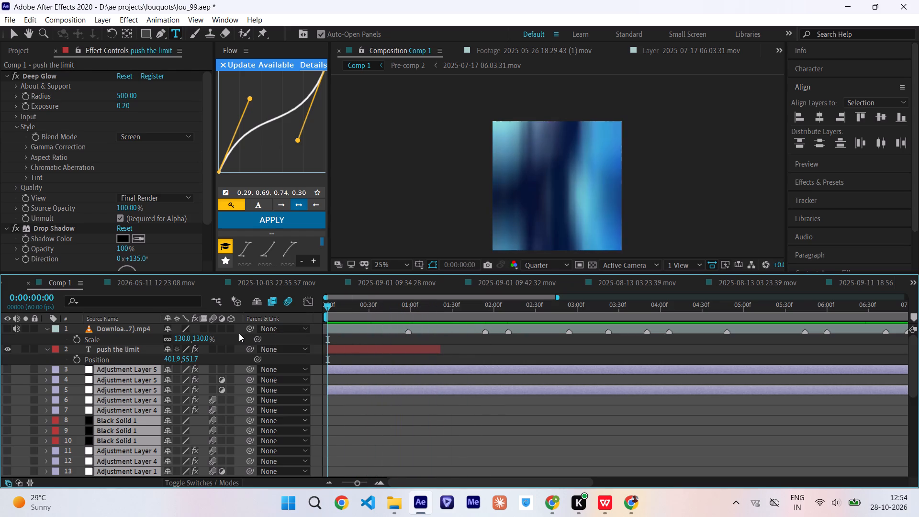
pyautogui.moveTo(239, 333); pyautogui.dragTo(235, 332)
pyautogui.press('space')
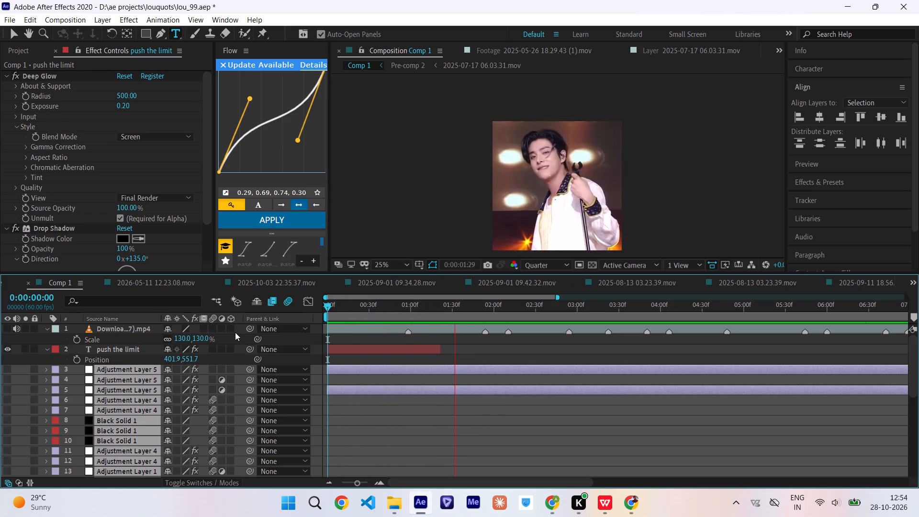
pyautogui.click(431, 311)
pyautogui.press('space')
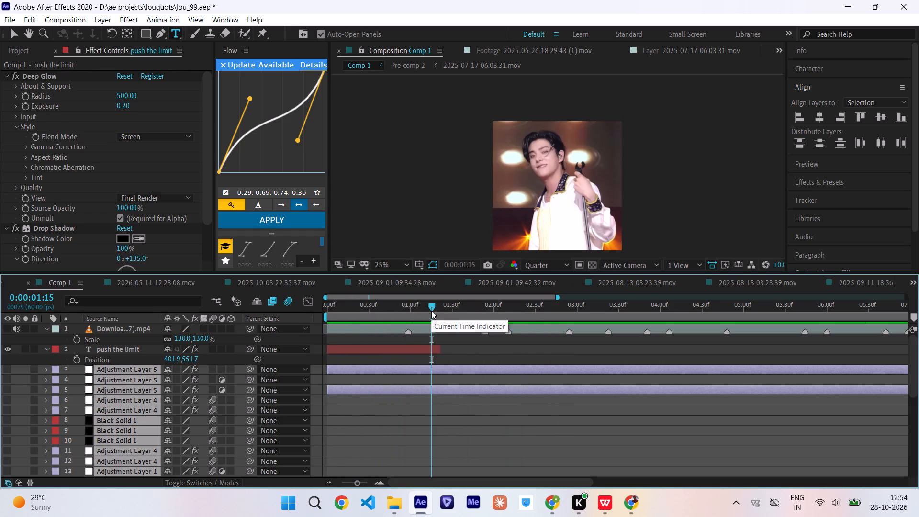
pyautogui.click(431, 311)
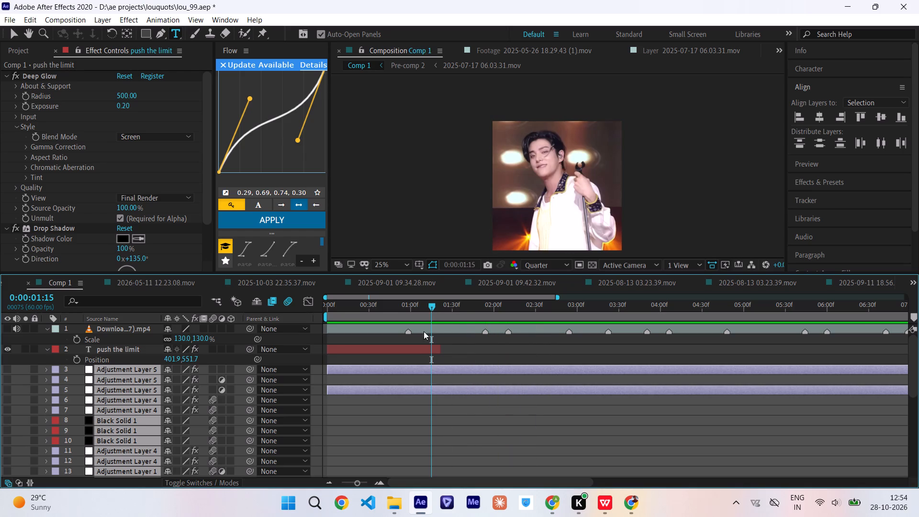
pyautogui.click(416, 353)
pyautogui.hotkey('ctrl', 'c')
pyautogui.hotkey('ctrl', 'v')
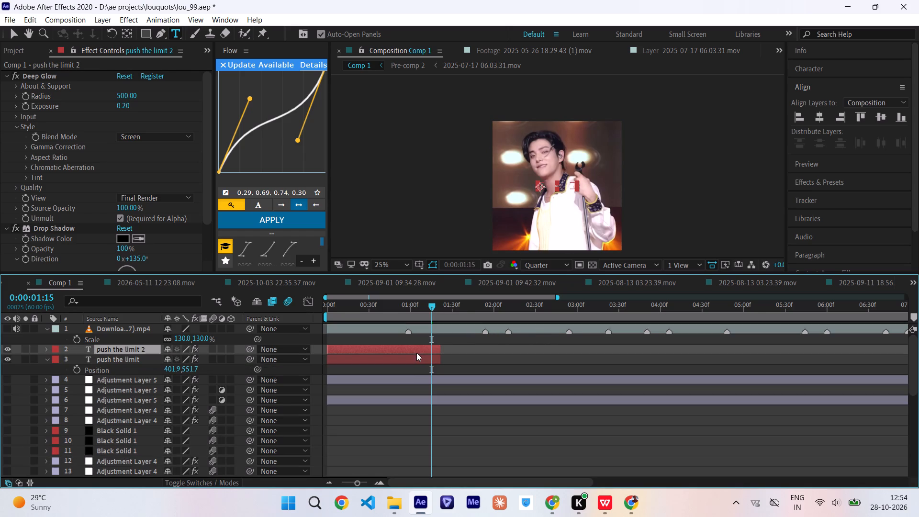
pyautogui.moveTo(336, 346); pyautogui.dragTo(434, 356)
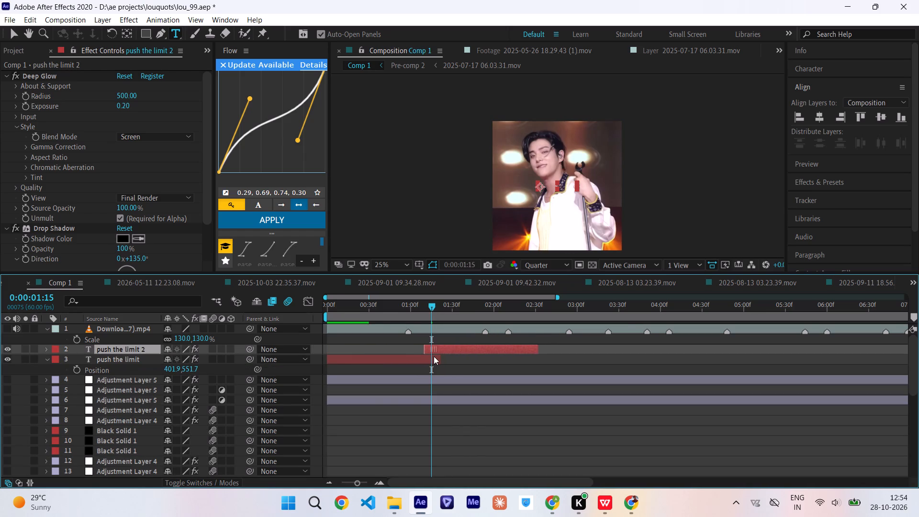
pyautogui.moveTo(434, 356); pyautogui.dragTo(435, 359)
# Replace the duplicated layer's text with "baby it's all forgiven".
pyautogui.click(496, 311)
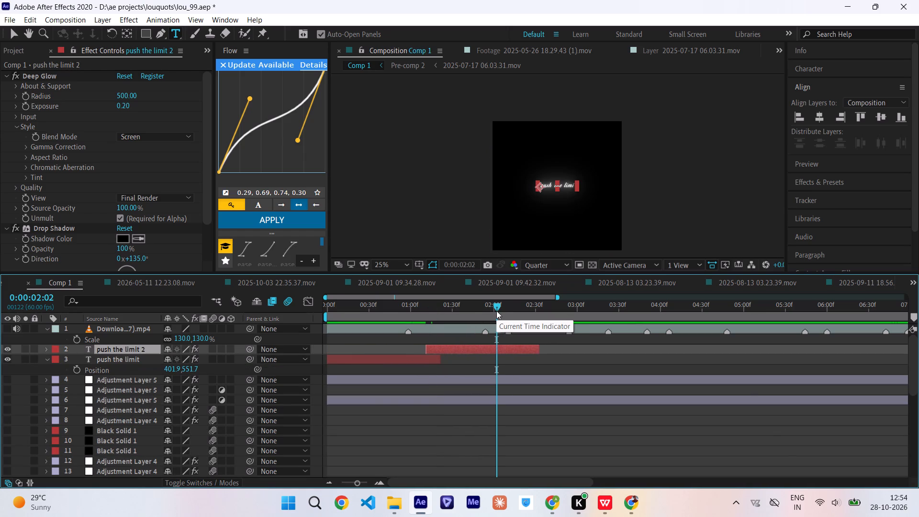
pyautogui.moveTo(496, 311); pyautogui.dragTo(504, 315)
pyautogui.doubleClick(499, 348)
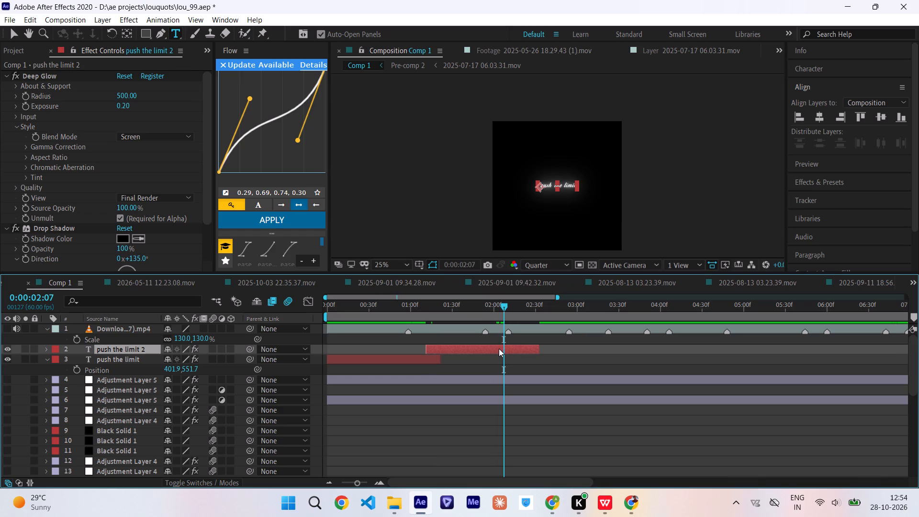
pyautogui.write('bab')
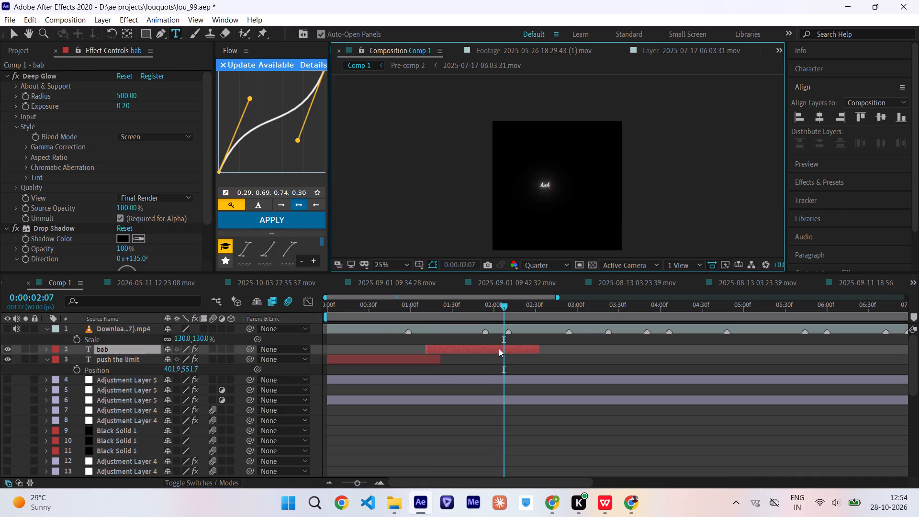
pyautogui.write('y it')
pyautogui.write("'s all forgiven")
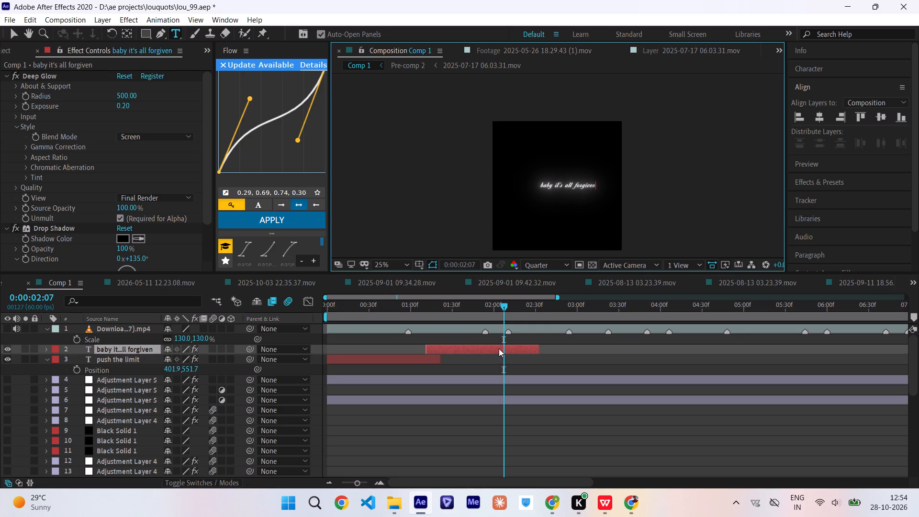
# Centre the baby it's all forgiven text horizontally and vertically in the composition.
pyautogui.click(817, 116)
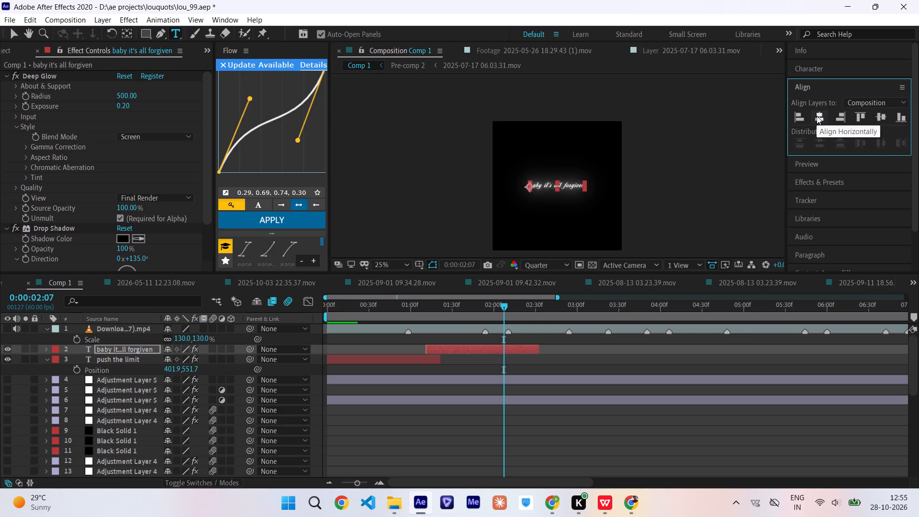
pyautogui.click(883, 118)
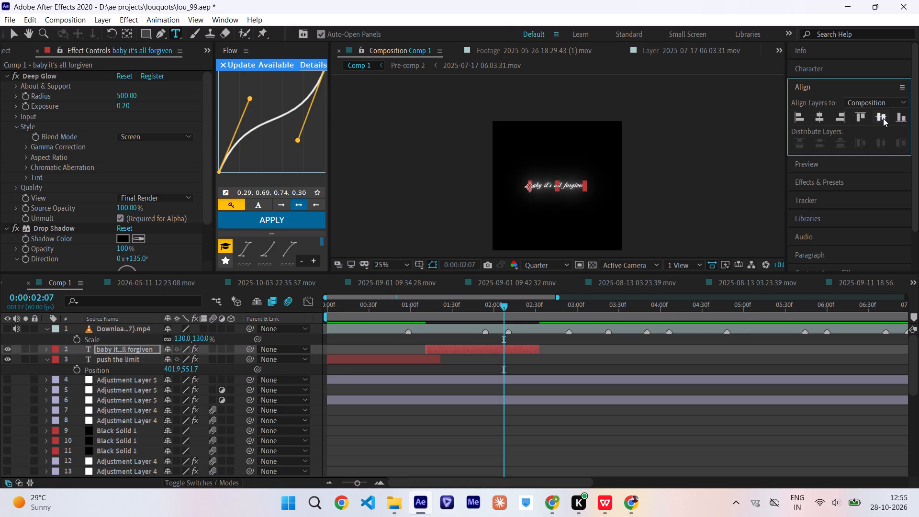
# Check the lyric timing by playback and extend the baby it's all forgiven layer's end to the audio marker at about 0:00:02:54.
pyautogui.moveTo(413, 309); pyautogui.dragTo(470, 318)
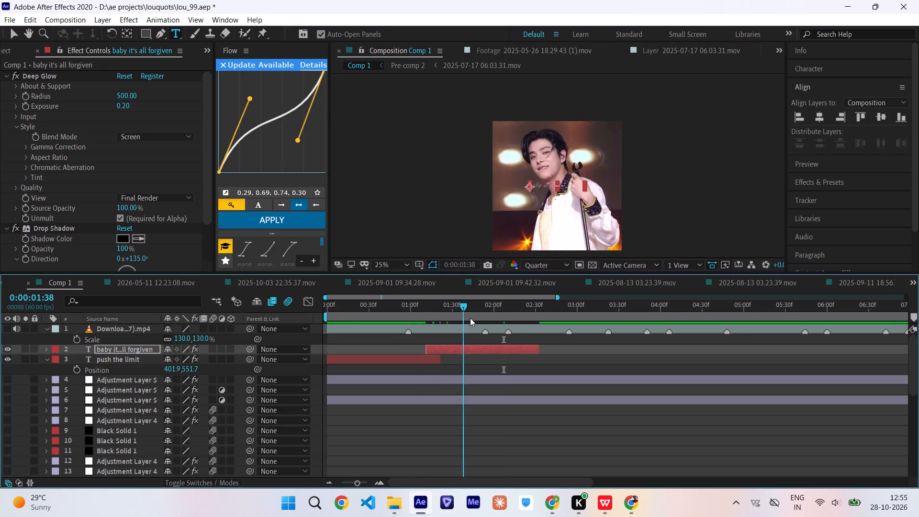
pyautogui.moveTo(470, 318); pyautogui.dragTo(249, 337)
pyautogui.press('space')
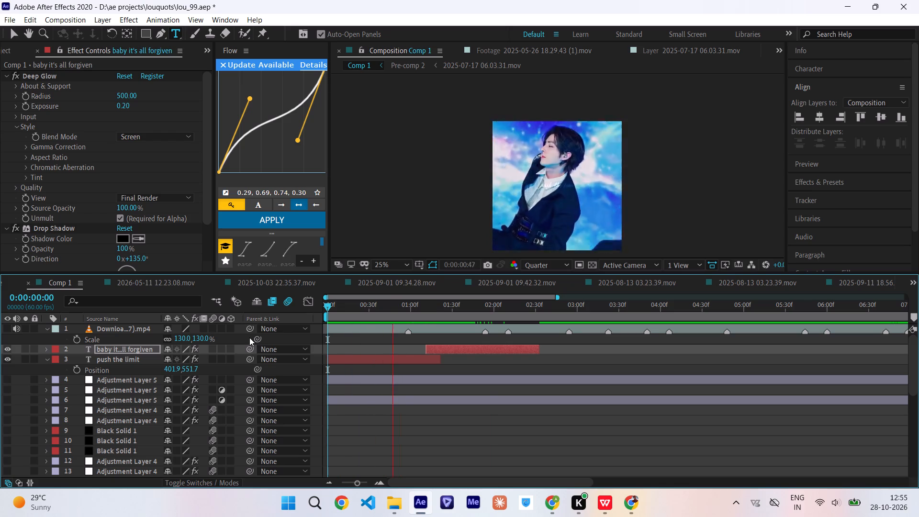
pyautogui.press('space')
pyautogui.press('space')
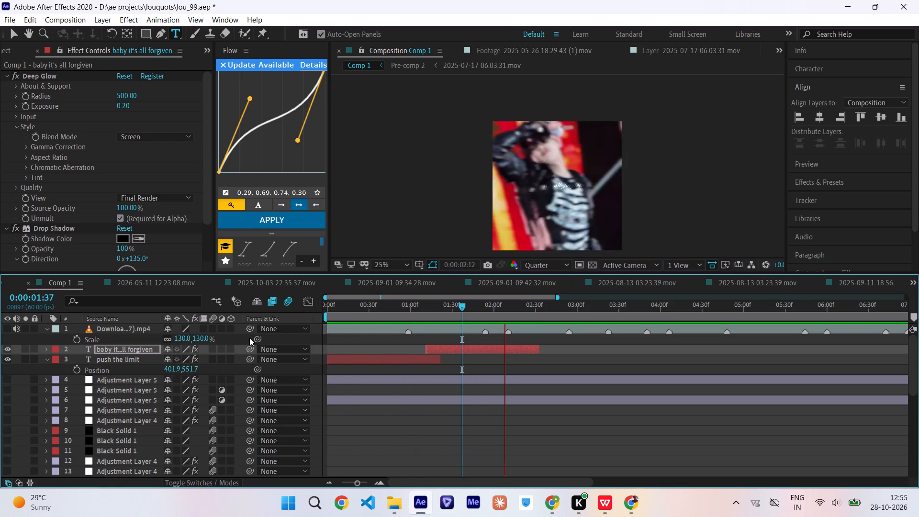
pyautogui.press('space')
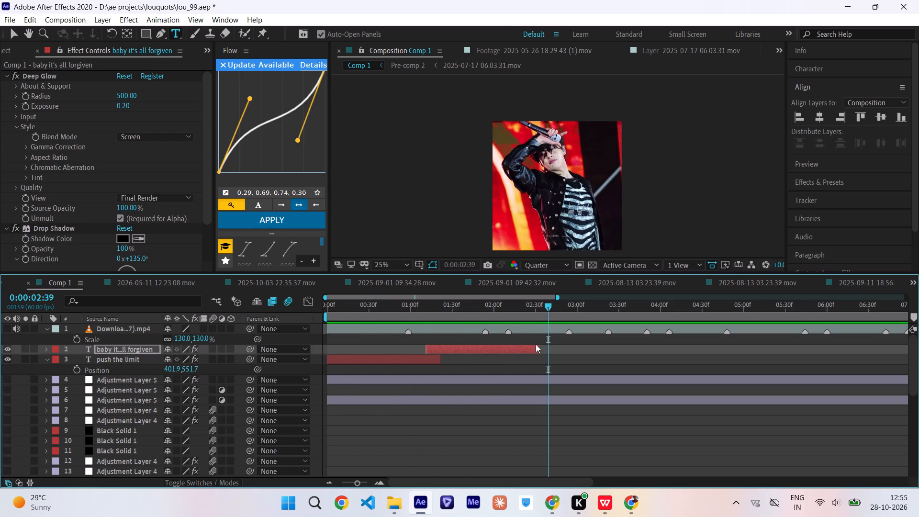
pyautogui.keyDown('alt'); pyautogui.moveTo(539, 349); pyautogui.dragTo(566, 351); pyautogui.keyUp('alt')
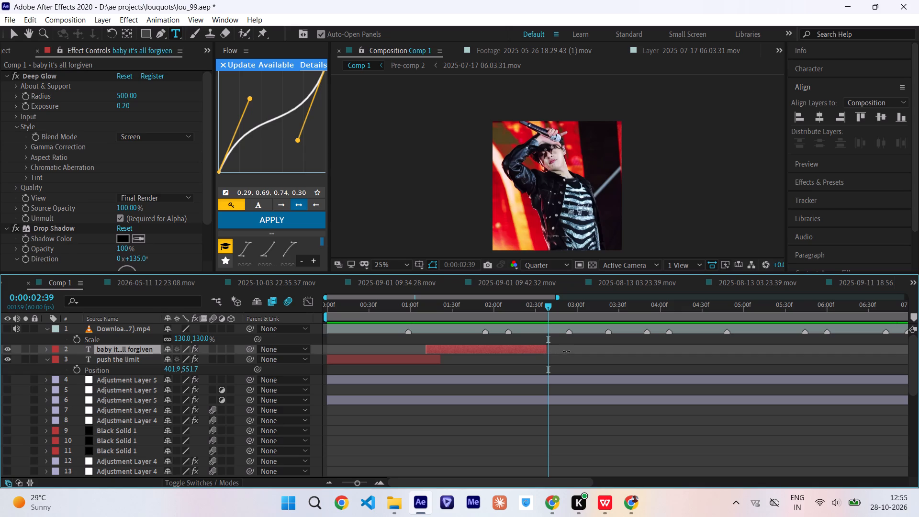
pyautogui.keyDown('alt'); pyautogui.moveTo(566, 351); pyautogui.dragTo(568, 352); pyautogui.keyUp('alt')
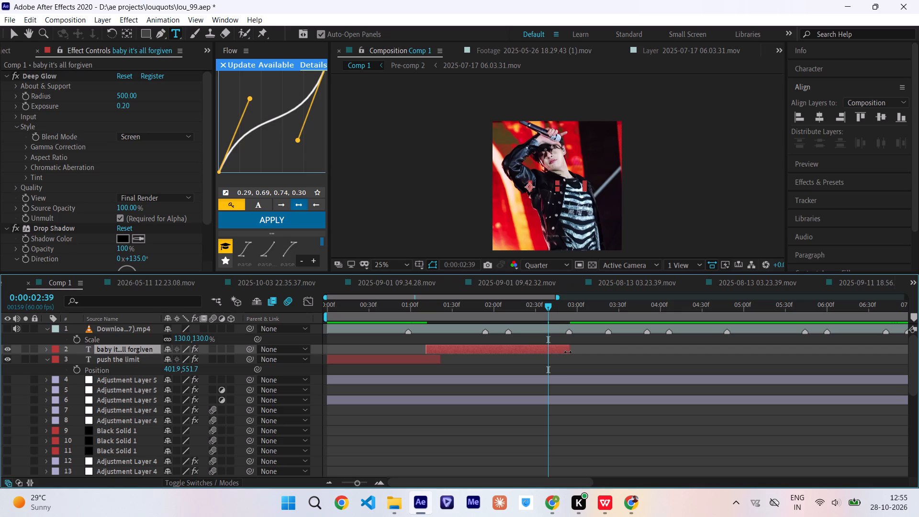
# Play back the area after the baby it's all forgiven lyric, then save the project.
pyautogui.press('space')
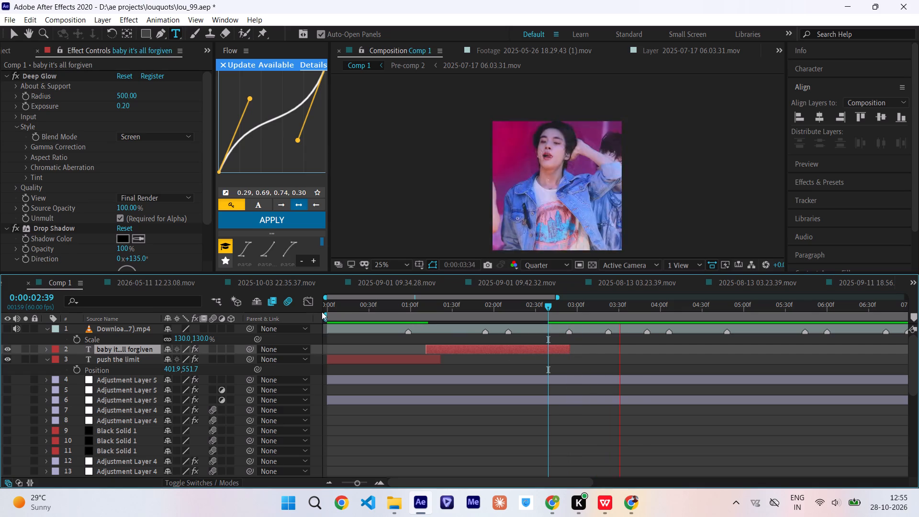
pyautogui.moveTo(342, 308); pyautogui.dragTo(273, 327)
pyautogui.press('space')
pyautogui.press('space')
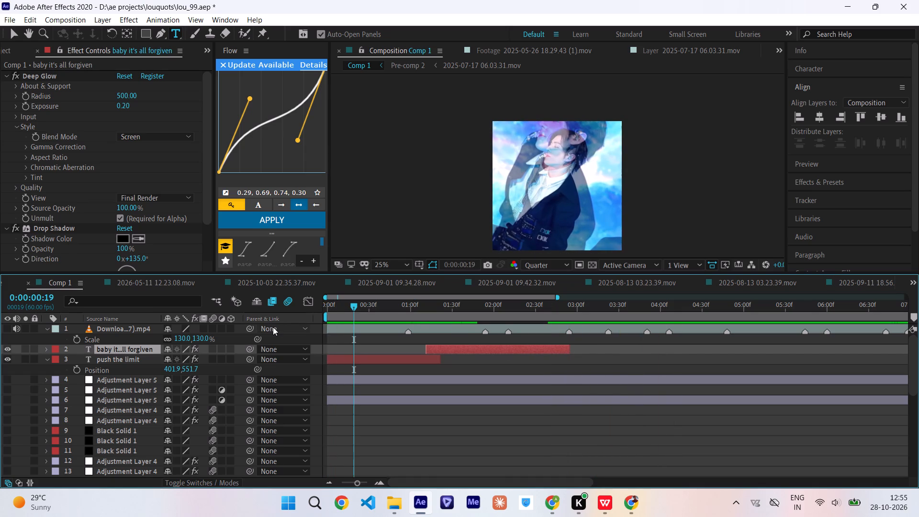
pyautogui.hotkey('ctrl', 's')
# Examine the baby it's all forgiven animation against the song, replaying from the composition's start and around 0:00:02:12.
pyautogui.moveTo(365, 309); pyautogui.dragTo(428, 316)
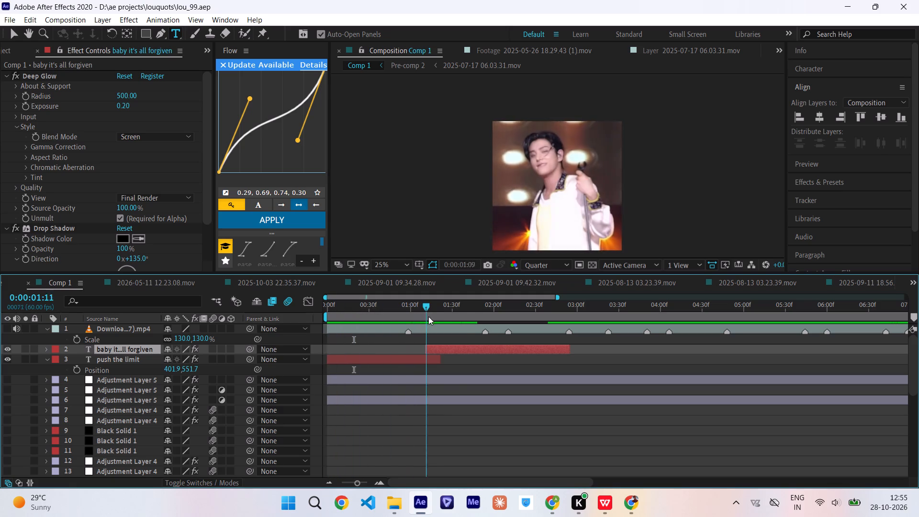
pyautogui.moveTo(428, 316); pyautogui.dragTo(517, 331)
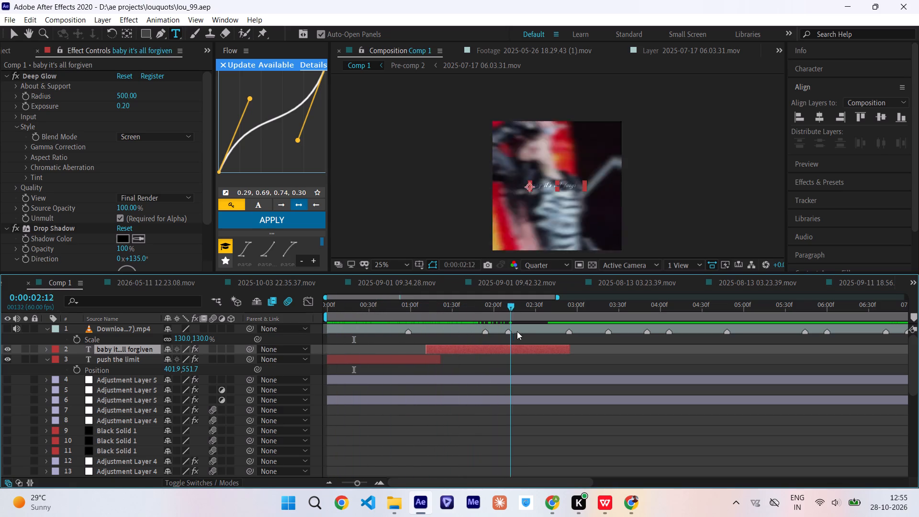
pyautogui.moveTo(517, 331); pyautogui.dragTo(193, 364)
pyautogui.press('space')
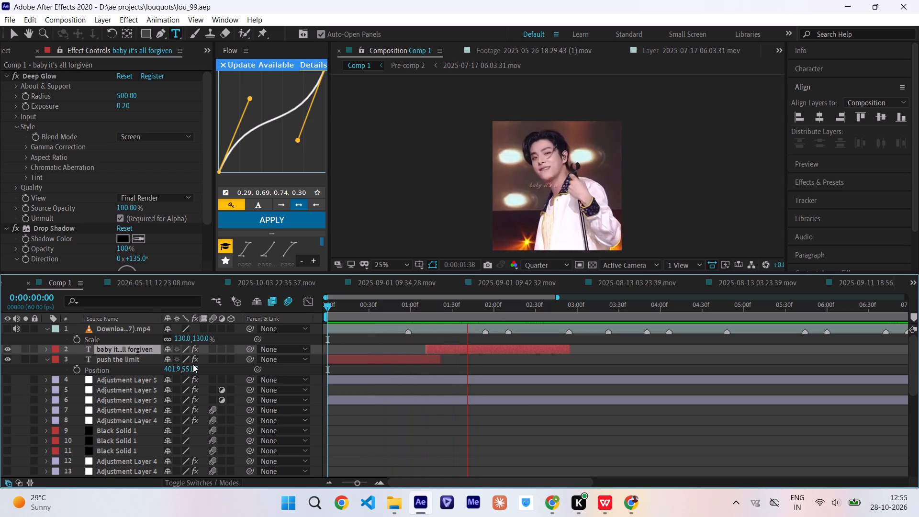
pyautogui.press('space')
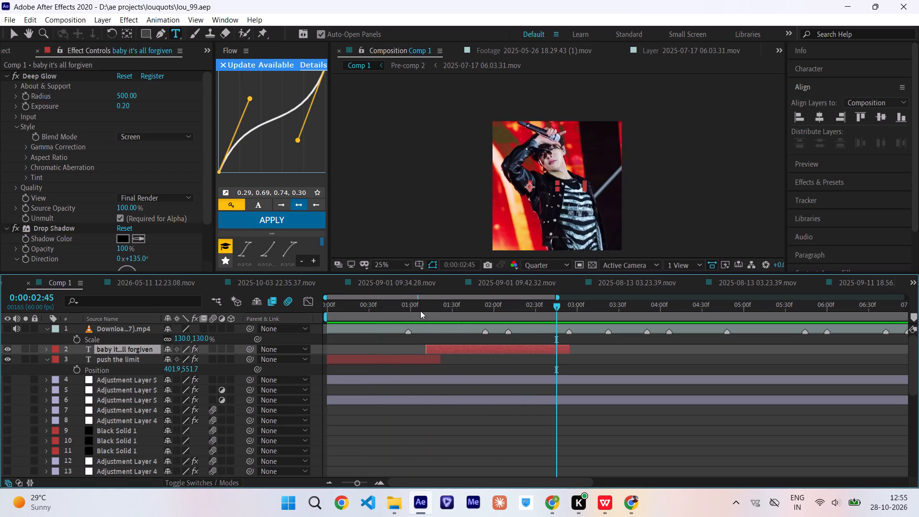
pyautogui.click(429, 315)
pyautogui.press('space')
pyautogui.press('space')
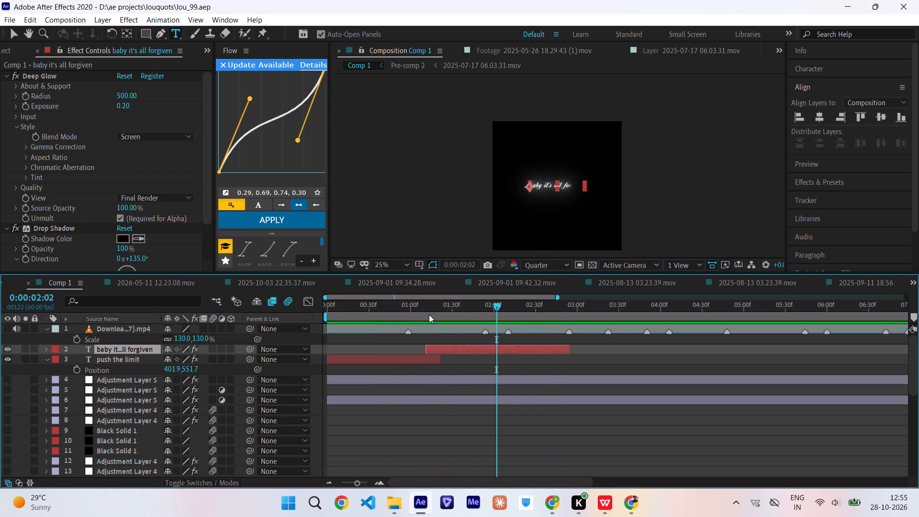
pyautogui.press('space')
pyautogui.press('space')
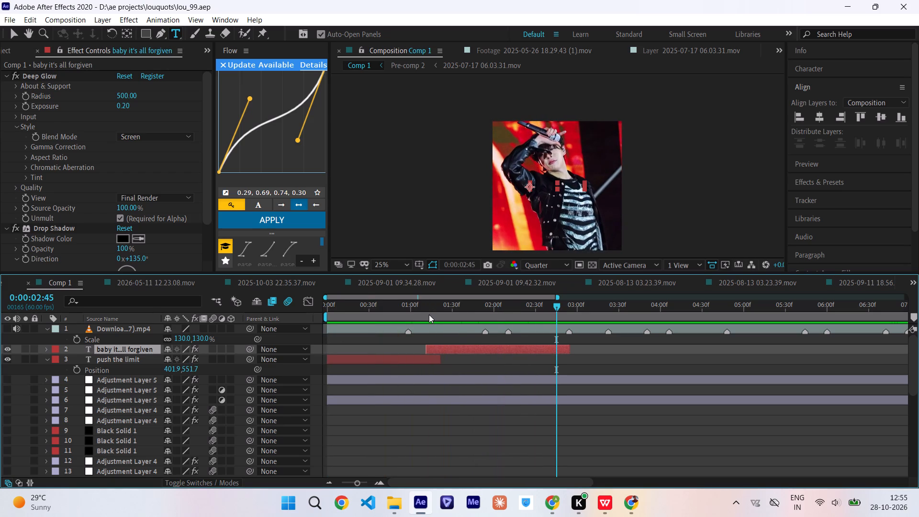
pyautogui.click(527, 314)
pyautogui.press('space')
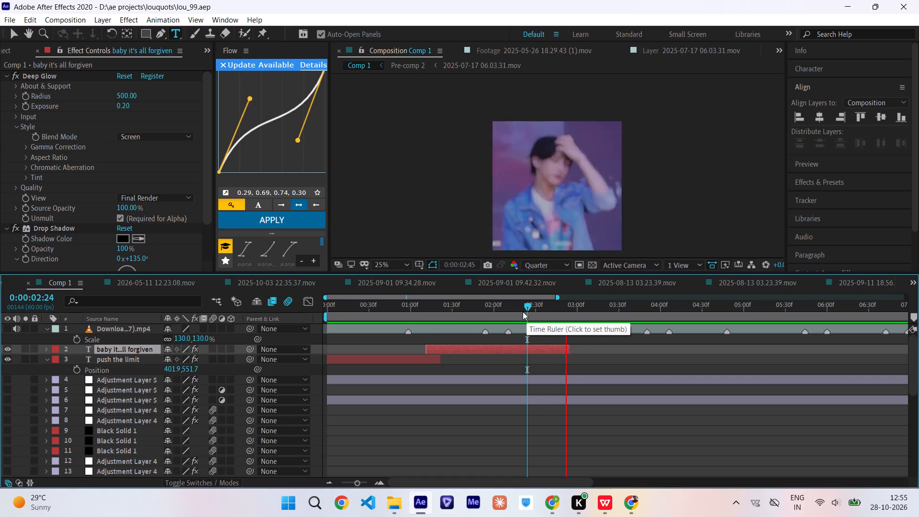
pyautogui.click(516, 309)
pyautogui.moveTo(516, 309); pyautogui.dragTo(510, 308)
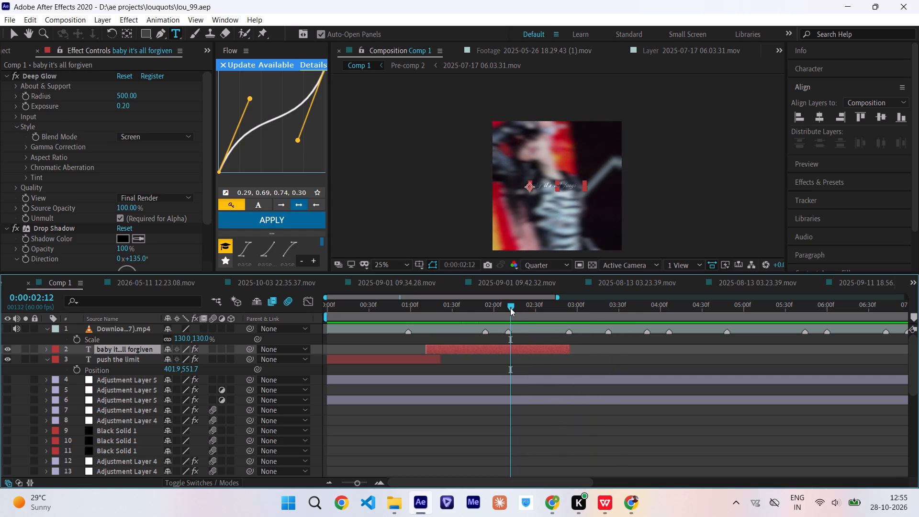
pyautogui.press('space')
pyautogui.doubleClick(510, 308)
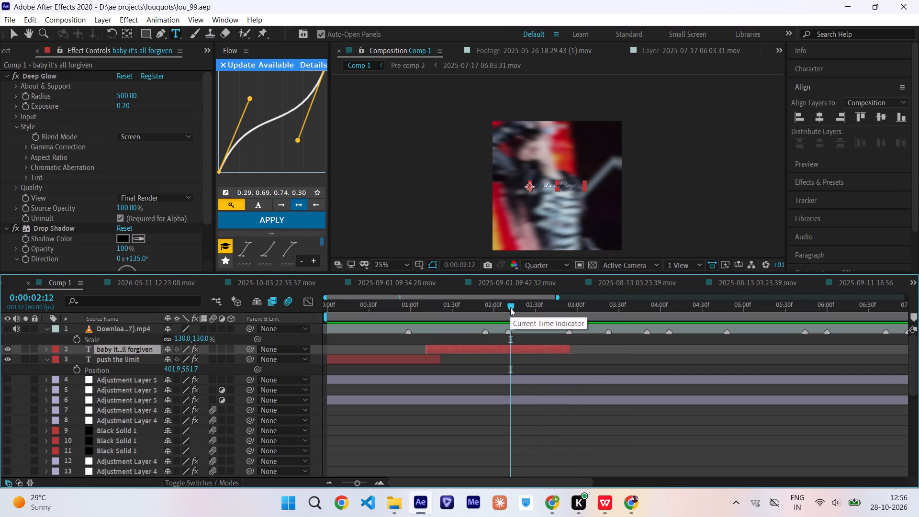
pyautogui.click(510, 308)
pyautogui.click(510, 308)
pyautogui.press('space')
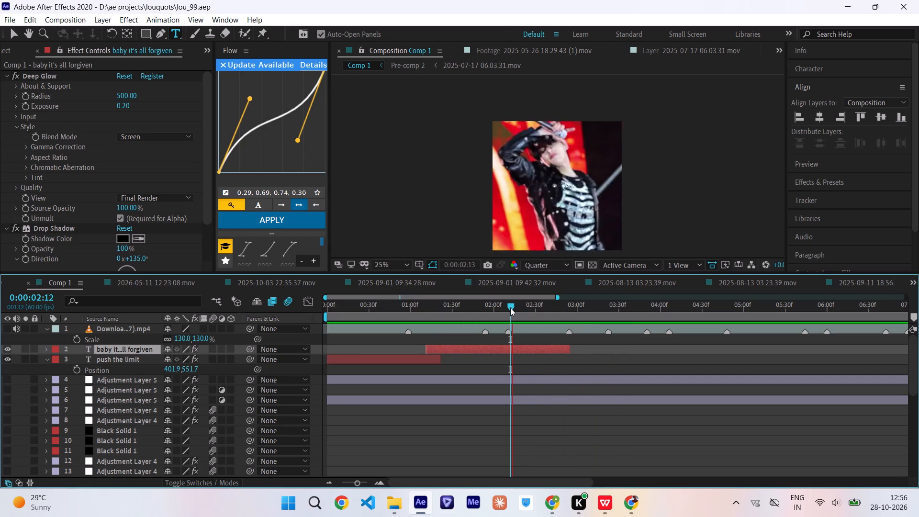
pyautogui.click(510, 308)
# On baby it's all forgiven, delay the ending Start keyframe to about 0:00:02:31 and the first Offset keyframe to about 0:00:02:35.
pyautogui.press('u')
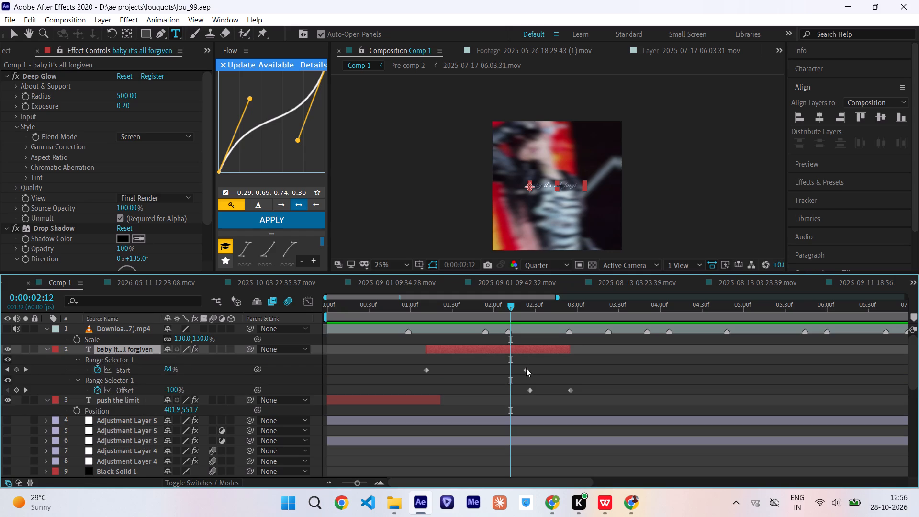
pyautogui.moveTo(526, 369); pyautogui.dragTo(536, 369)
pyautogui.moveTo(531, 389); pyautogui.dragTo(546, 395)
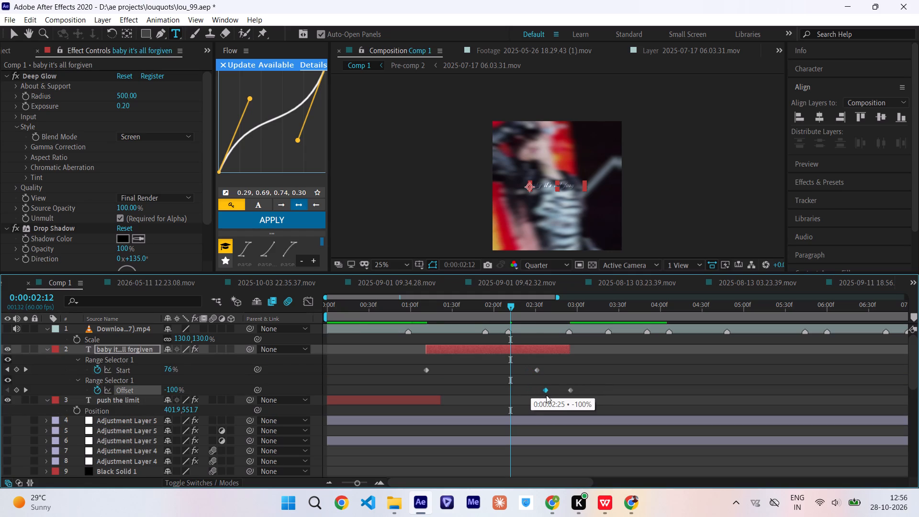
pyautogui.moveTo(546, 395); pyautogui.dragTo(545, 395)
# Check the retimed lyric by playback and extend the baby it's all forgiven layer's end to about 0:00:03:05.
pyautogui.press('space')
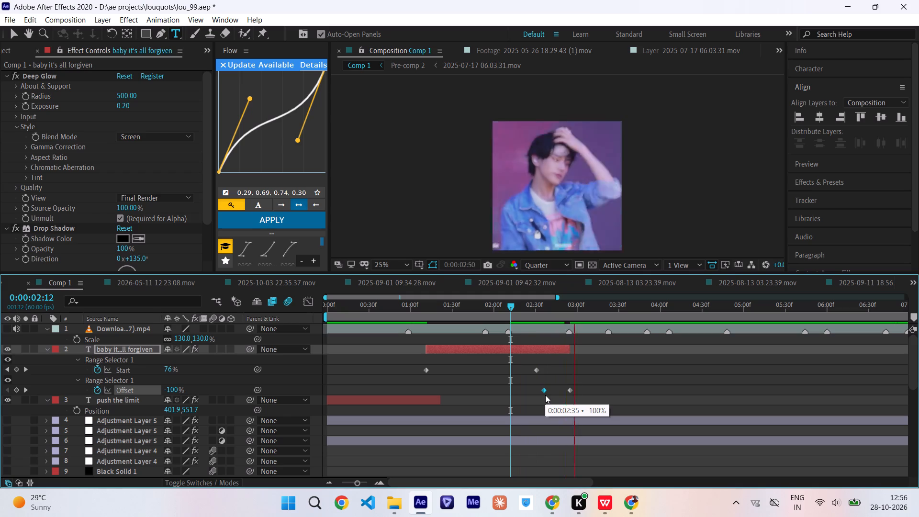
pyautogui.click(569, 308)
pyautogui.press('space')
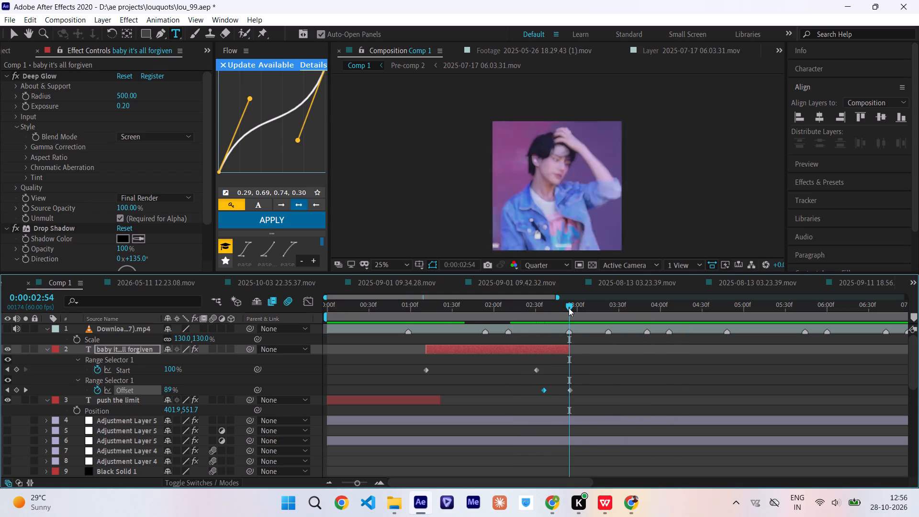
pyautogui.click(584, 311)
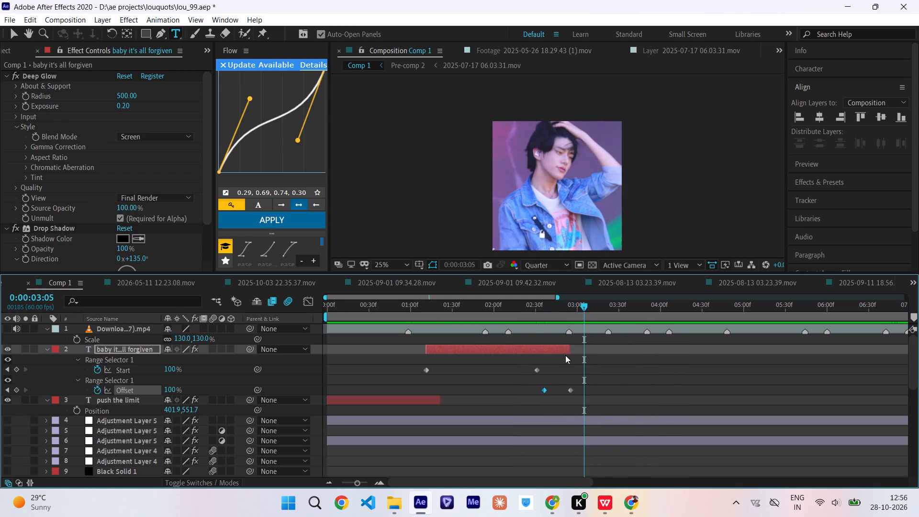
pyautogui.keyDown('alt'); pyautogui.moveTo(572, 350); pyautogui.dragTo(583, 355); pyautogui.keyUp('alt')
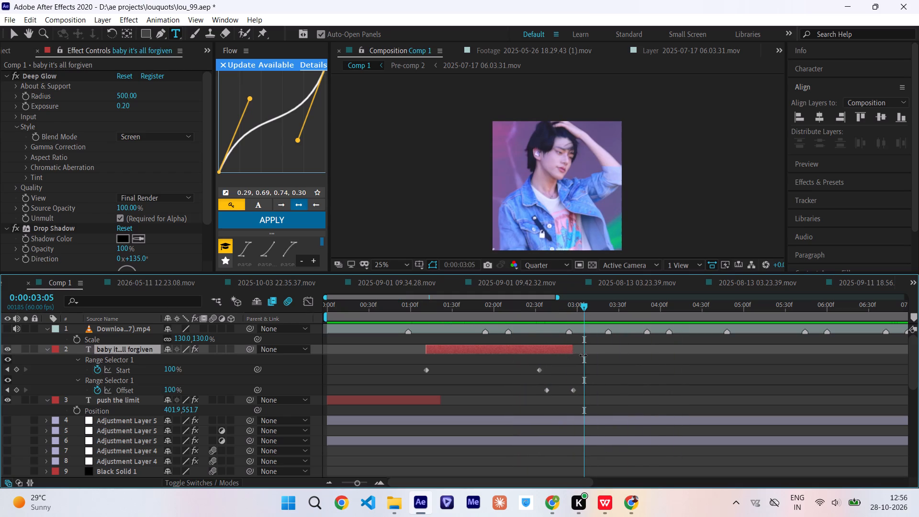
pyautogui.keyDown('alt'); pyautogui.moveTo(583, 355); pyautogui.dragTo(583, 357); pyautogui.keyUp('alt')
# Play the lyrics from the start and locate the next lyric's cue at about 0:00:03:01.
pyautogui.moveTo(548, 309); pyautogui.dragTo(232, 342)
pyautogui.press('space')
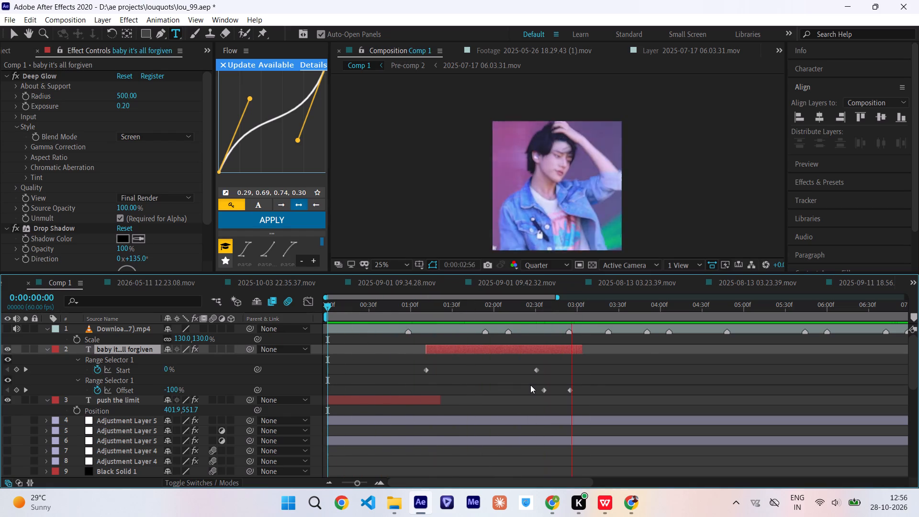
pyautogui.click(571, 310)
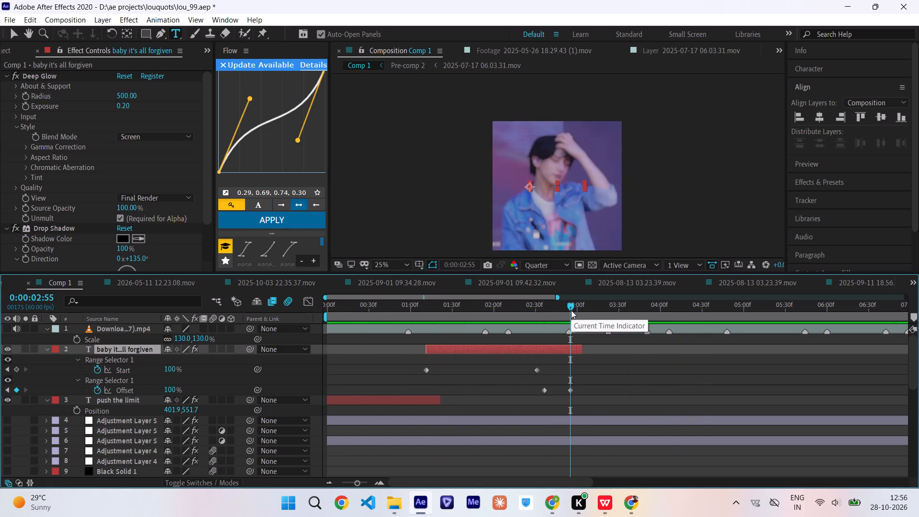
pyautogui.press('space')
pyautogui.click(580, 313)
pyautogui.press('space')
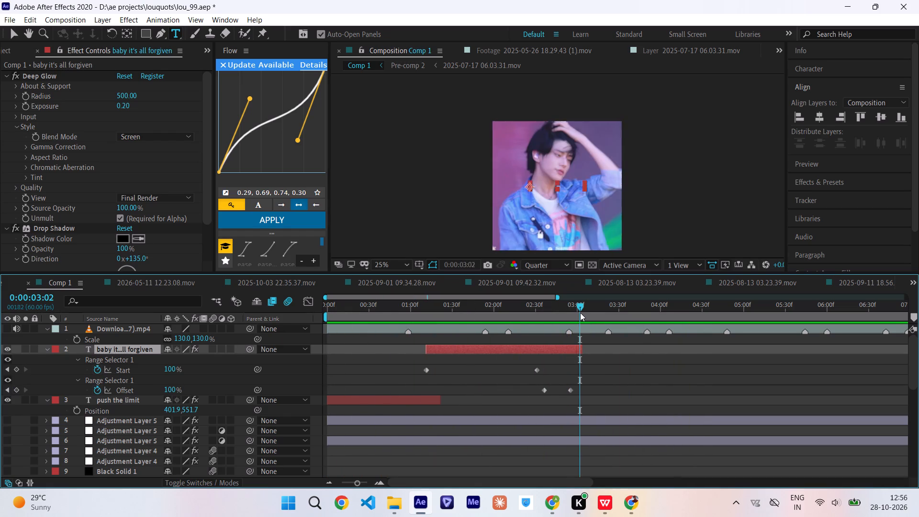
pyautogui.click(580, 313)
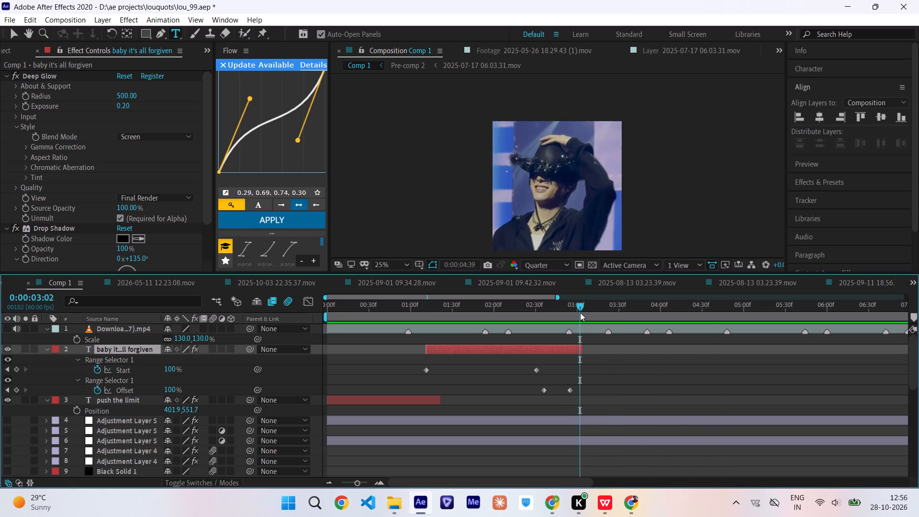
pyautogui.click(580, 313)
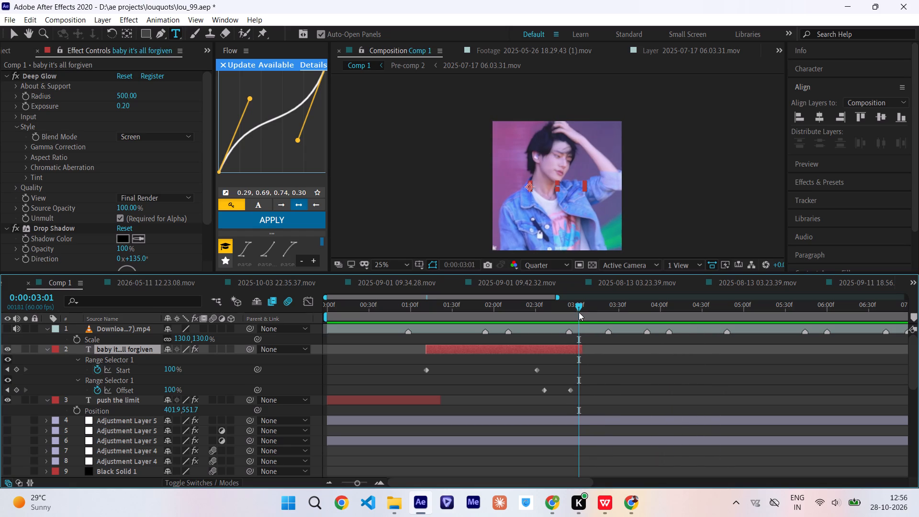
# Duplicate the push the limit layer, place the copy above baby it's all forgiven, and shift it to start at about 0:00:03:01.
pyautogui.press('u')
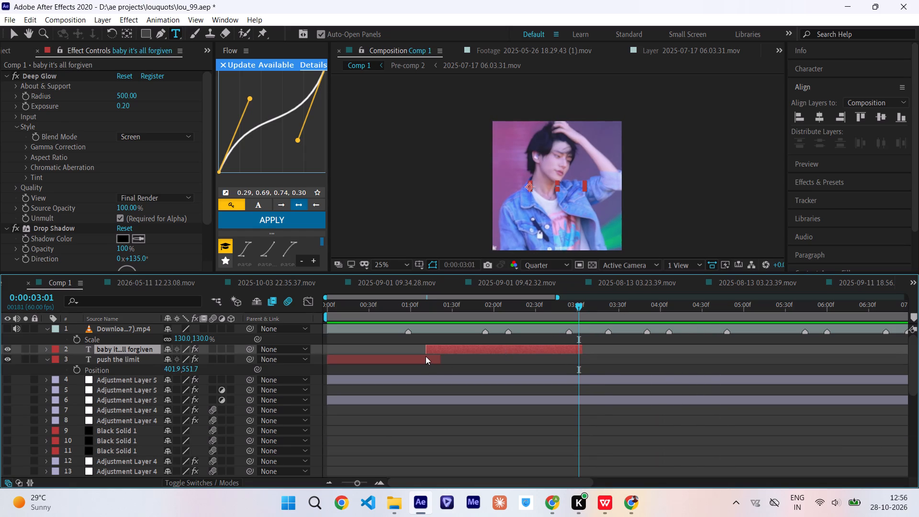
pyautogui.click(426, 356)
pyautogui.hotkey('ctrl', 'c')
pyautogui.hotkey('ctrl', 'v')
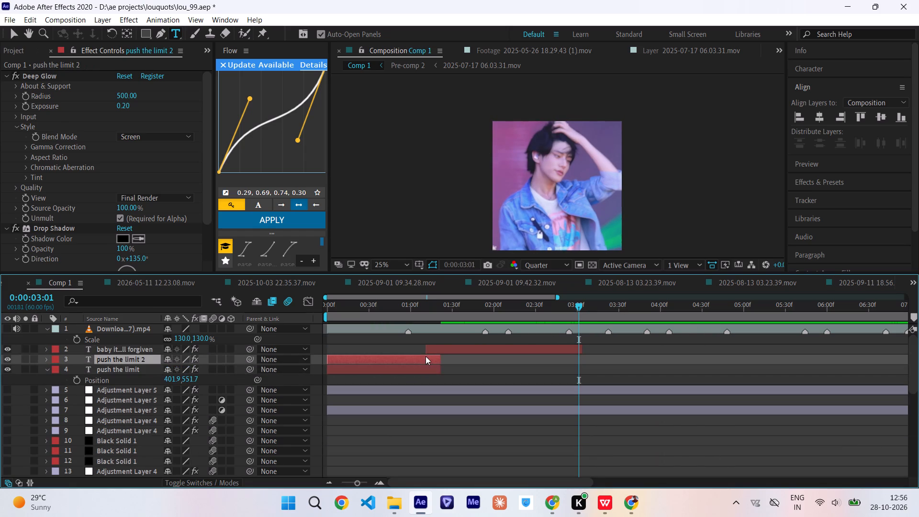
pyautogui.moveTo(129, 358); pyautogui.dragTo(126, 347)
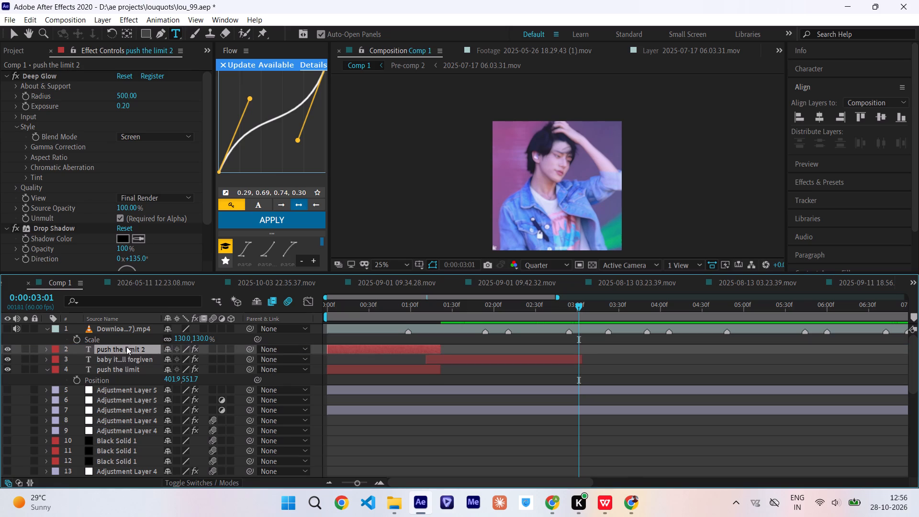
pyautogui.moveTo(338, 349); pyautogui.dragTo(588, 365)
# Switch to Chrome and copy "No, I don't usually do this" from the cross the line - pryme! LYRICS document.
pyautogui.click(631, 498)
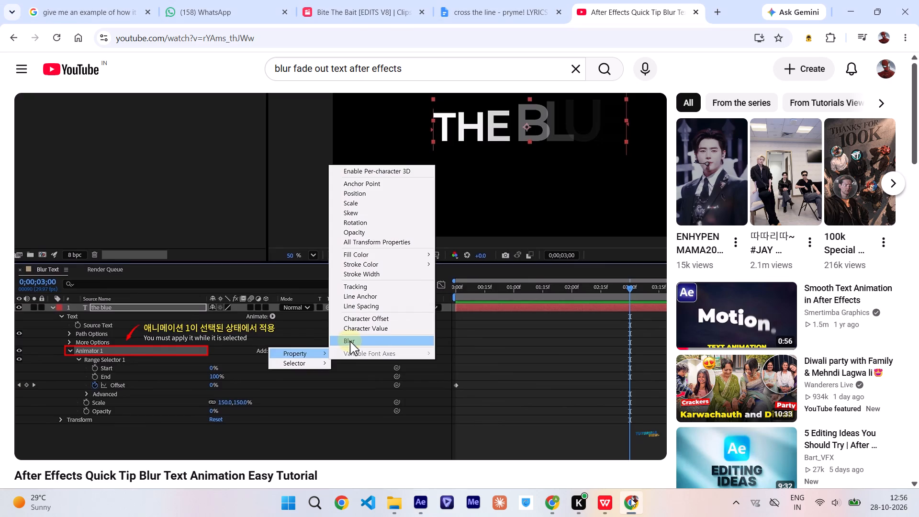
pyautogui.click(467, 0)
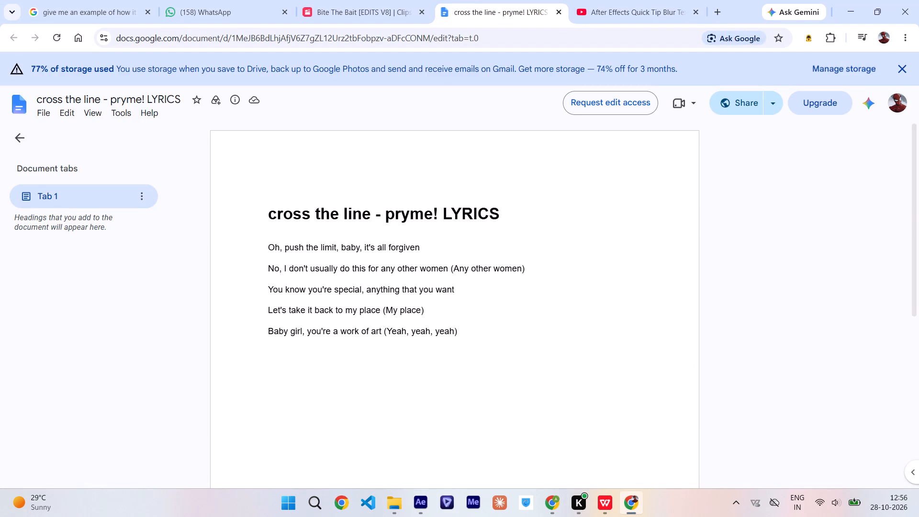
pyautogui.moveTo(366, 271); pyautogui.dragTo(361, 271)
pyautogui.moveTo(269, 268); pyautogui.dragTo(365, 278)
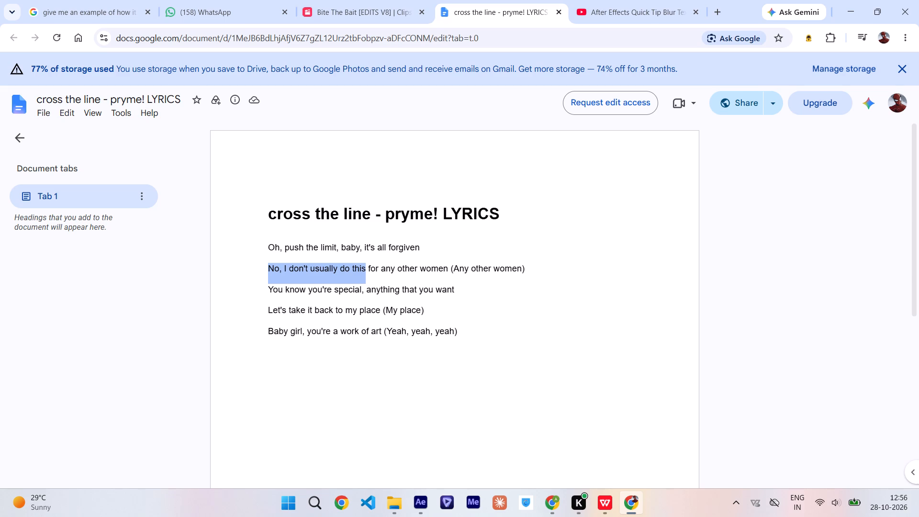
pyautogui.hotkey('ctrl', 'c')
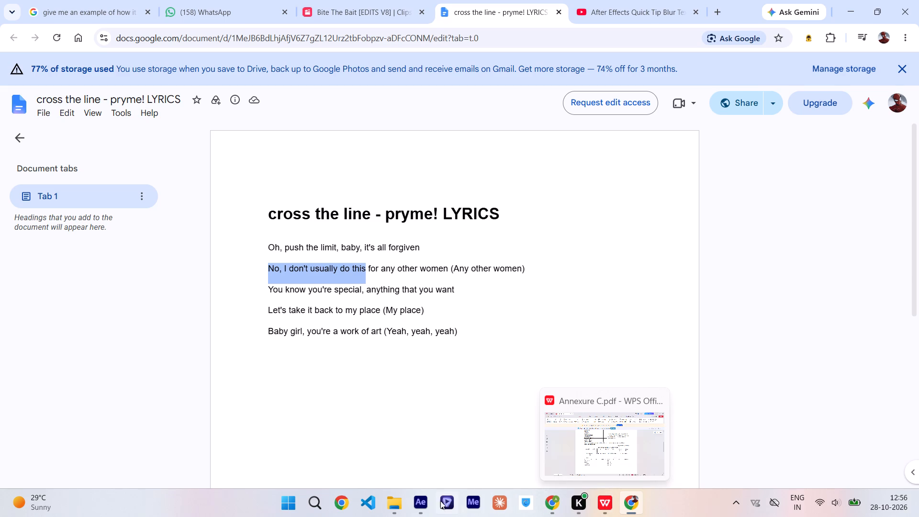
# Back in After Effects, replace the push the limit 2 text with "No, I don't usually do this" and centre it horizontally in the composition.
pyautogui.click(426, 502)
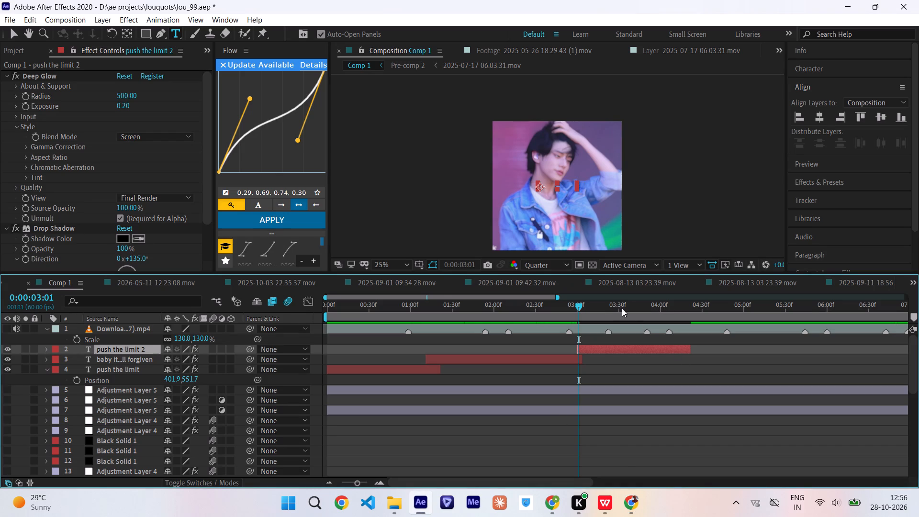
pyautogui.moveTo(622, 308); pyautogui.dragTo(645, 315)
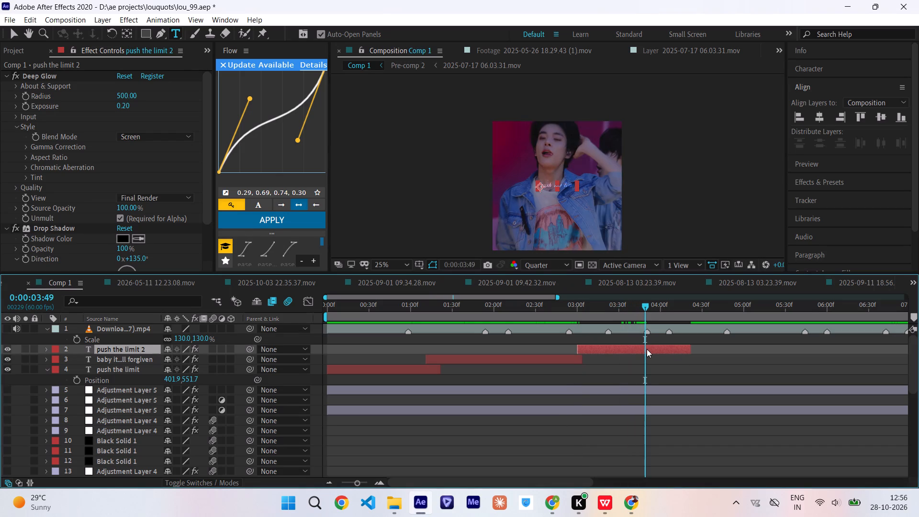
pyautogui.doubleClick(647, 349)
pyautogui.hotkey('ctrl', 'v')
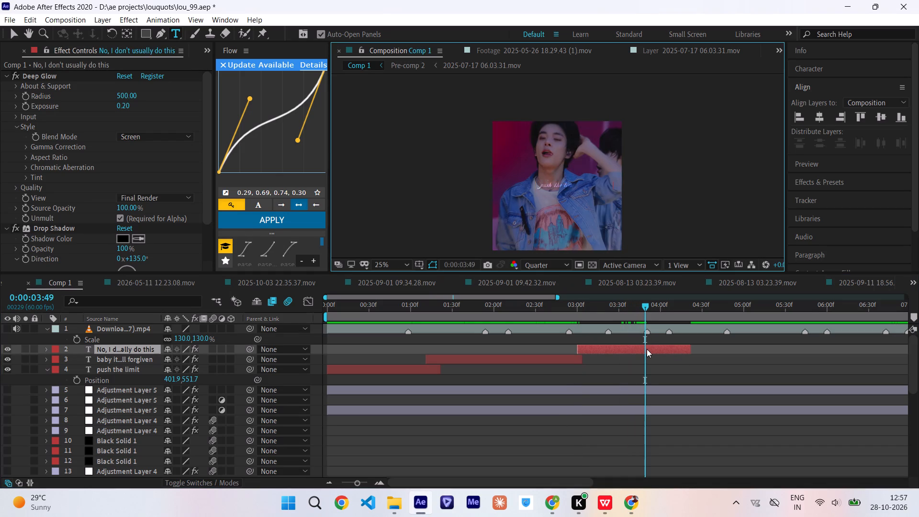
pyautogui.click(818, 114)
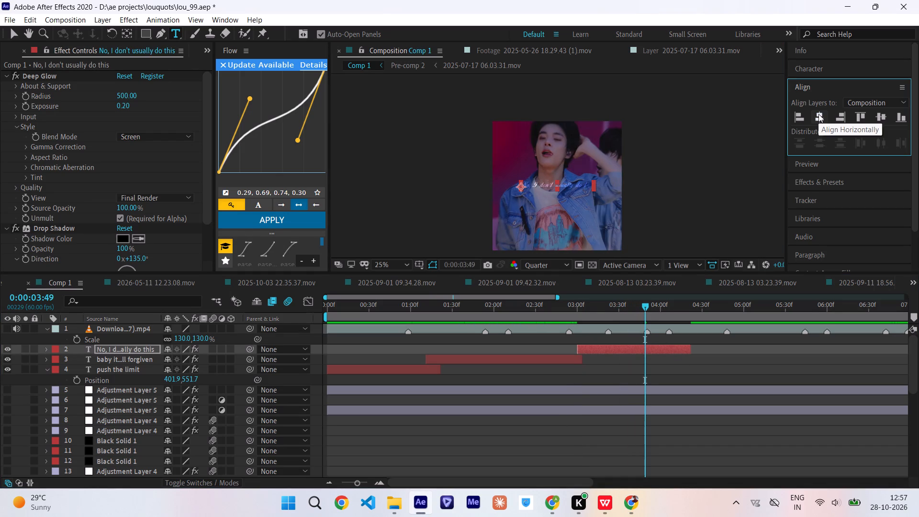
# Reveal the new lyric layer's keyframes and check its timing by playing from about 0:00:01:34.
pyautogui.press('u')
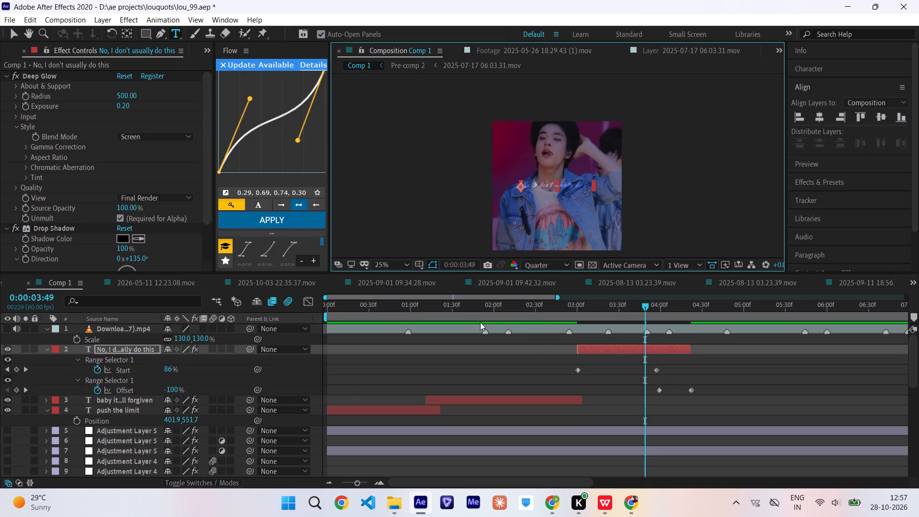
pyautogui.click(457, 307)
pyautogui.press('space')
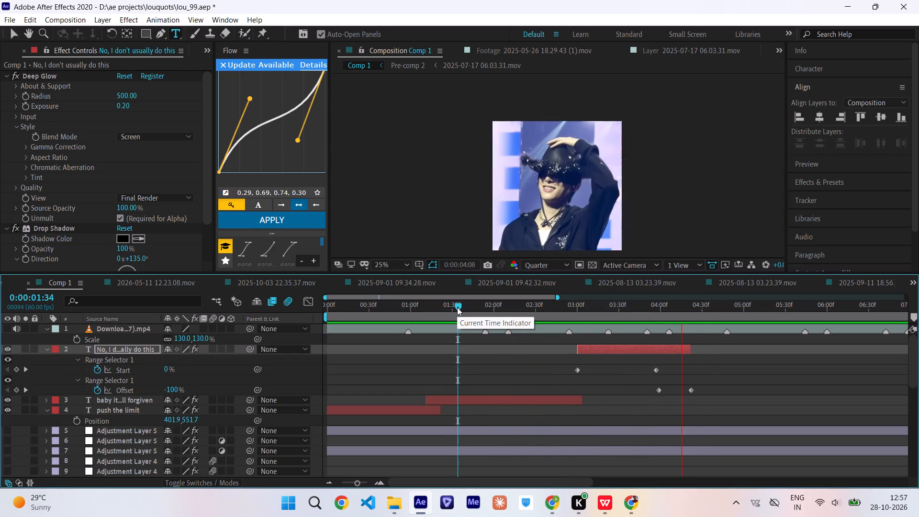
pyautogui.press('space')
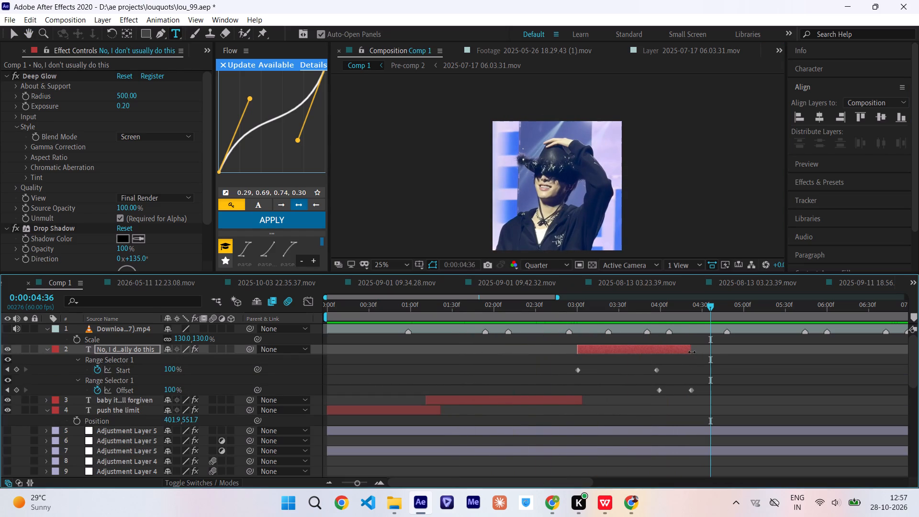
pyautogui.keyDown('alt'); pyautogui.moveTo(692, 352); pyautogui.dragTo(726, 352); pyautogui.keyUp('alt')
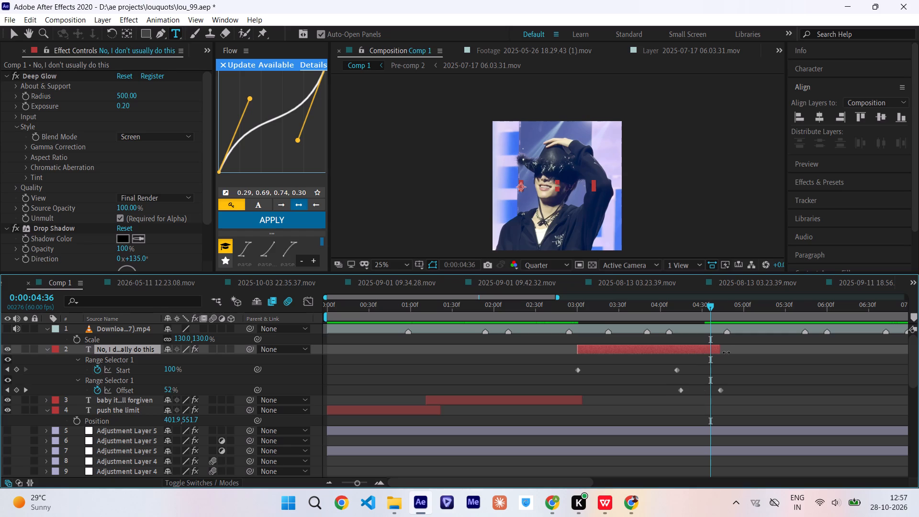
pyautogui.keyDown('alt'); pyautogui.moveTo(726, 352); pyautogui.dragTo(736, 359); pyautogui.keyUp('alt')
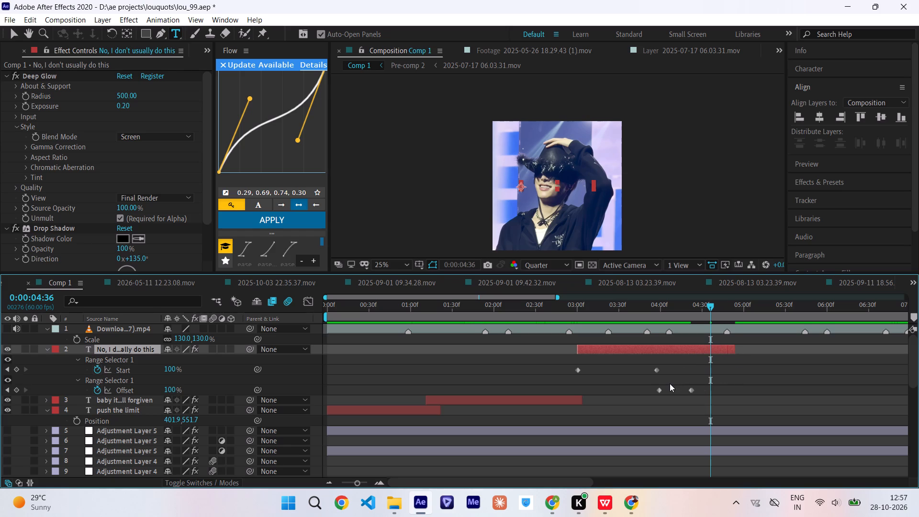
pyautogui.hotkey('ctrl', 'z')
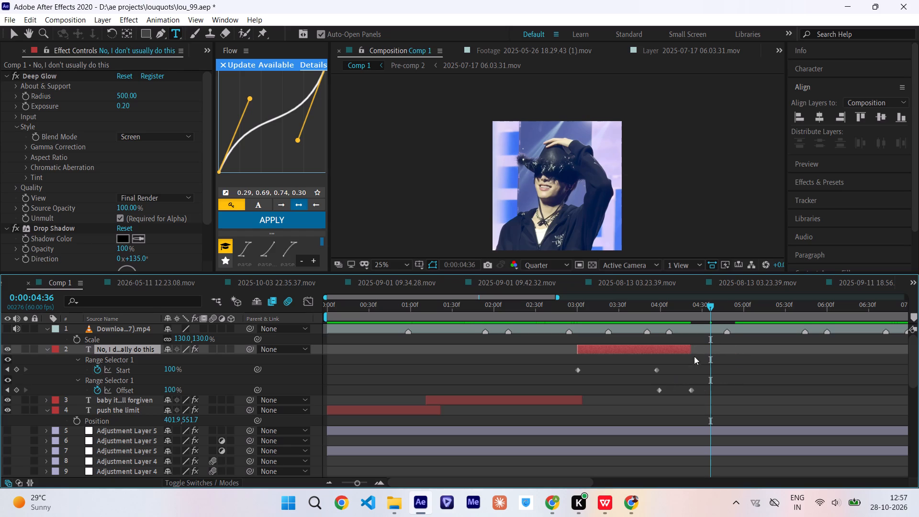
# Stretch the No, I don't usually do this layer together with its keyframes to end at about 0:00:05:15, checking by playback.
pyautogui.keyDown('alt'); pyautogui.moveTo(692, 350); pyautogui.dragTo(730, 352); pyautogui.keyUp('alt')
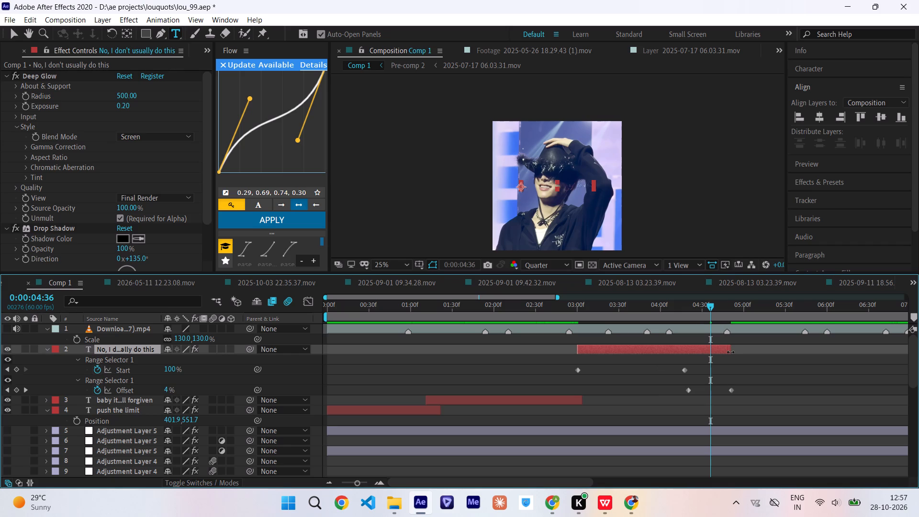
pyautogui.press('space')
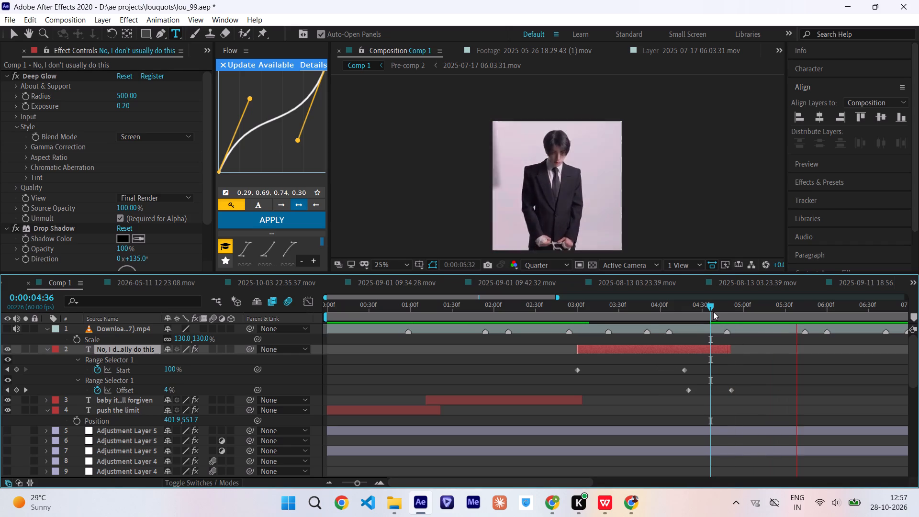
pyautogui.moveTo(713, 312); pyautogui.dragTo(455, 341)
pyautogui.press('space')
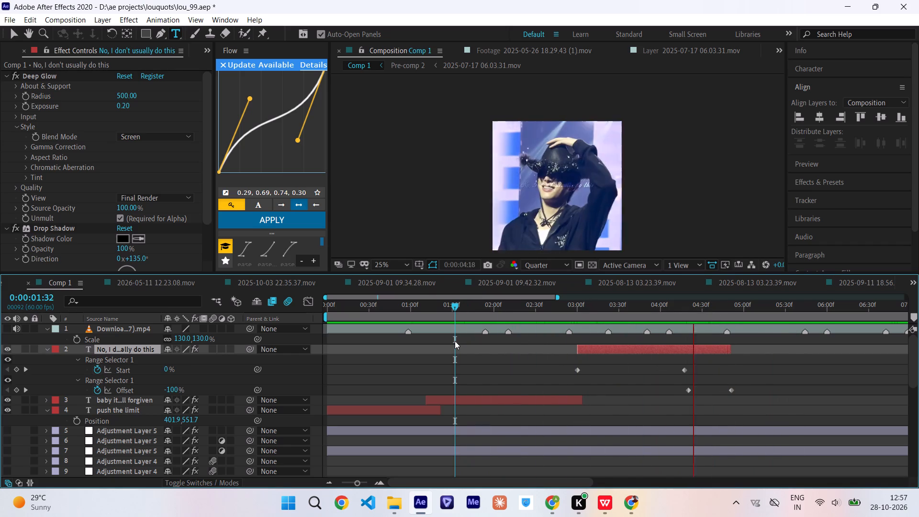
pyautogui.press('space')
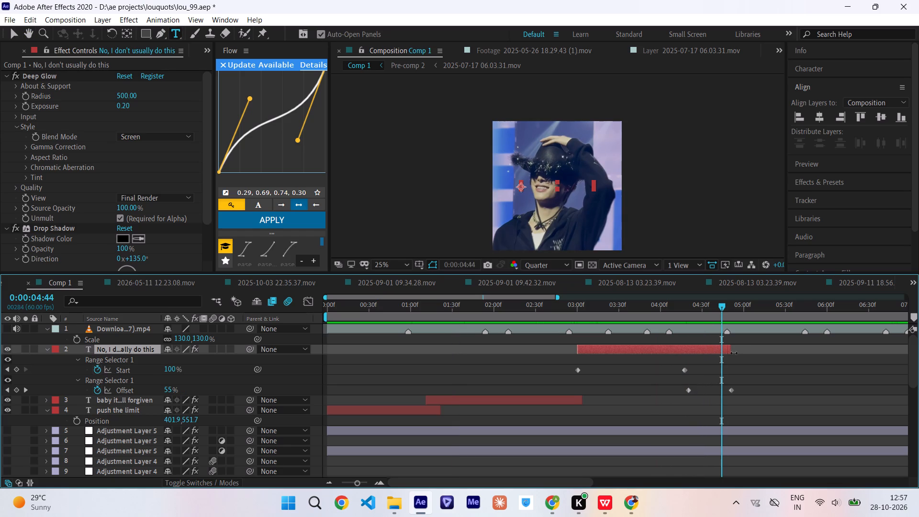
pyautogui.keyDown('alt'); pyautogui.moveTo(730, 348); pyautogui.dragTo(758, 349); pyautogui.keyUp('alt')
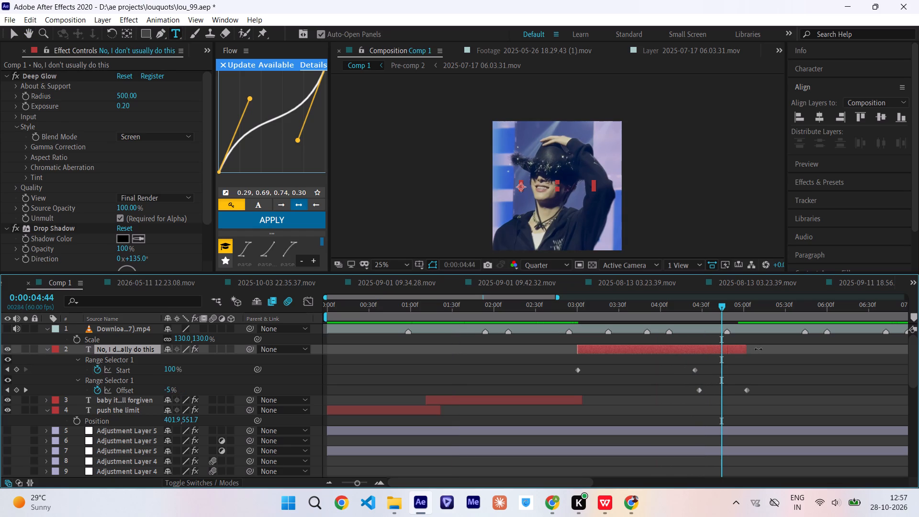
pyautogui.keyDown('alt'); pyautogui.moveTo(758, 349); pyautogui.dragTo(765, 350); pyautogui.keyUp('alt')
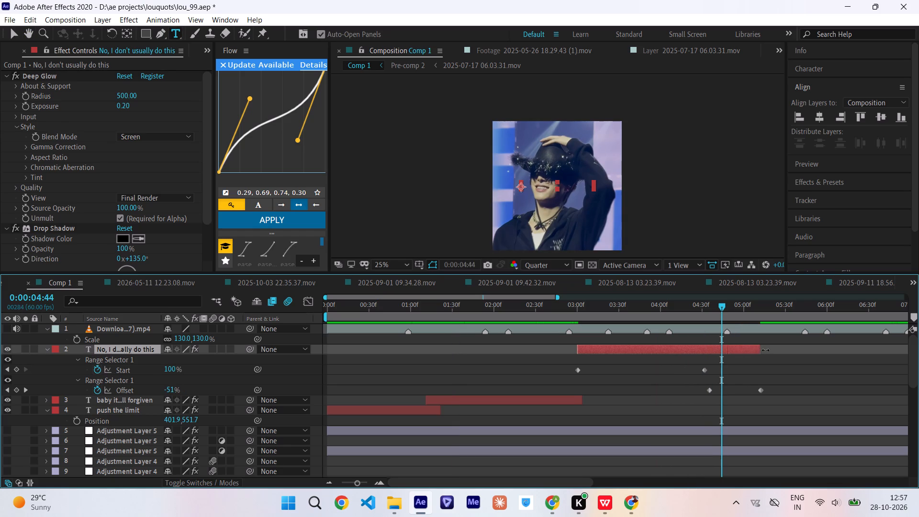
pyautogui.keyDown('alt'); pyautogui.moveTo(765, 350); pyautogui.dragTo(763, 351); pyautogui.keyUp('alt')
# Retime the lyric's Offset keyframes to about 0:00:04:55 and 0:00:05:15, and its second Start keyframe to about 0:00:04:45.
pyautogui.click(710, 382)
pyautogui.moveTo(710, 382); pyautogui.dragTo(785, 398)
pyautogui.moveTo(766, 390); pyautogui.dragTo(786, 393)
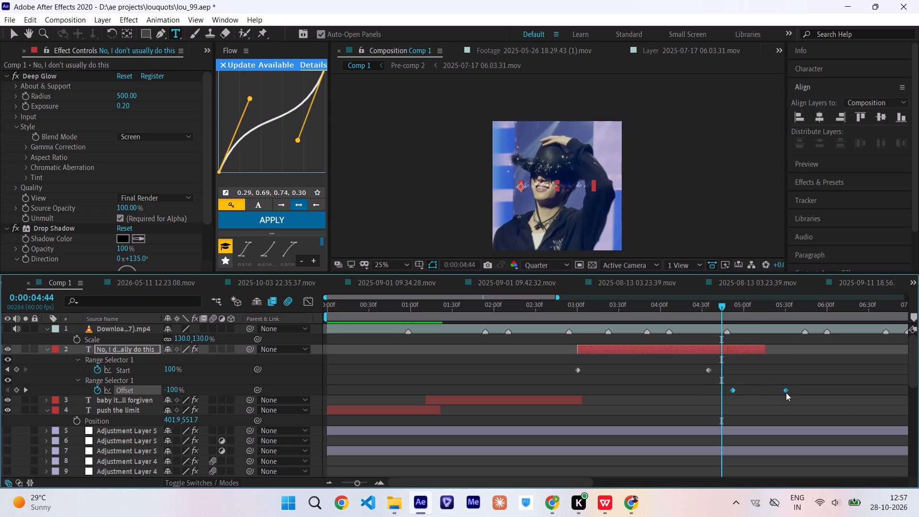
pyautogui.moveTo(786, 393); pyautogui.dragTo(790, 393)
pyautogui.keyDown('alt'); pyautogui.moveTo(791, 389); pyautogui.dragTo(772, 392); pyautogui.keyUp('alt')
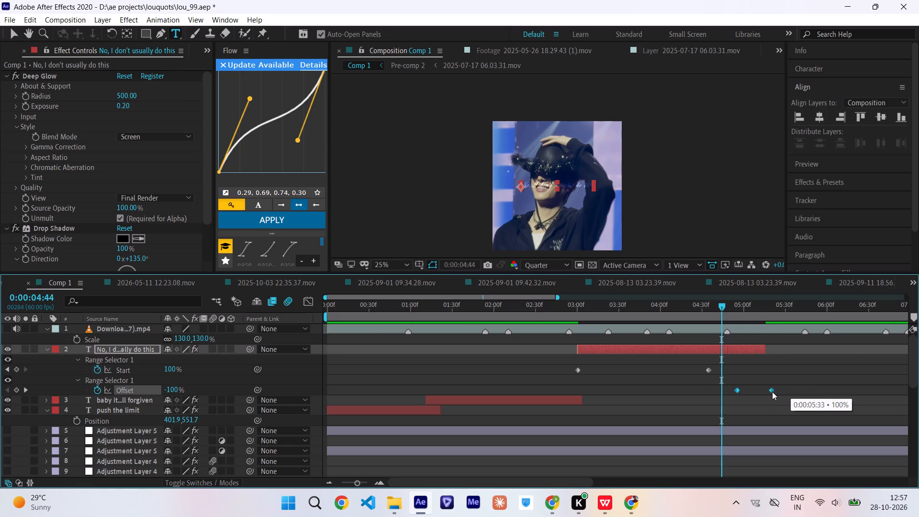
pyautogui.keyDown('alt'); pyautogui.moveTo(772, 392); pyautogui.dragTo(766, 389); pyautogui.keyUp('alt')
pyautogui.moveTo(707, 369); pyautogui.dragTo(716, 370)
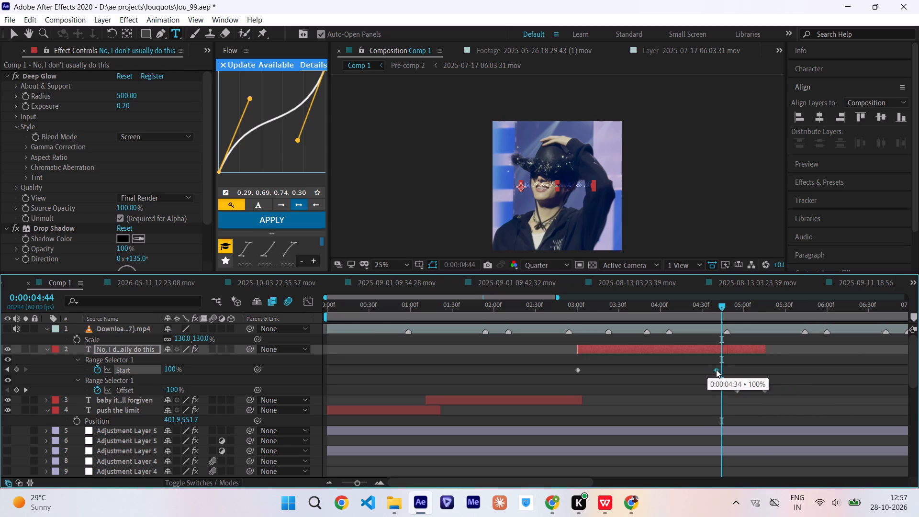
pyautogui.moveTo(716, 370); pyautogui.dragTo(722, 373)
# Scrub through the retimed lyric and play the edit from the start to check its sync with the song.
pyautogui.moveTo(566, 308); pyautogui.dragTo(622, 313)
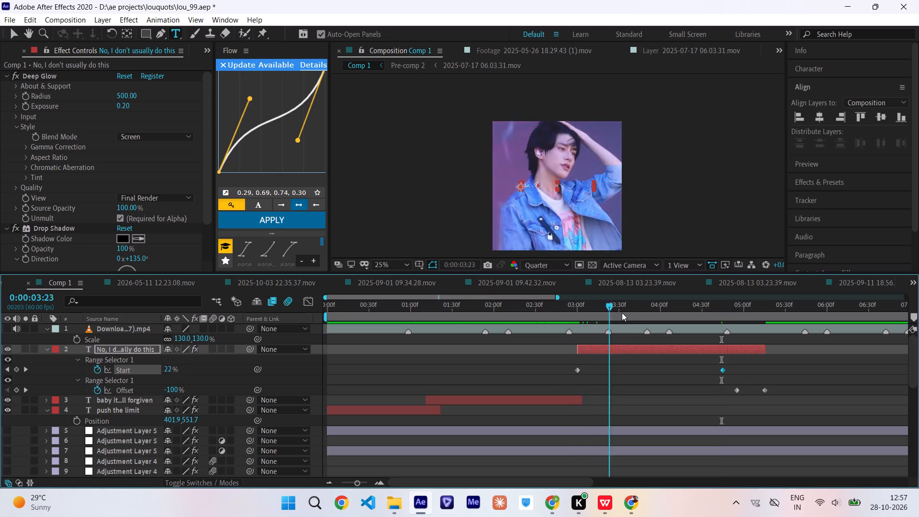
pyautogui.moveTo(622, 313); pyautogui.dragTo(715, 331)
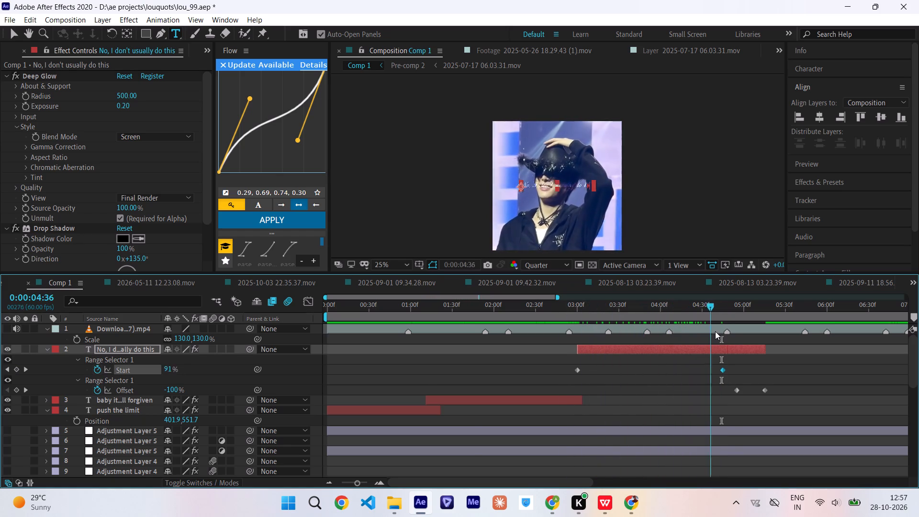
pyautogui.moveTo(715, 331); pyautogui.dragTo(285, 347)
pyautogui.press('space')
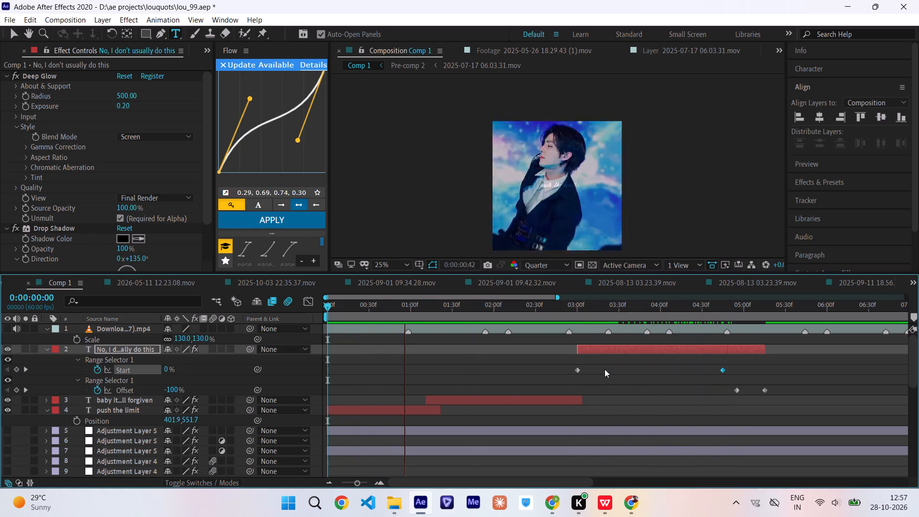
pyautogui.hscroll(-1, 706, 376)
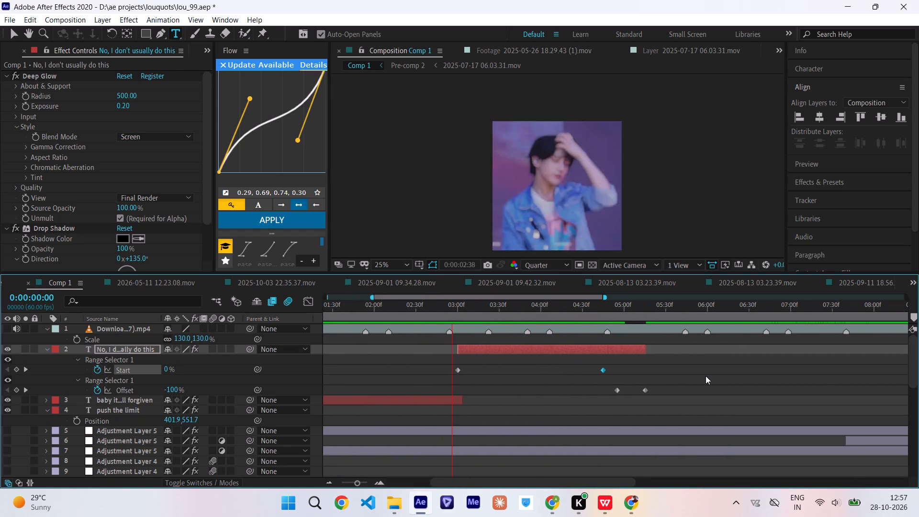
pyautogui.hscroll(-2, 706, 376)
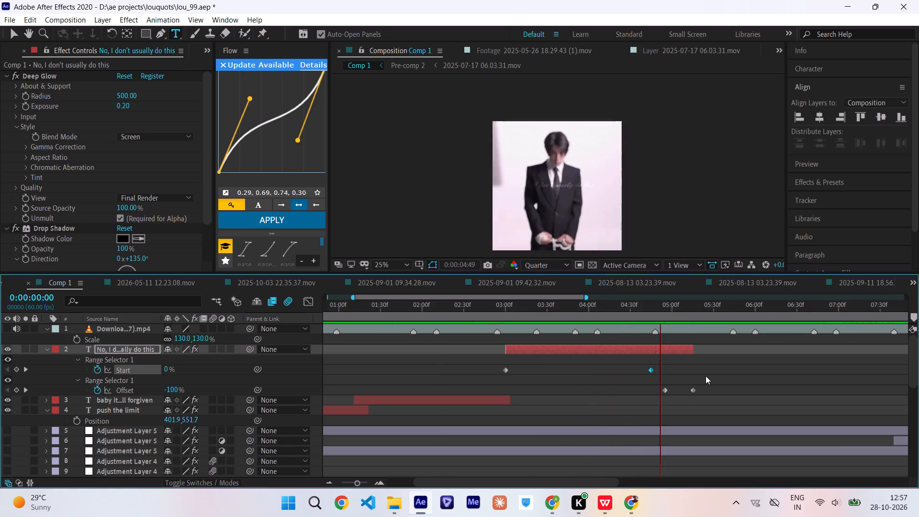
# Replay and scrub the section between about 0:00:02:05 and 0:00:05:04 to check the No, I don't usually do this timing.
pyautogui.click(677, 306)
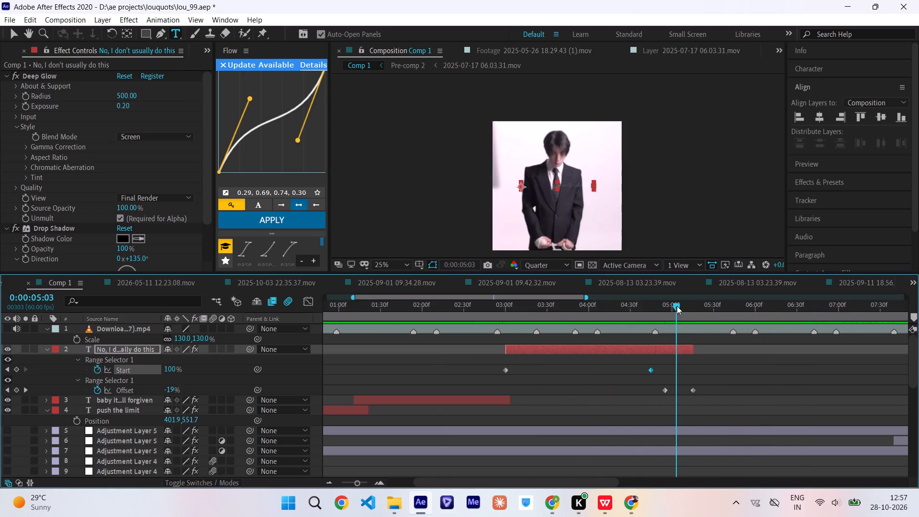
pyautogui.moveTo(677, 306); pyautogui.dragTo(506, 321)
pyautogui.press('space')
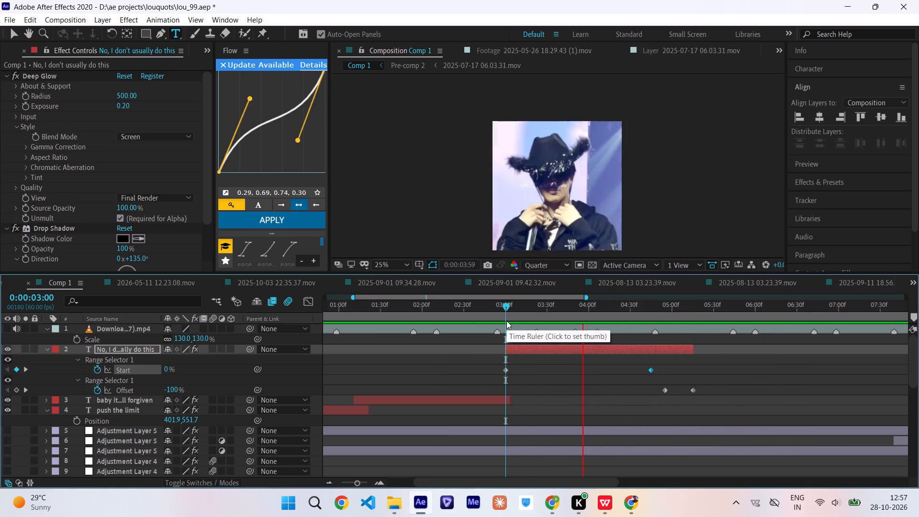
pyautogui.click(677, 313)
pyautogui.press('space')
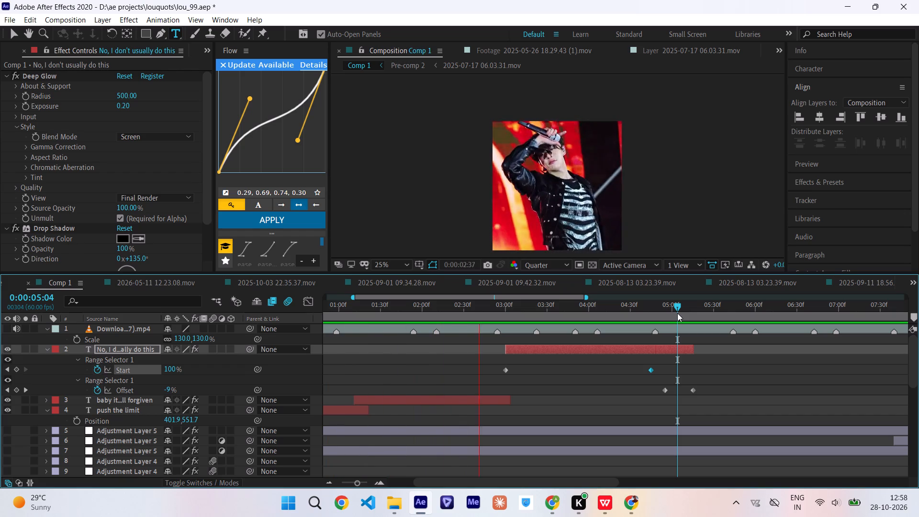
pyautogui.press('space')
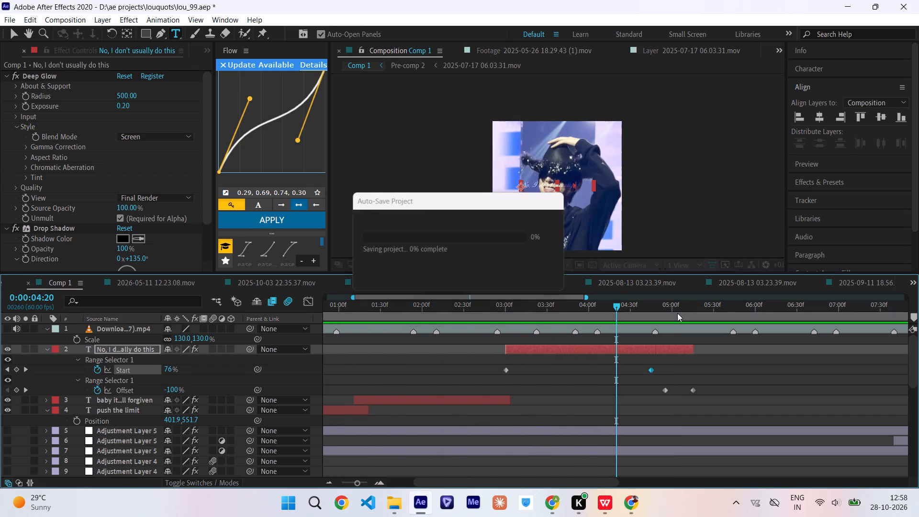
pyautogui.click(677, 313)
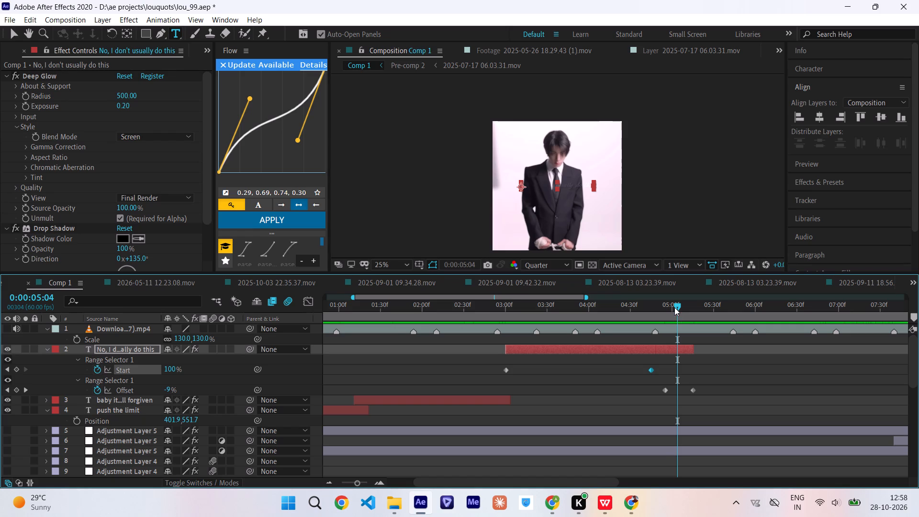
pyautogui.moveTo(674, 307); pyautogui.dragTo(426, 309)
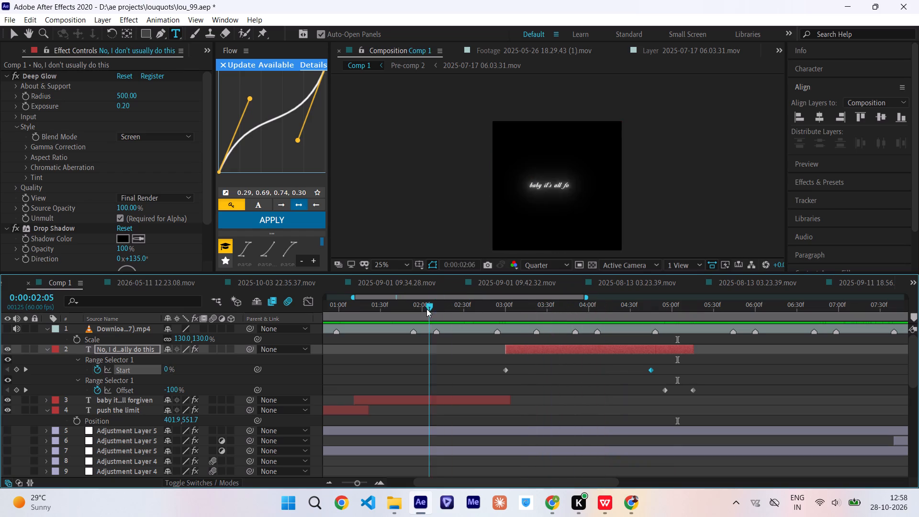
pyautogui.moveTo(426, 309); pyautogui.dragTo(619, 319)
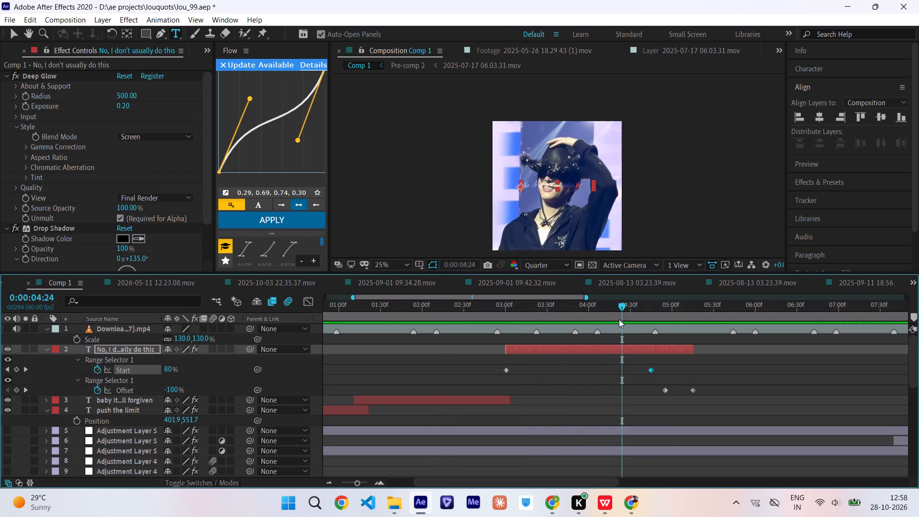
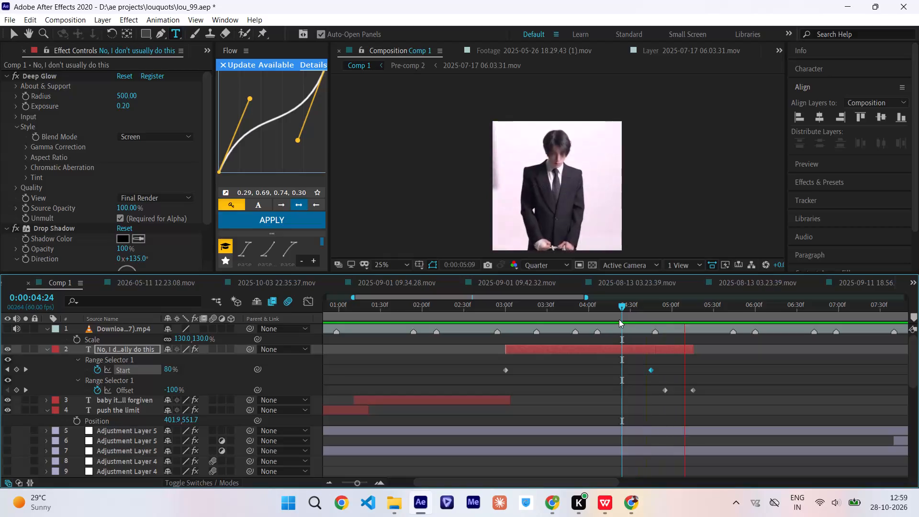
# Duplicate the No, I don't usually do this layer and move the copy to start at about 0:00:05:00.
pyautogui.click(678, 306)
pyautogui.press('space')
pyautogui.click(678, 306)
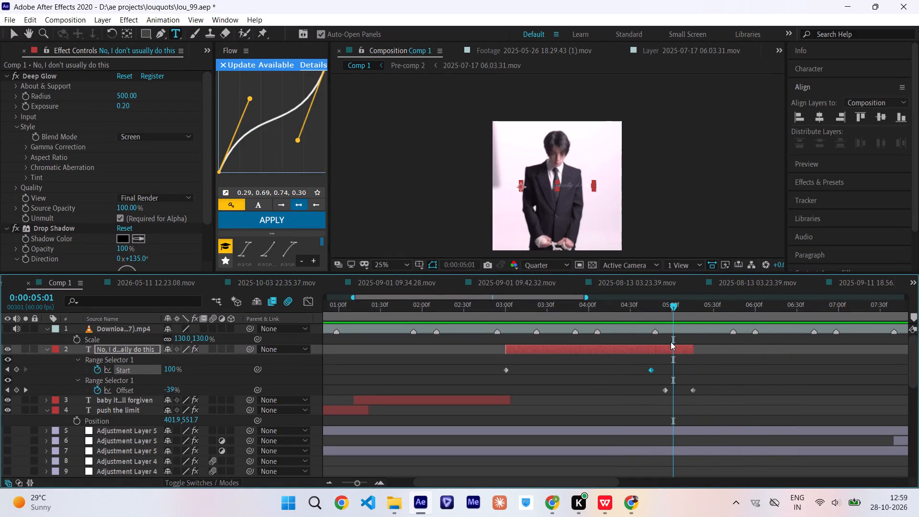
pyautogui.press('u')
pyautogui.hotkey('ctrl', 'c')
pyautogui.hotkey('ctrl', 'v')
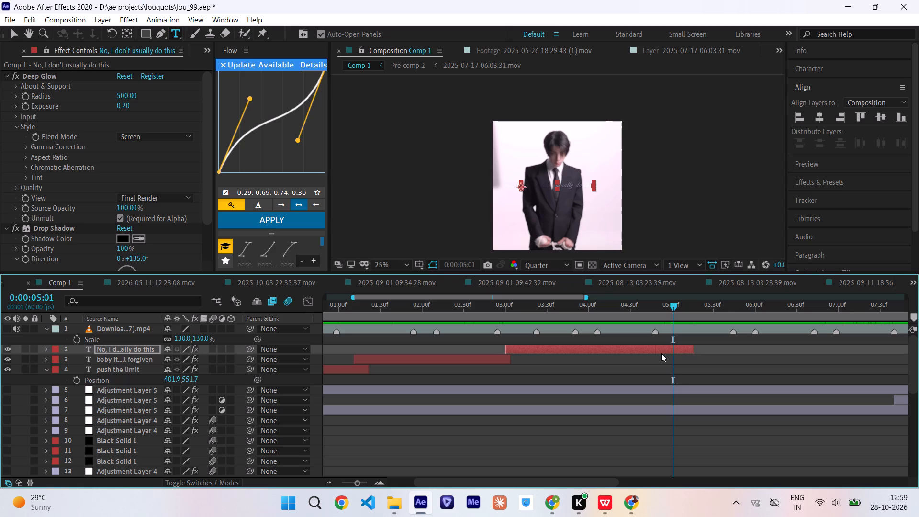
pyautogui.click(661, 350)
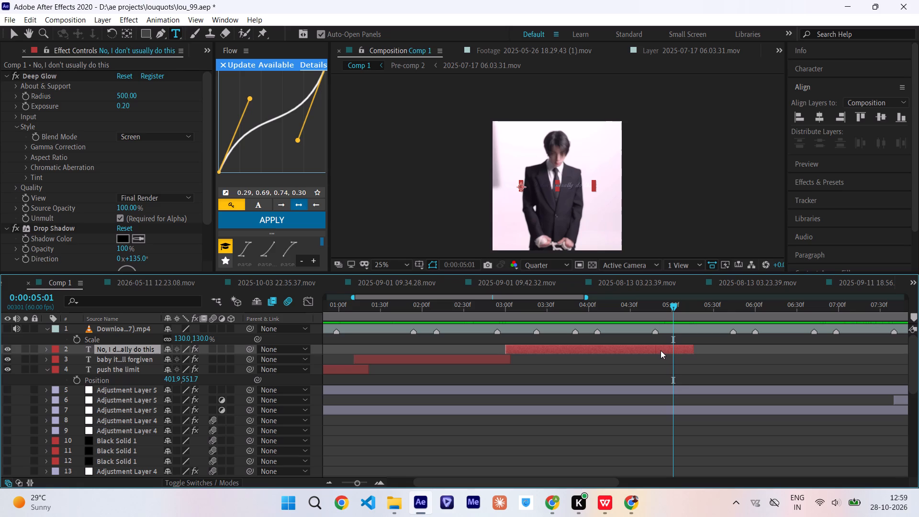
pyautogui.hotkey('ctrl', 'c')
pyautogui.hotkey('ctrl', 'v')
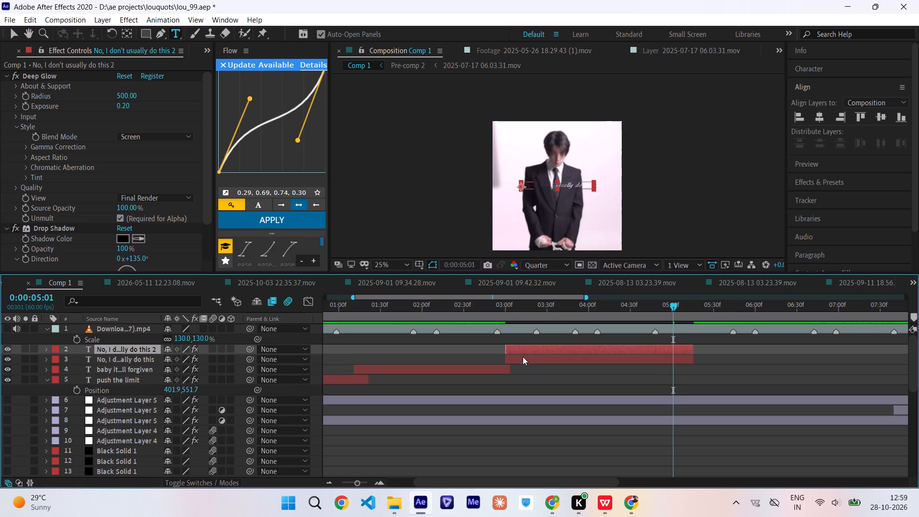
pyautogui.moveTo(520, 348); pyautogui.dragTo(684, 360)
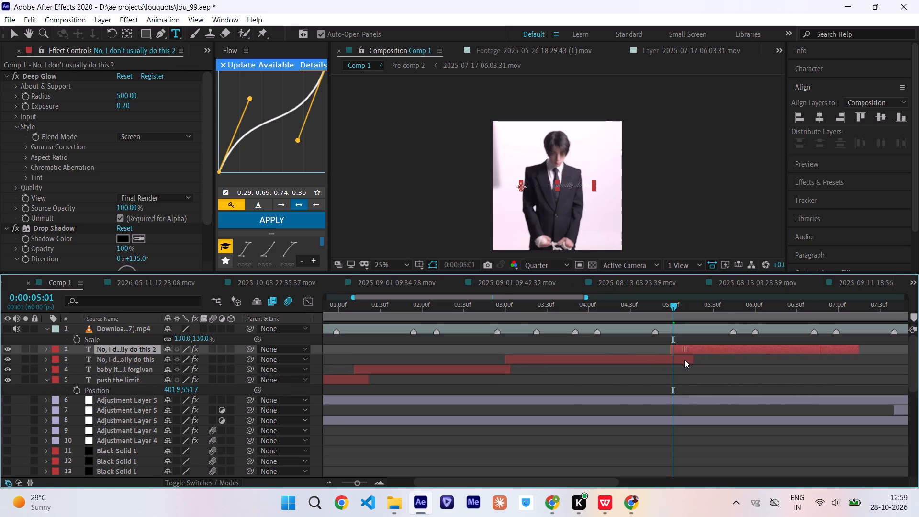
pyautogui.moveTo(684, 360); pyautogui.dragTo(684, 364)
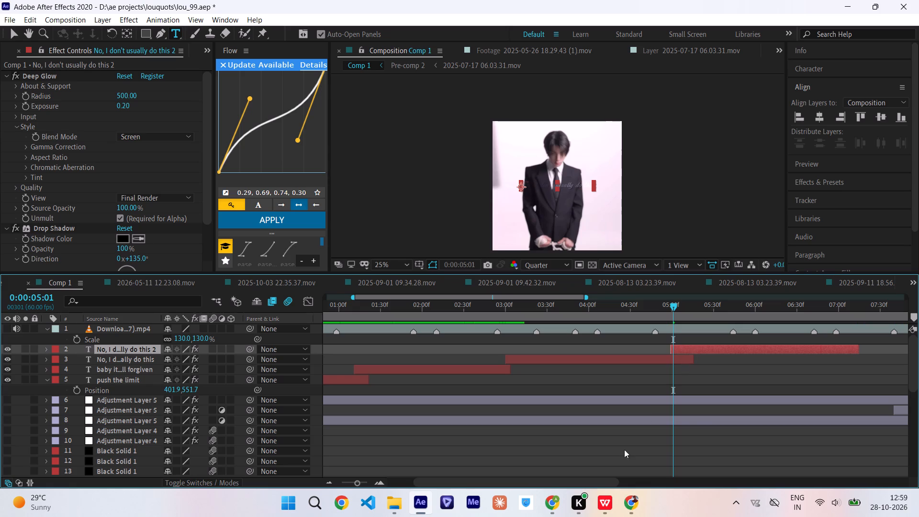
# Switch to the cross the line - pryme! LYRICS document in Chrome and copy the phrase for any other women.
pyautogui.click(626, 509)
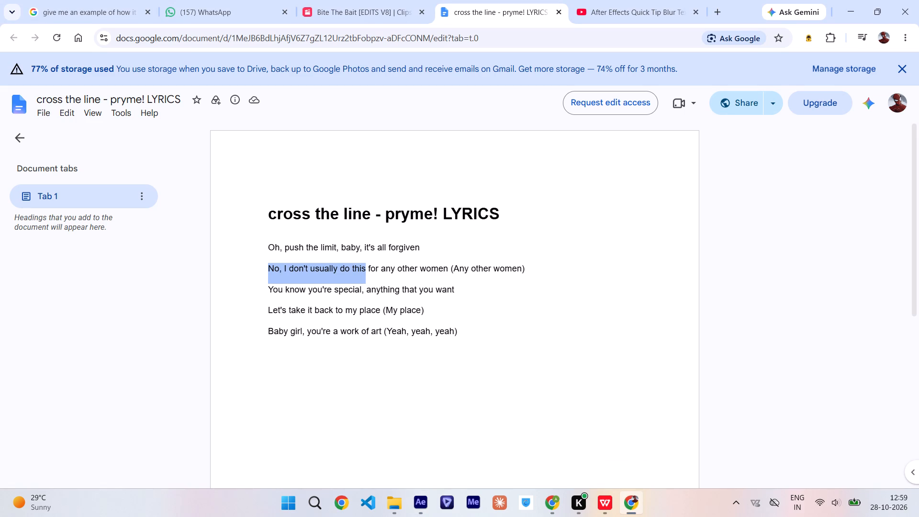
pyautogui.moveTo(367, 268); pyautogui.dragTo(410, 272)
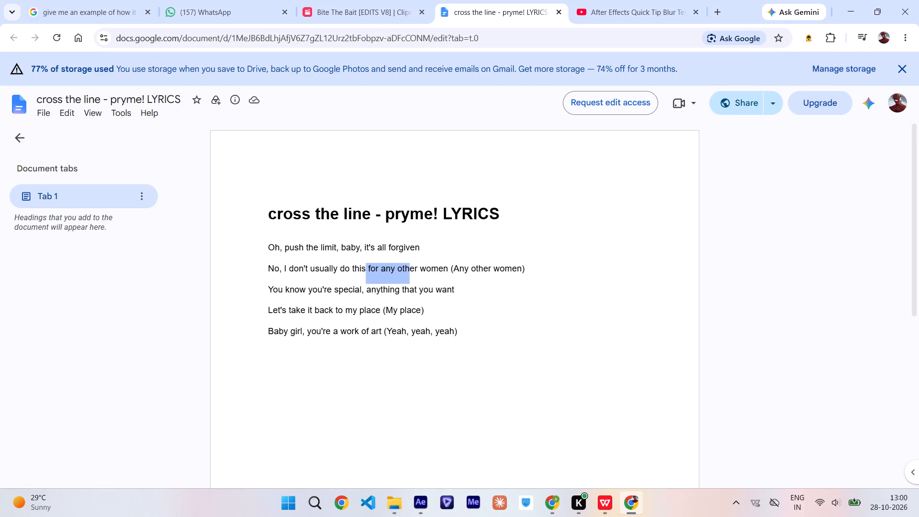
pyautogui.moveTo(410, 272); pyautogui.dragTo(439, 275)
pyautogui.click(439, 275)
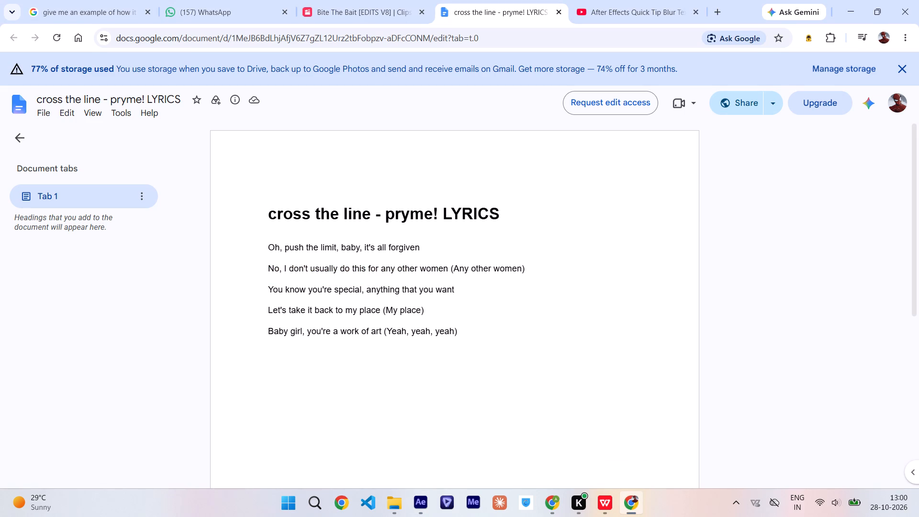
pyautogui.moveTo(446, 270); pyautogui.dragTo(397, 270)
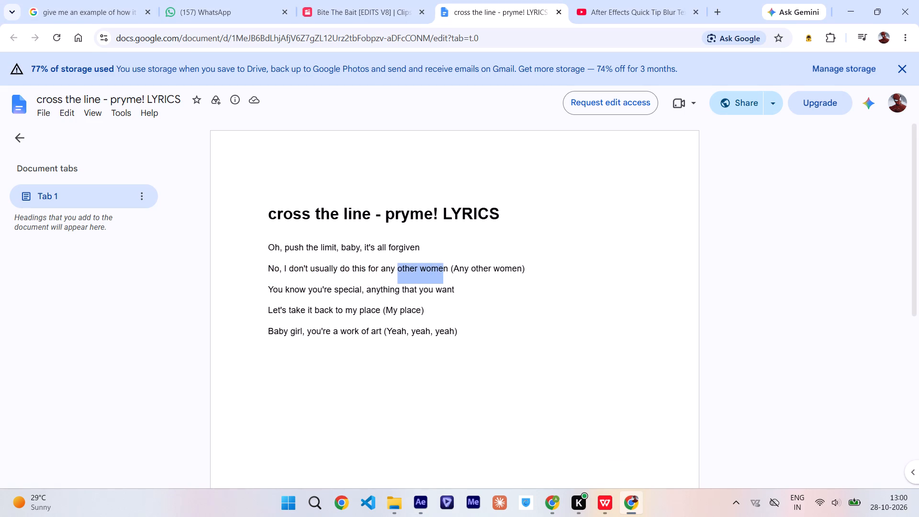
pyautogui.moveTo(368, 267); pyautogui.dragTo(447, 277)
pyautogui.hotkey('ctrl', 'c')
# Return to After Effects, shorten the duplicated lyric layer together with its keyframes, and set its end to about 0:00:07:02.
pyautogui.click(421, 501)
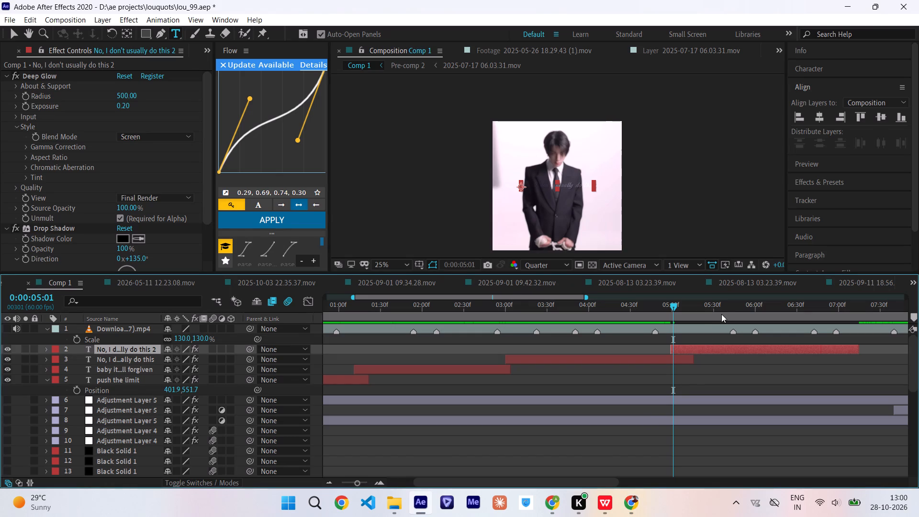
pyautogui.moveTo(724, 314); pyautogui.dragTo(749, 318)
pyautogui.press('space')
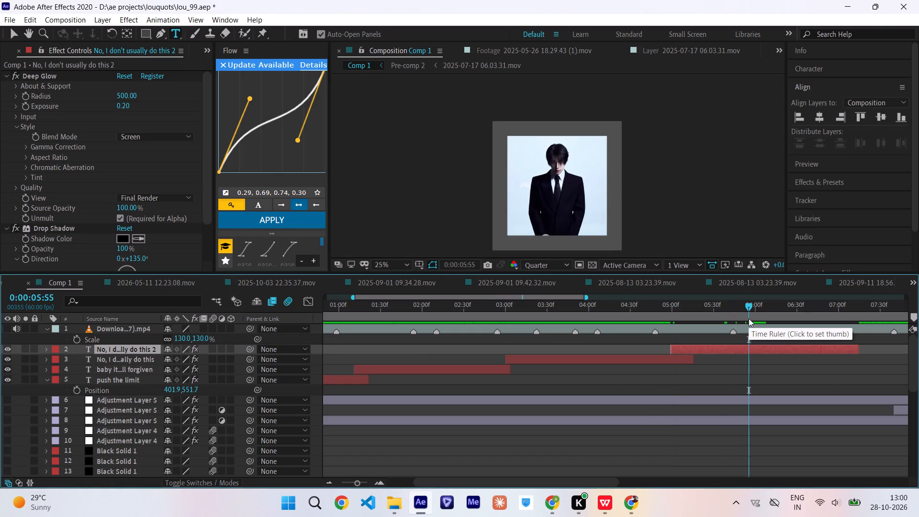
pyautogui.click(797, 313)
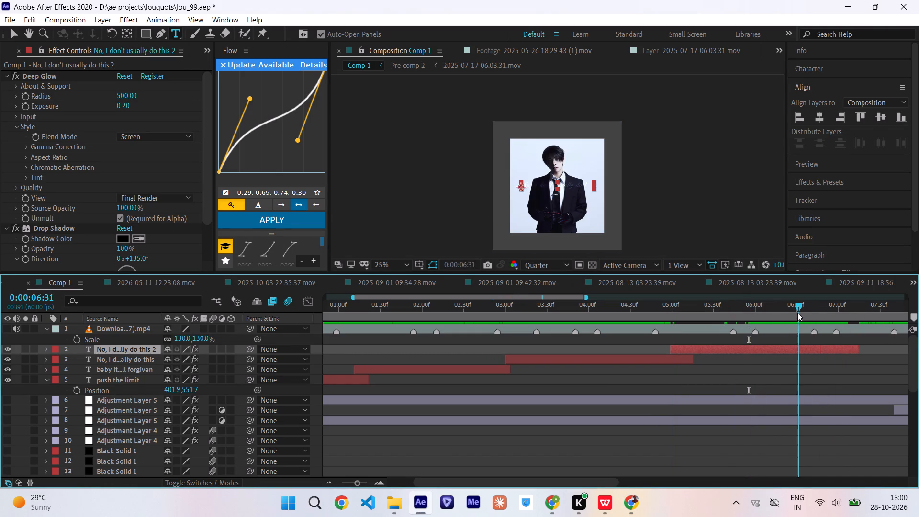
pyautogui.moveTo(797, 313); pyautogui.dragTo(813, 319)
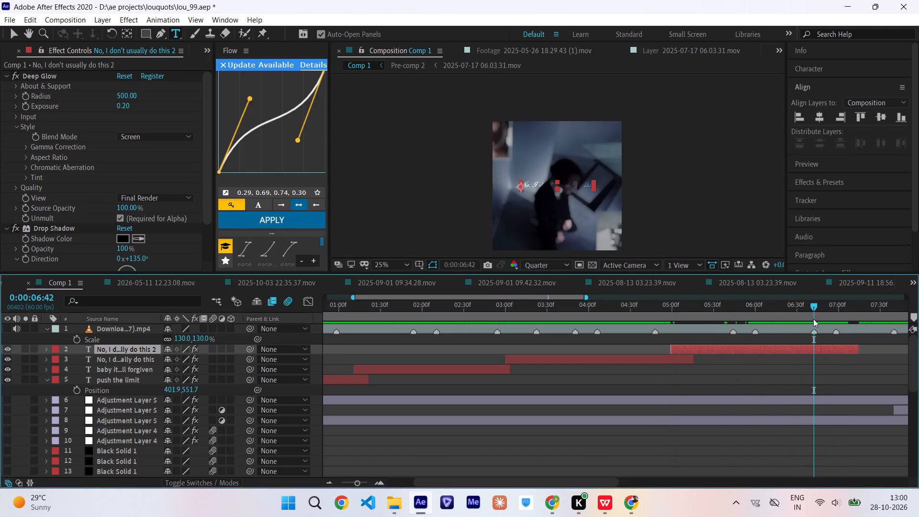
pyautogui.press('u')
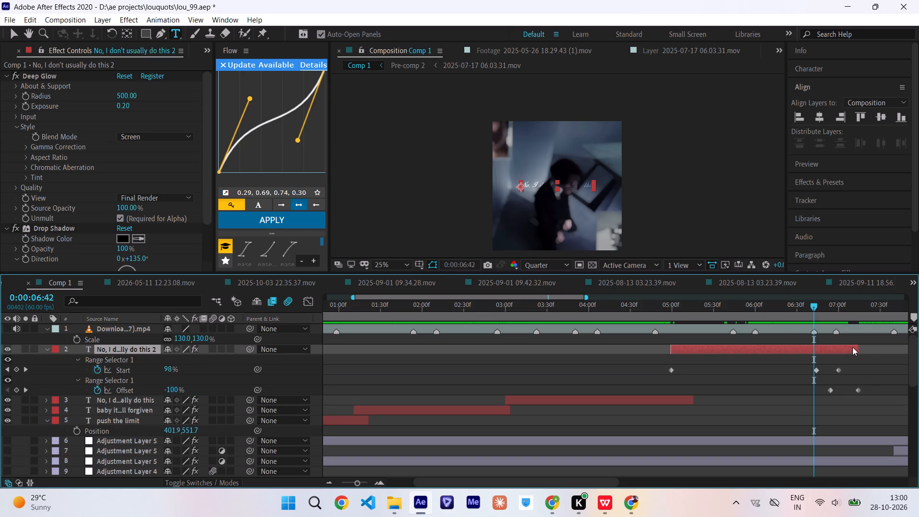
pyautogui.keyDown('alt'); pyautogui.moveTo(858, 351); pyautogui.dragTo(829, 354); pyautogui.keyUp('alt')
pyautogui.keyDown('alt'); pyautogui.moveTo(829, 354); pyautogui.dragTo(826, 355); pyautogui.keyUp('alt')
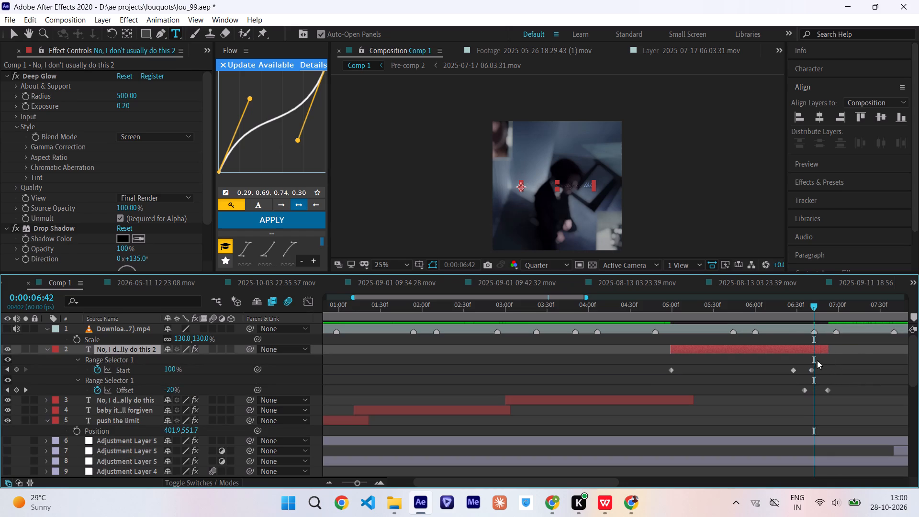
pyautogui.keyDown('alt'); pyautogui.moveTo(826, 351); pyautogui.dragTo(835, 352); pyautogui.keyUp('alt')
pyautogui.keyDown('alt'); pyautogui.moveTo(835, 352); pyautogui.dragTo(838, 358); pyautogui.keyUp('alt')
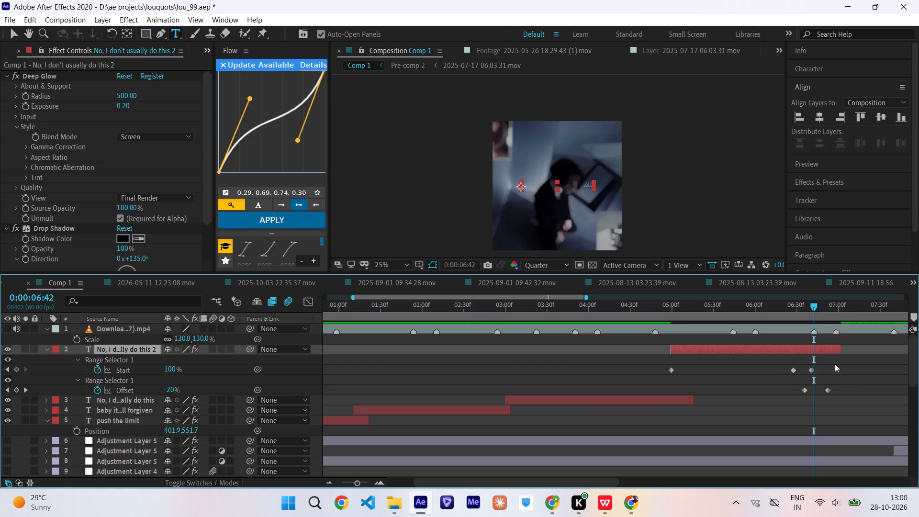
# Shift the copy's last two Start keyframes earlier and retime its Offset keyframes to about 0:00:06:42 and 0:00:07:02.
pyautogui.moveTo(834, 363); pyautogui.dragTo(770, 370)
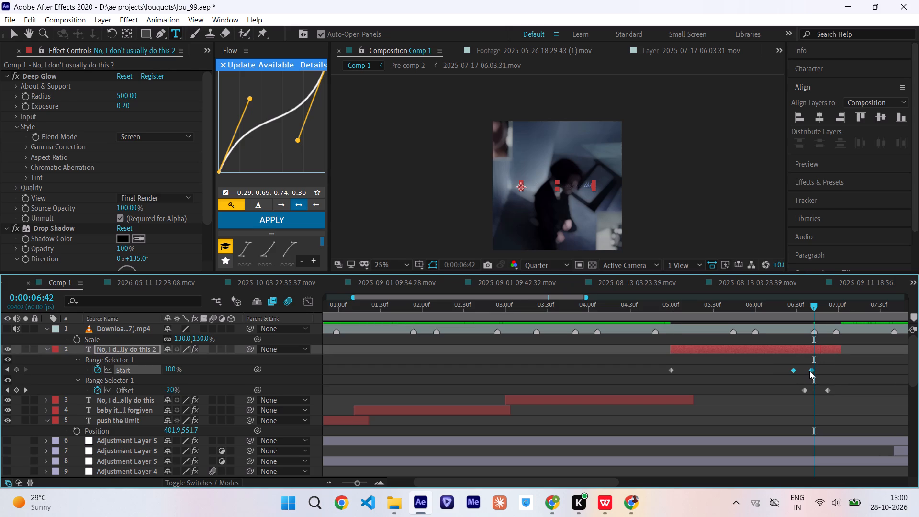
pyautogui.moveTo(809, 371); pyautogui.dragTo(793, 371)
pyautogui.moveTo(799, 388); pyautogui.dragTo(831, 393)
pyautogui.moveTo(827, 388); pyautogui.dragTo(833, 391)
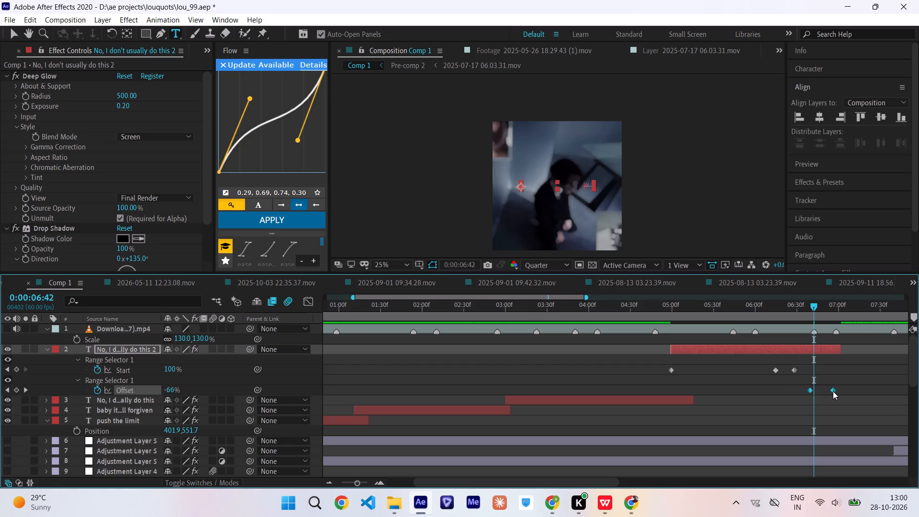
pyautogui.moveTo(833, 391); pyautogui.dragTo(835, 391)
pyautogui.keyDown('alt'); pyautogui.moveTo(835, 391); pyautogui.dragTo(839, 397); pyautogui.keyUp('alt')
# Move the copy's last Start keyframe to about 0:00:06:38 and delete its middle Start keyframe.
pyautogui.moveTo(794, 370); pyautogui.dragTo(808, 378)
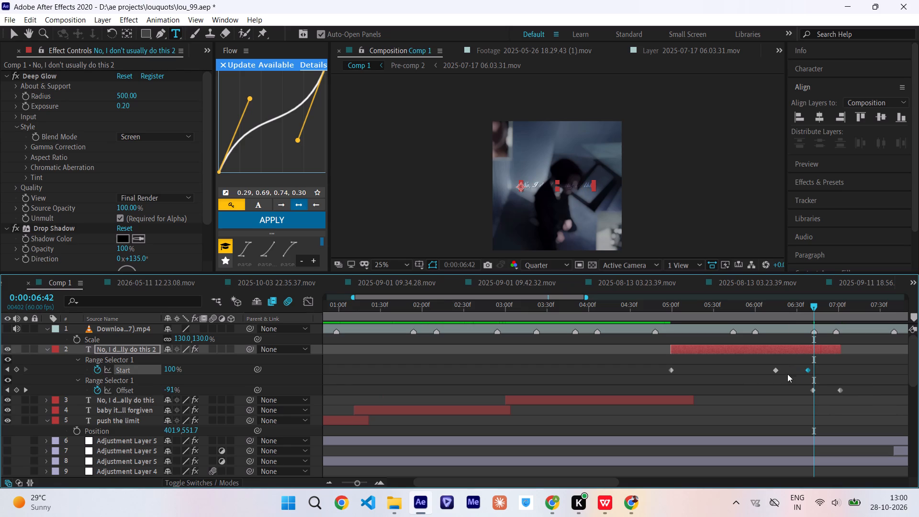
pyautogui.click(776, 371)
pyautogui.press('Delete')
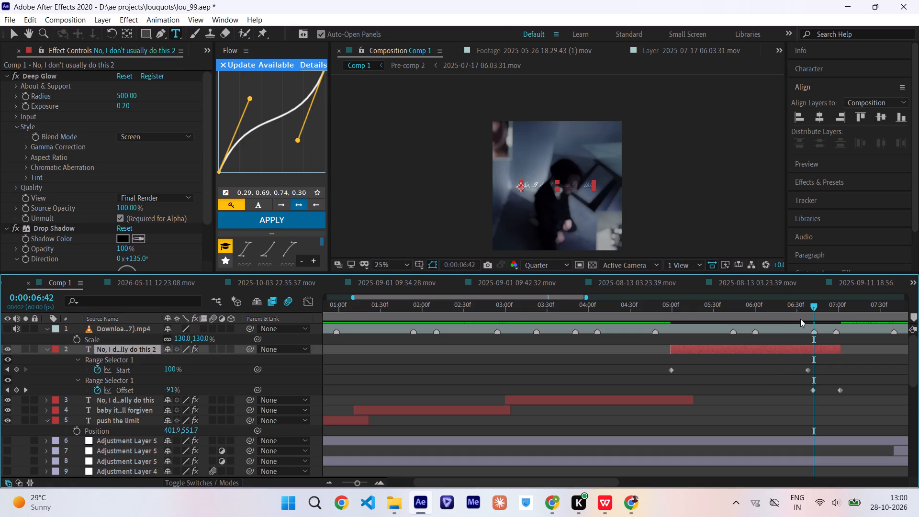
# Replace the duplicated layer's text with the copied phrase for any other women and centre it horizontally in the composition.
pyautogui.click(799, 314)
pyautogui.moveTo(799, 314); pyautogui.dragTo(804, 323)
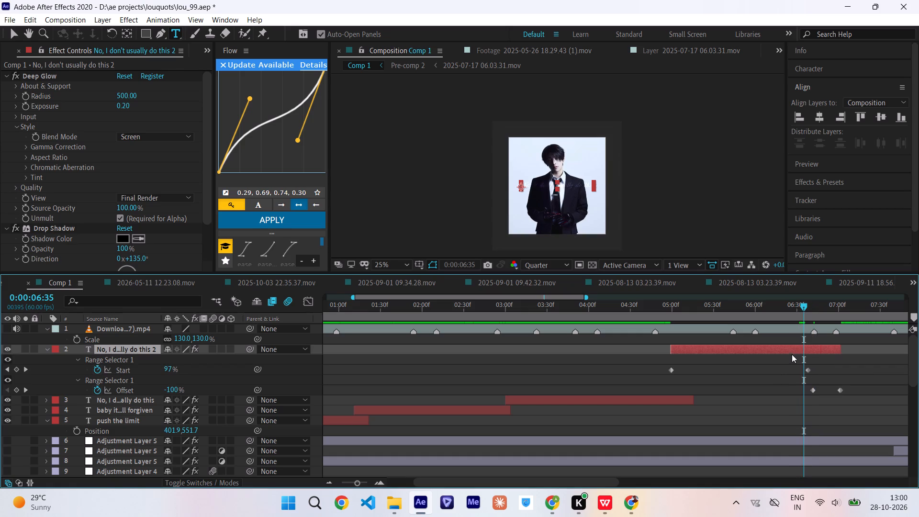
pyautogui.doubleClick(790, 350)
pyautogui.hotkey('ctrl', 'v')
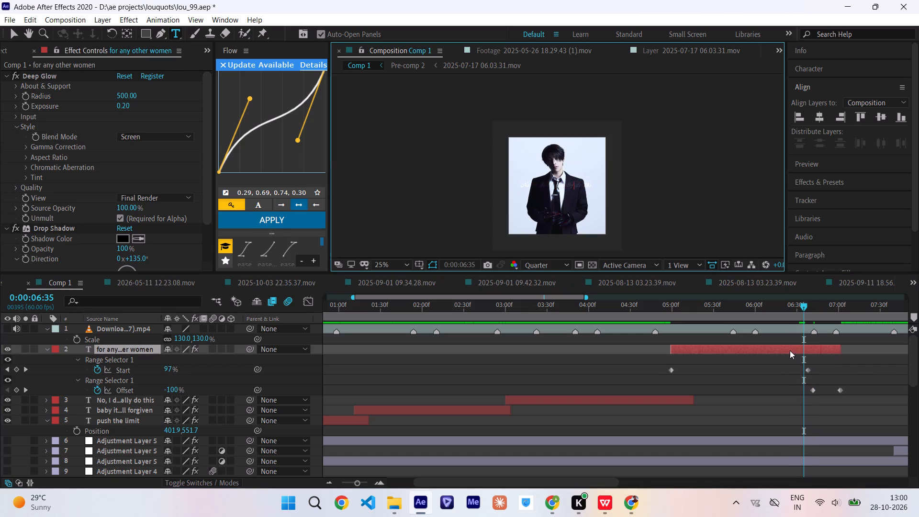
pyautogui.click(819, 115)
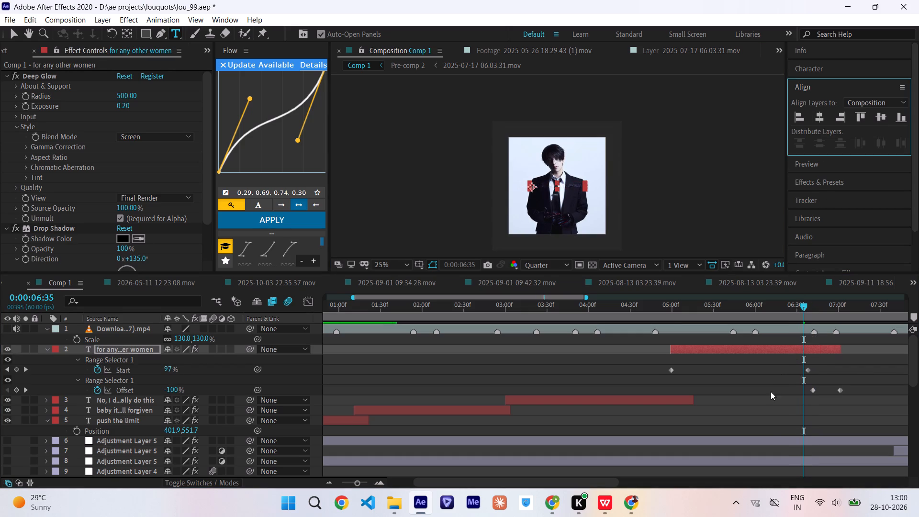
# Scrub through the new lyric and hide the four Comp 1 .mov footage layers, 31 to 34, at about 0:00:06:33.
pyautogui.click(767, 311)
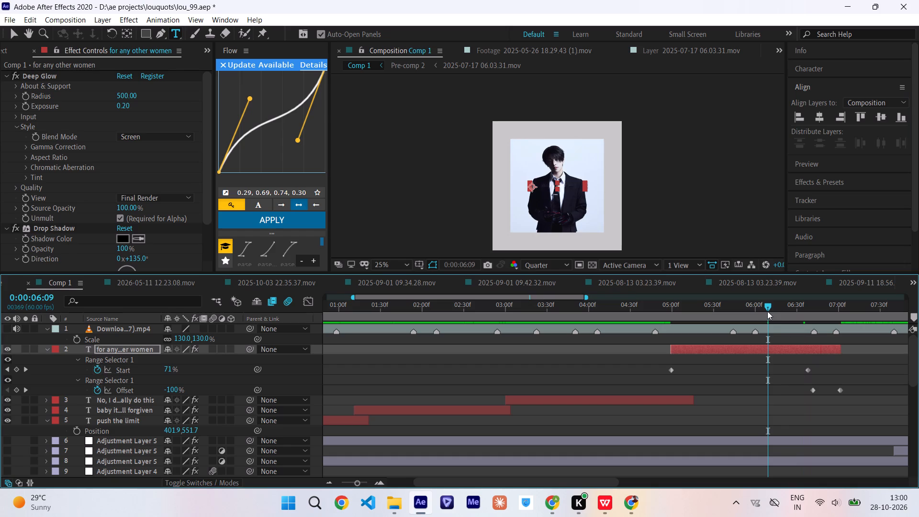
pyautogui.moveTo(767, 311); pyautogui.dragTo(807, 314)
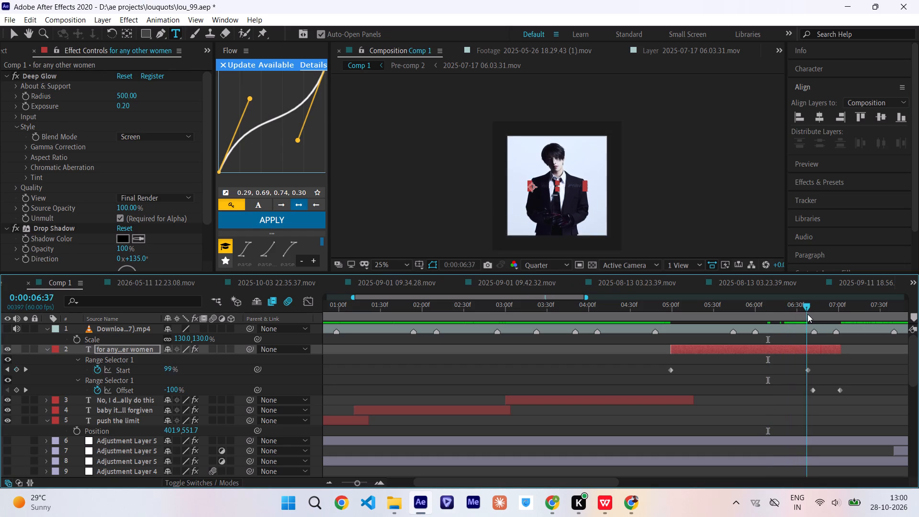
pyautogui.moveTo(807, 314); pyautogui.dragTo(828, 331)
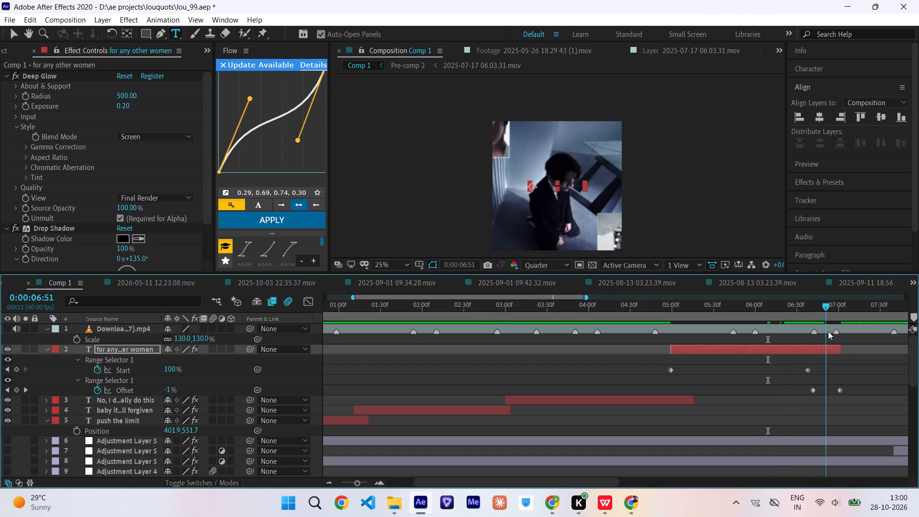
pyautogui.moveTo(828, 331); pyautogui.dragTo(801, 344)
pyautogui.scroll(-7, 239, 399)
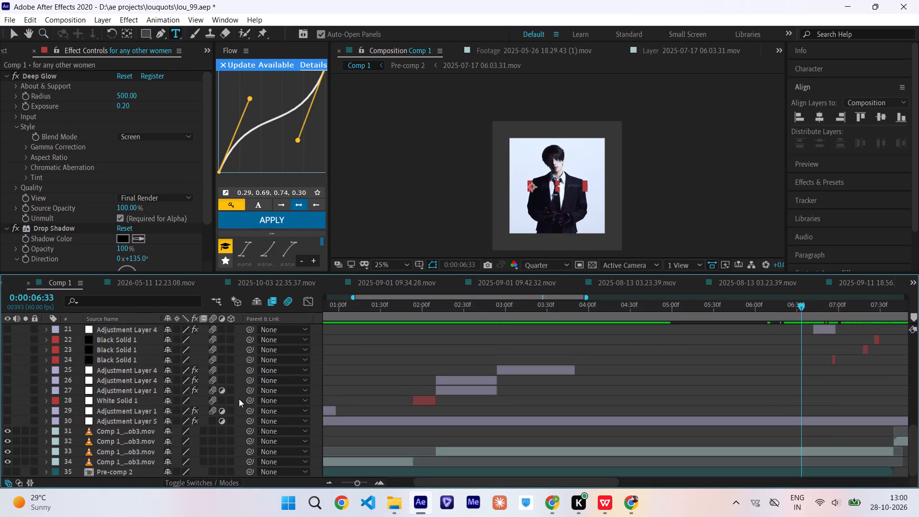
pyautogui.moveTo(8, 429); pyautogui.dragTo(10, 461)
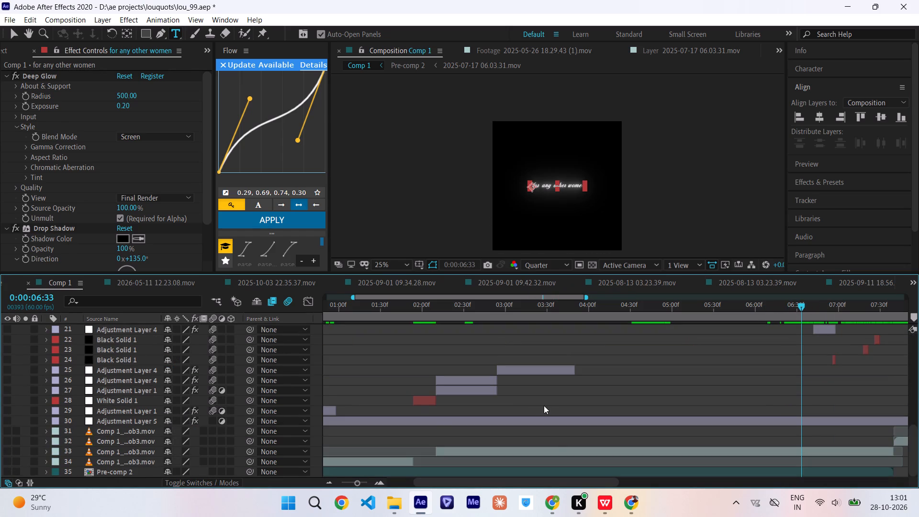
# Preview the for any other women lyric and move its last Start keyframe earlier, to about 0:00:06:26.
pyautogui.scroll(6, 544, 405)
pyautogui.click(665, 311)
pyautogui.press('space')
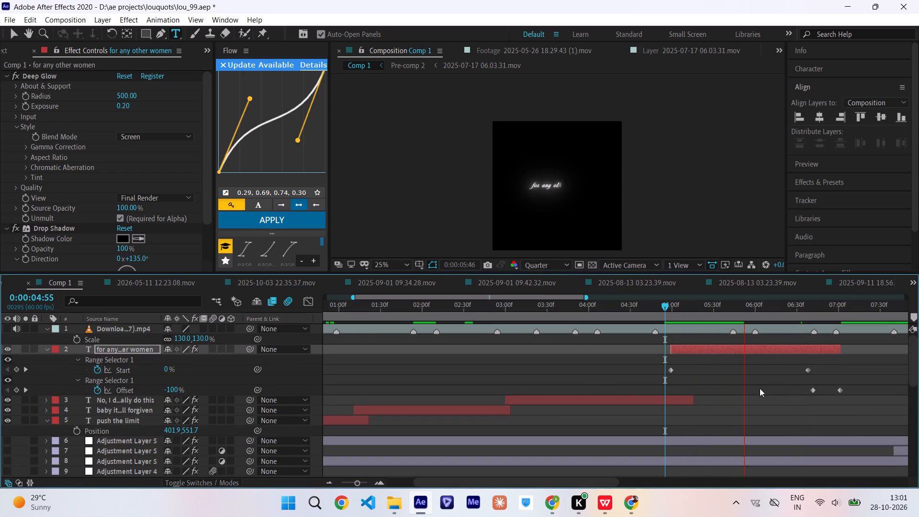
pyautogui.click(744, 309)
pyautogui.moveTo(744, 309); pyautogui.dragTo(680, 317)
pyautogui.press('space')
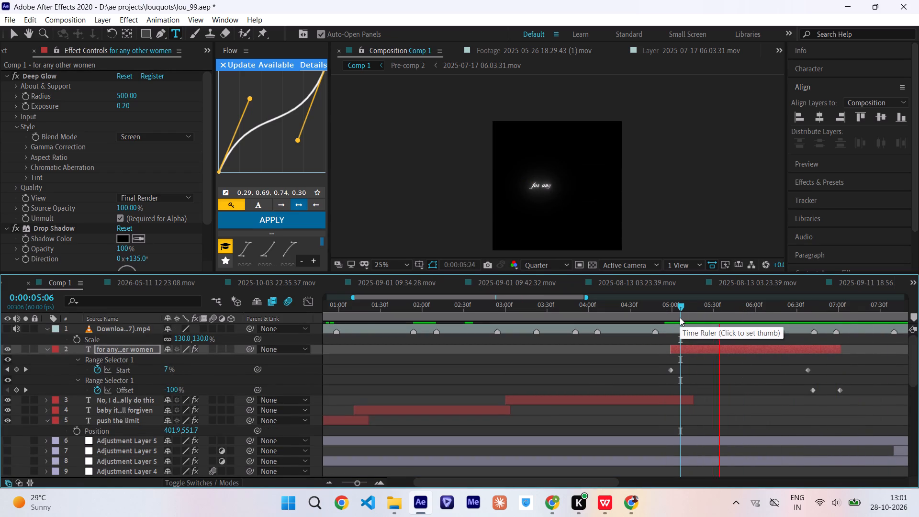
pyautogui.press('space')
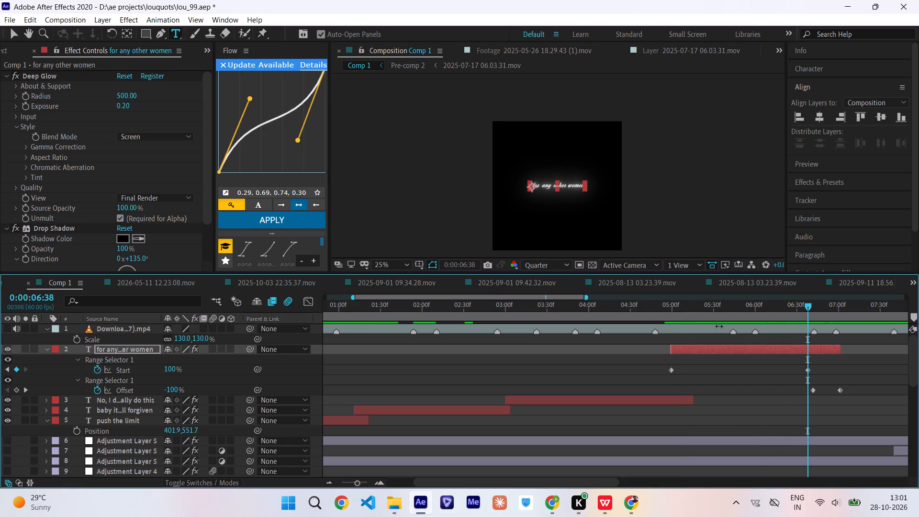
pyautogui.moveTo(807, 370); pyautogui.dragTo(801, 370)
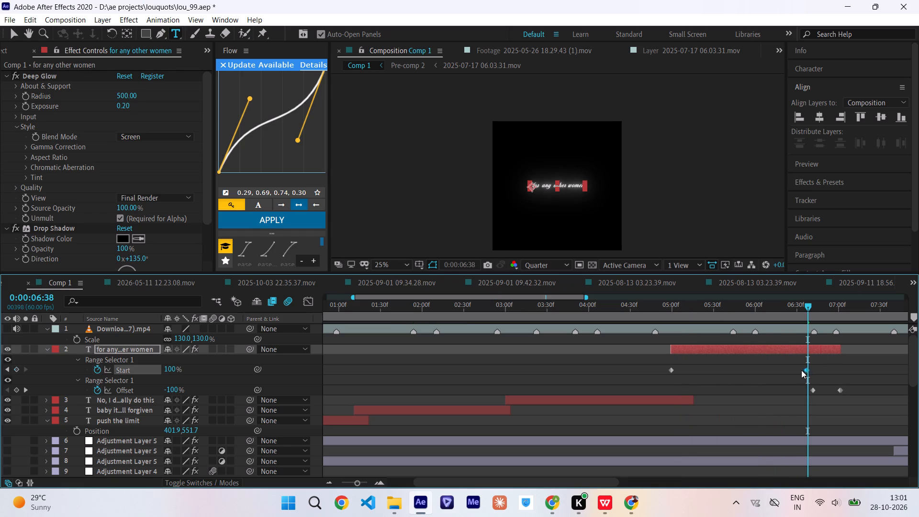
pyautogui.moveTo(801, 370); pyautogui.dragTo(790, 370)
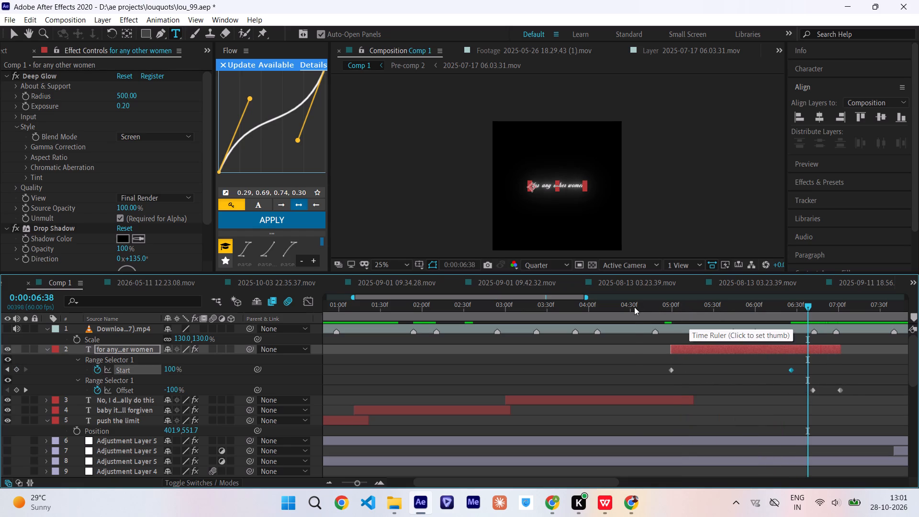
# Play the composition from about 0:00:04:33 and again from the beginning to check the lyric timing against the song.
pyautogui.click(634, 307)
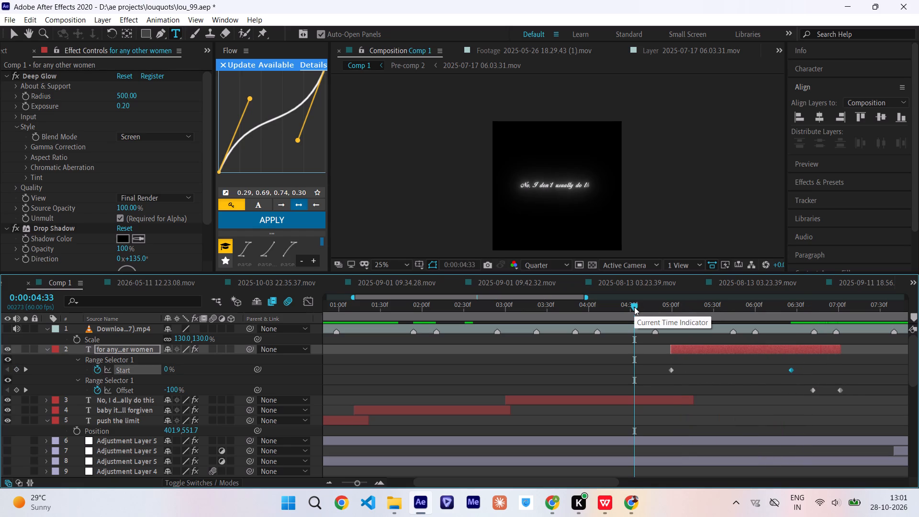
pyautogui.press('space')
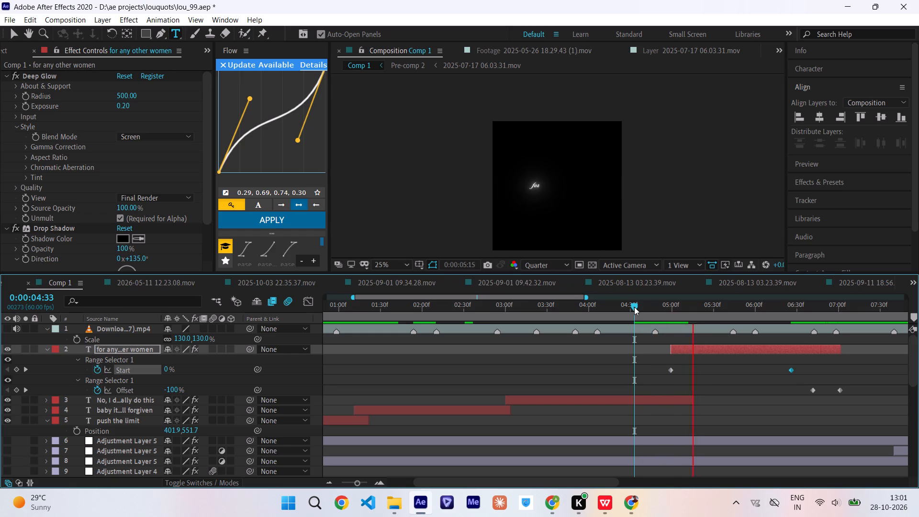
pyautogui.moveTo(632, 306); pyautogui.dragTo(250, 325)
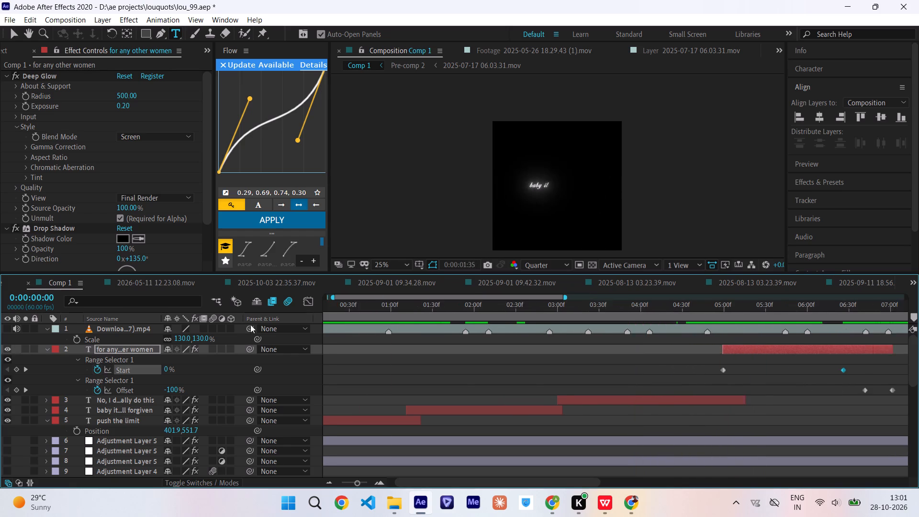
pyautogui.moveTo(250, 325); pyautogui.dragTo(242, 325)
pyautogui.press('space')
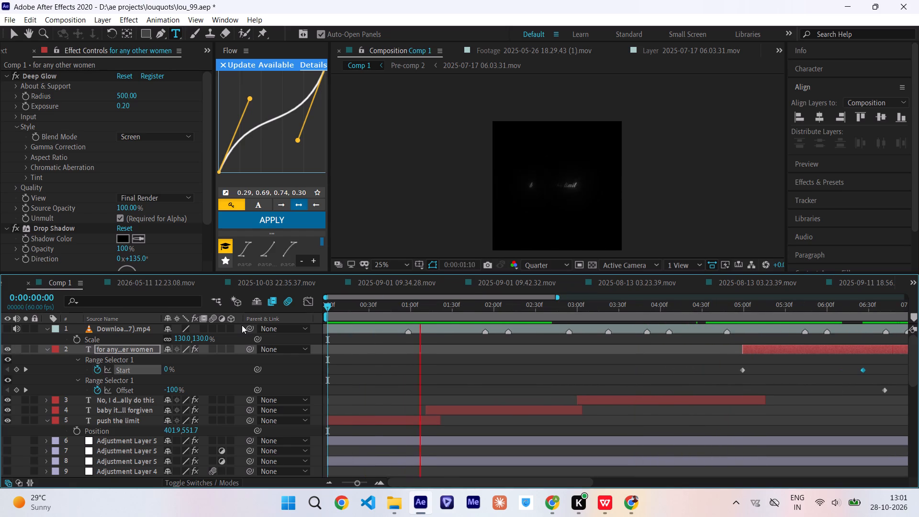
pyautogui.click(242, 325)
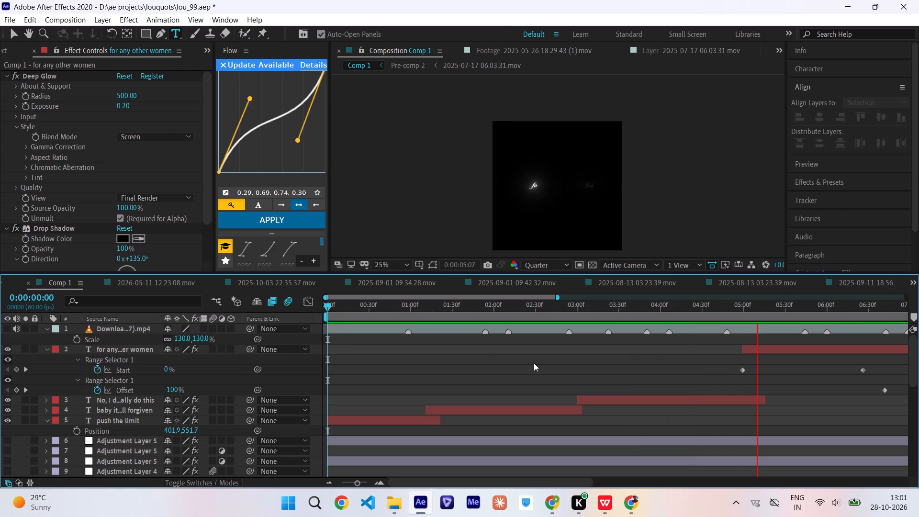
pyautogui.press('space')
pyautogui.hscroll(-1, 719, 377)
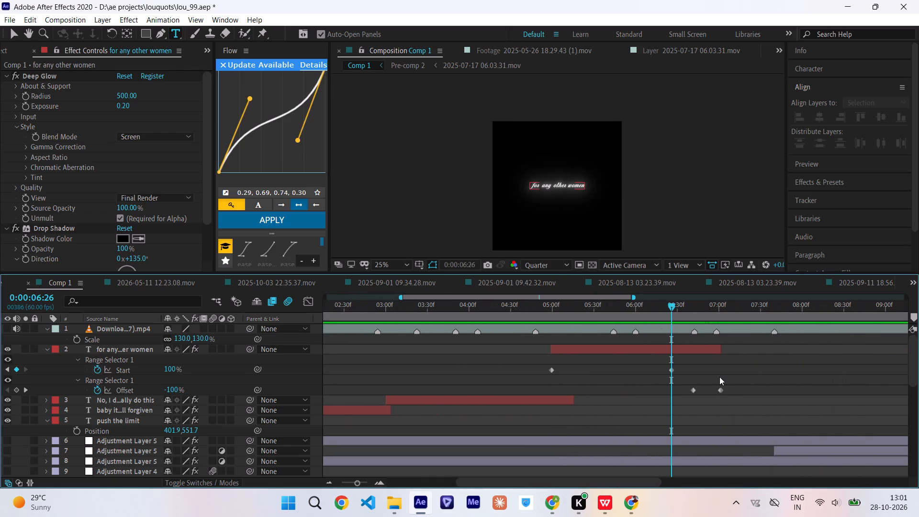
pyautogui.press('space')
# Move the lyric's first Offset keyframe earlier, to about 0:00:06:31, and save the project.
pyautogui.click(683, 305)
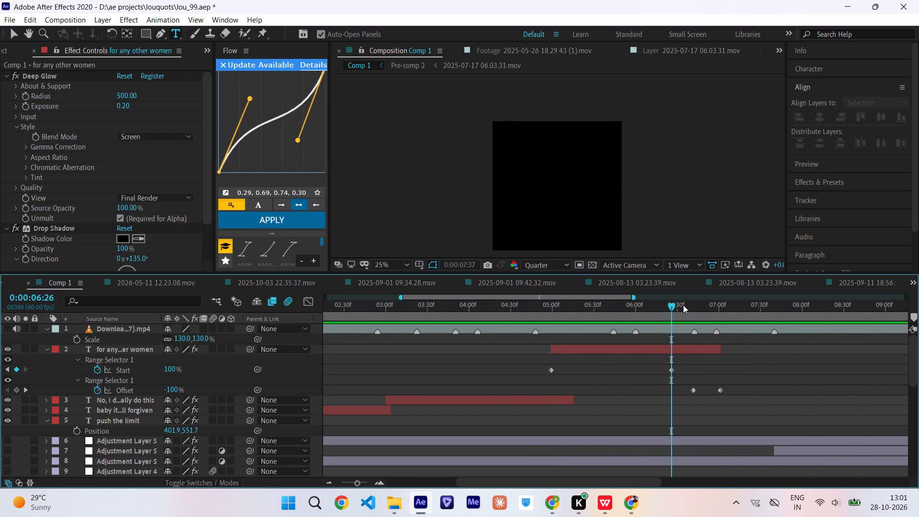
pyautogui.moveTo(692, 391); pyautogui.dragTo(679, 392)
pyautogui.press('space')
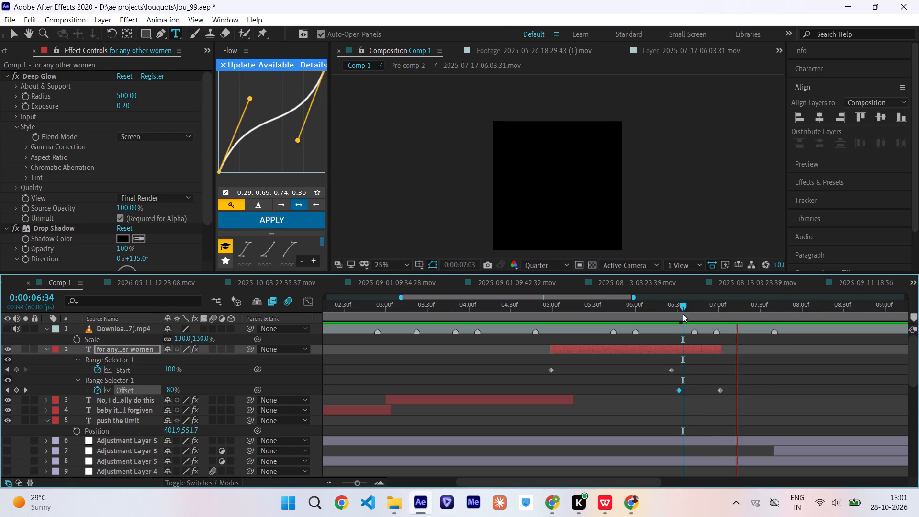
pyautogui.click(691, 308)
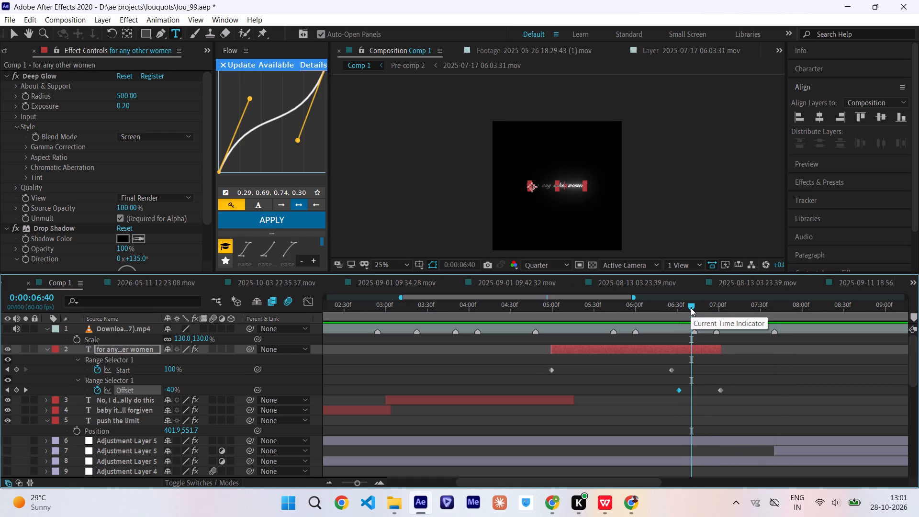
pyautogui.hotkey('ctrl', 's')
# Check the lyric's ending, duplicate the for any other women layer and shift the copy to start at about 0:00:06:58.
pyautogui.press('space')
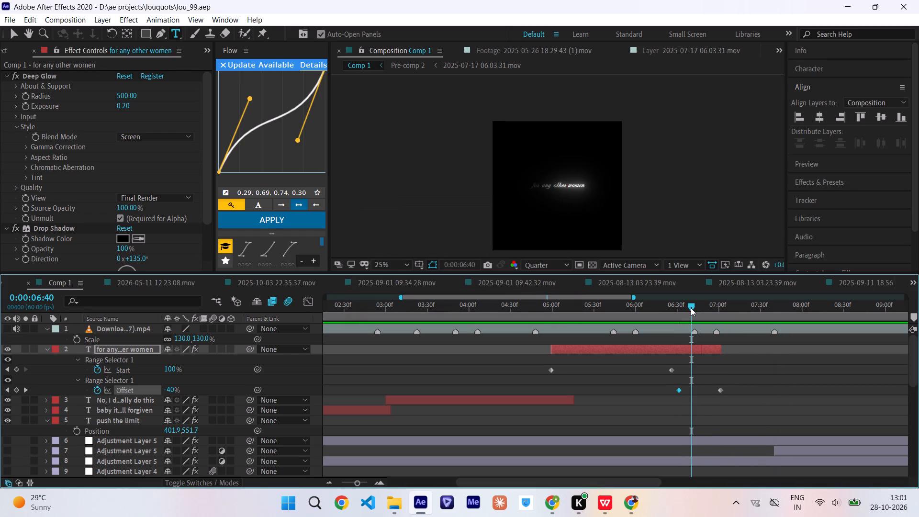
pyautogui.click(691, 308)
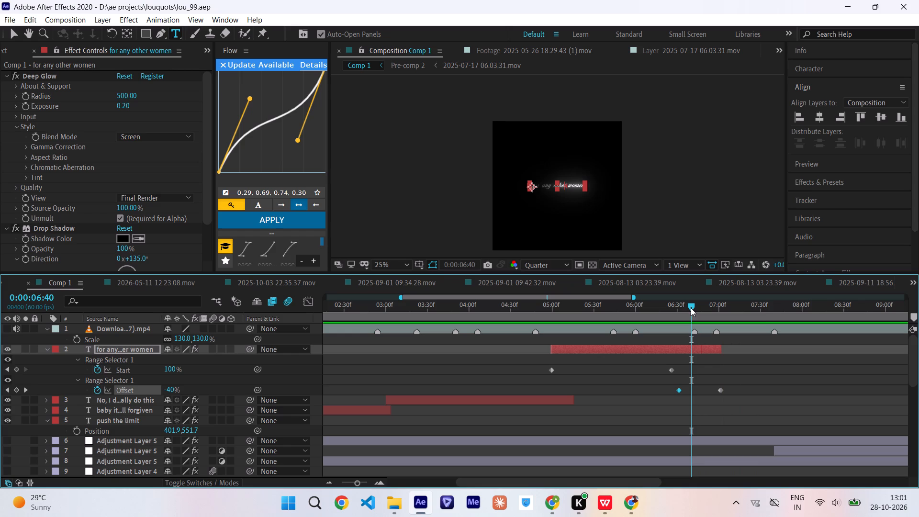
pyautogui.press('space')
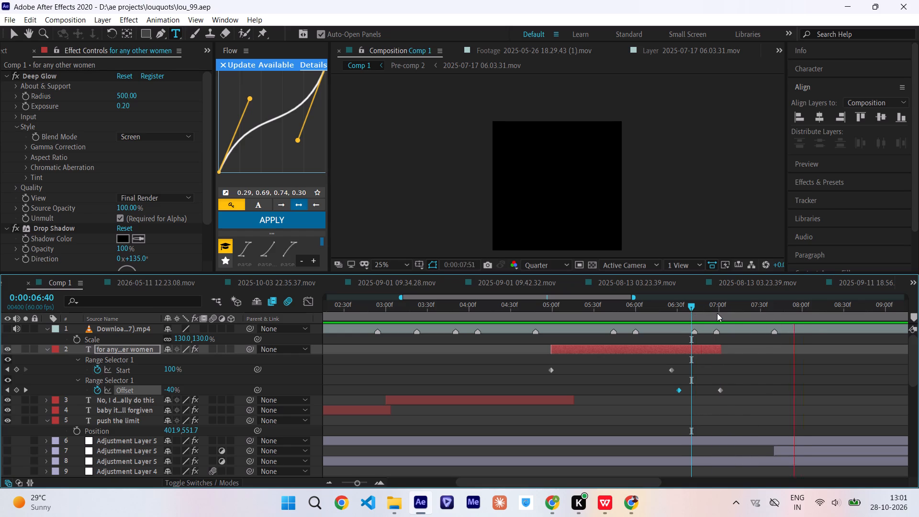
pyautogui.click(717, 313)
pyautogui.press('space')
pyautogui.click(717, 313)
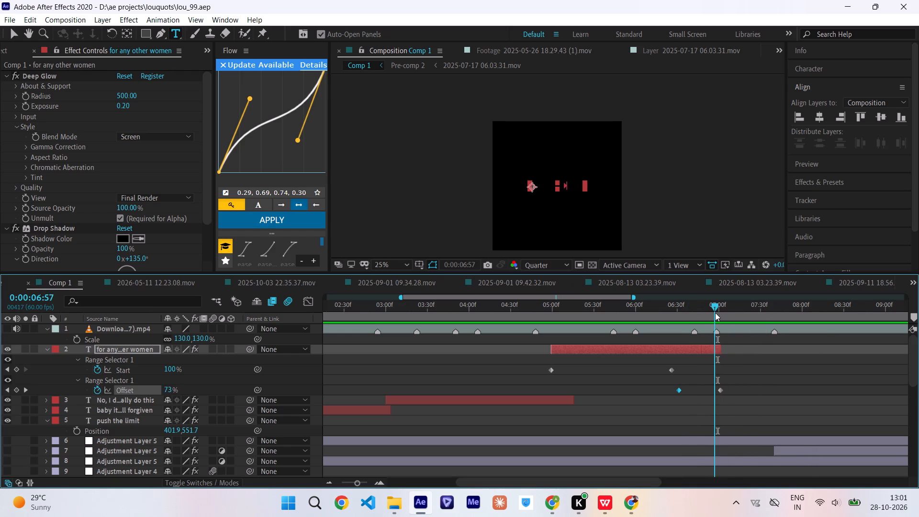
pyautogui.click(681, 350)
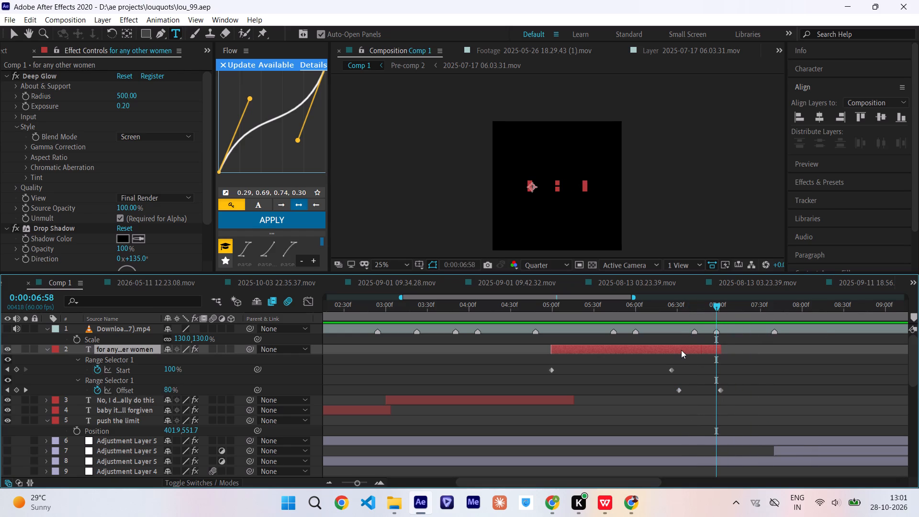
pyautogui.press('u')
pyautogui.hotkey('ctrl', 'c')
pyautogui.hotkey('ctrl', 'v')
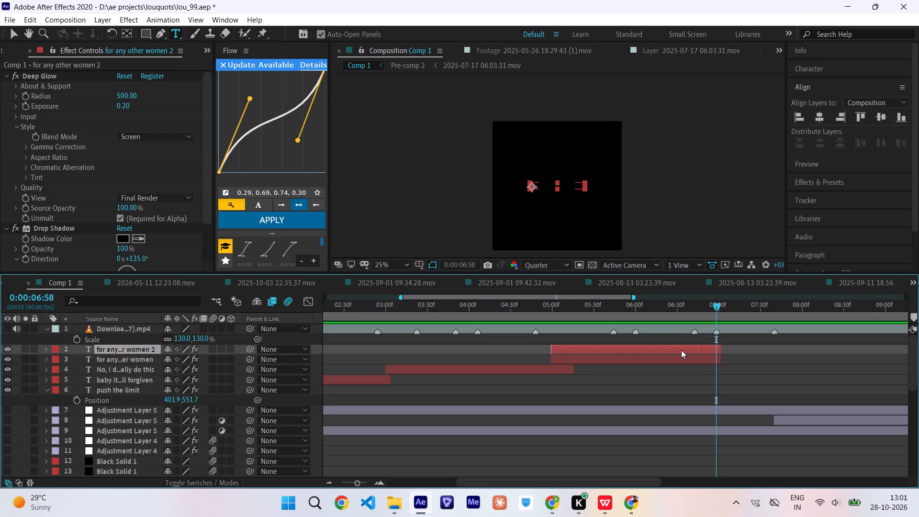
pyautogui.moveTo(560, 348); pyautogui.dragTo(705, 350)
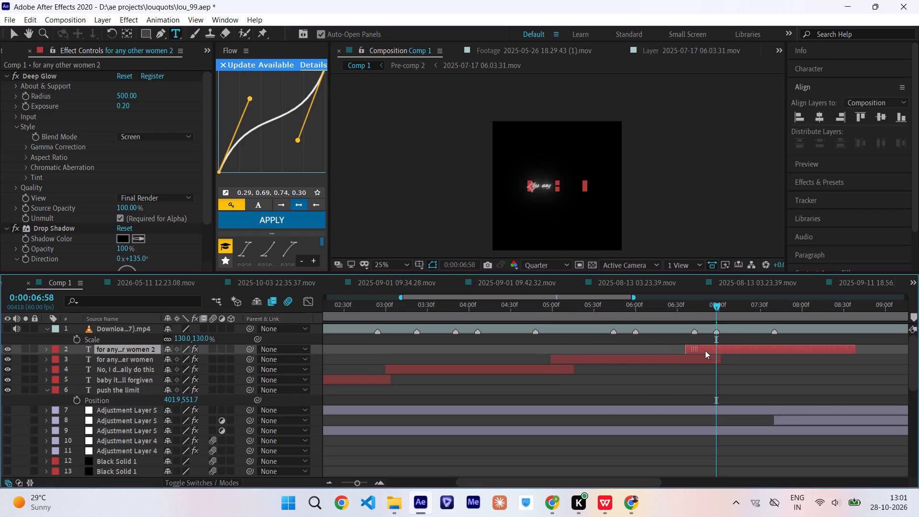
pyautogui.moveTo(705, 350); pyautogui.dragTo(724, 369)
# Preview the duplicated layer up to about 0:00:08:02 and copy "You know you're special," from the lyrics document in Chrome.
pyautogui.hscroll(-1, 724, 369)
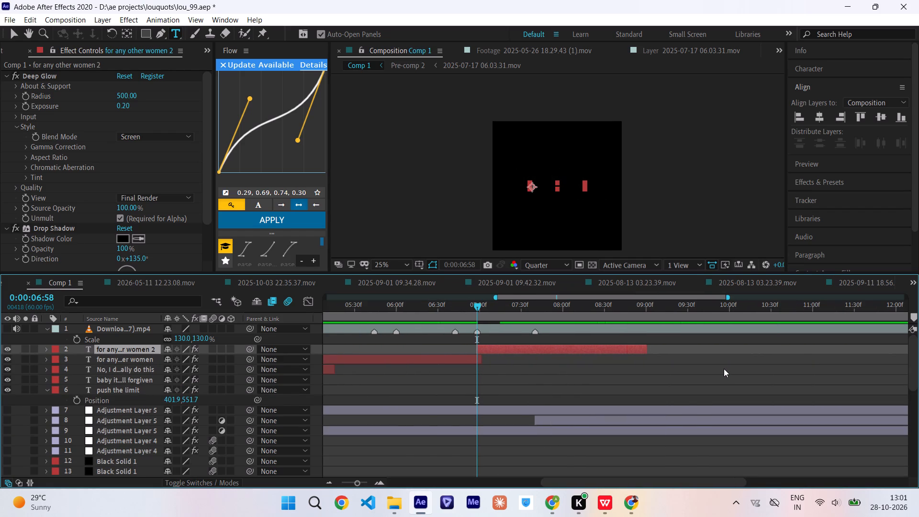
pyautogui.hscroll(-1, 724, 369)
pyautogui.press('space')
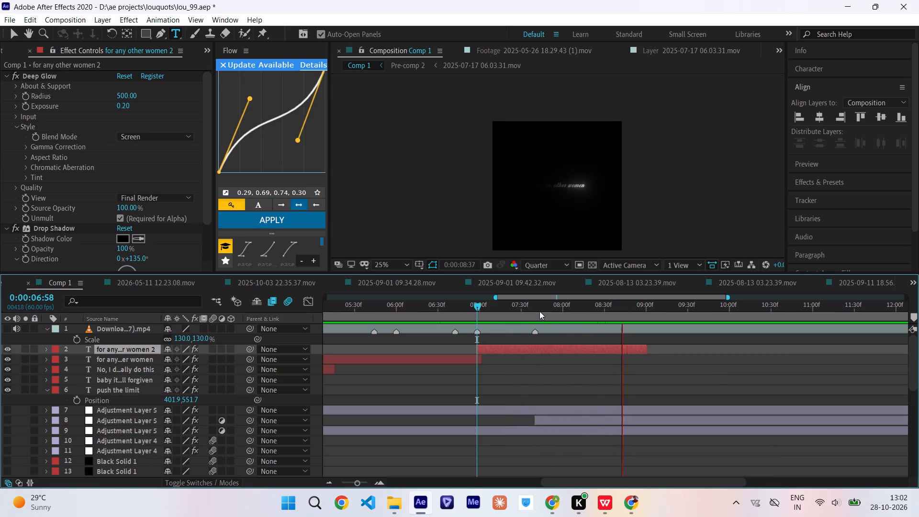
pyautogui.moveTo(539, 311); pyautogui.dragTo(565, 313)
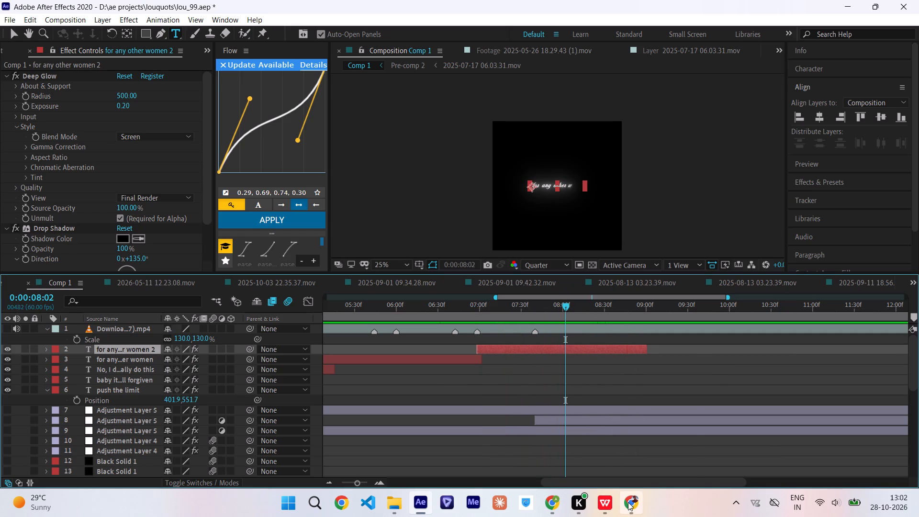
pyautogui.click(628, 502)
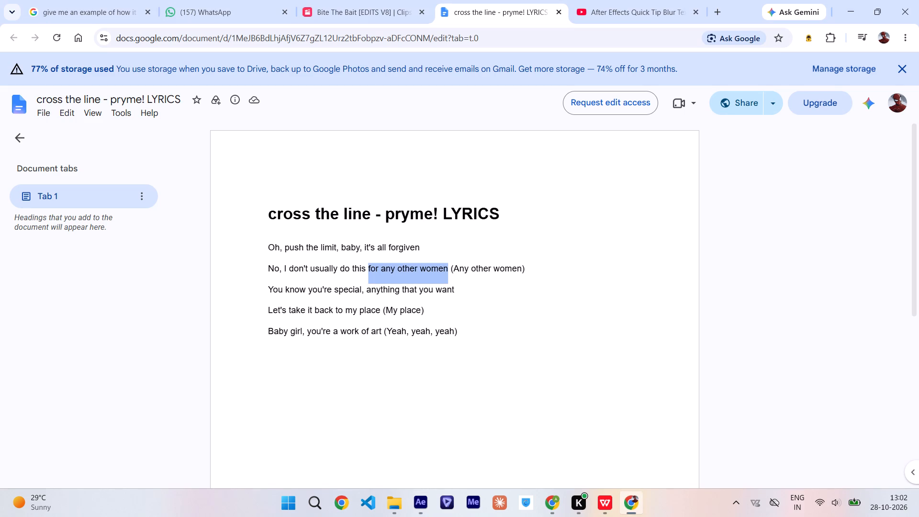
pyautogui.moveTo(268, 290); pyautogui.dragTo(362, 299)
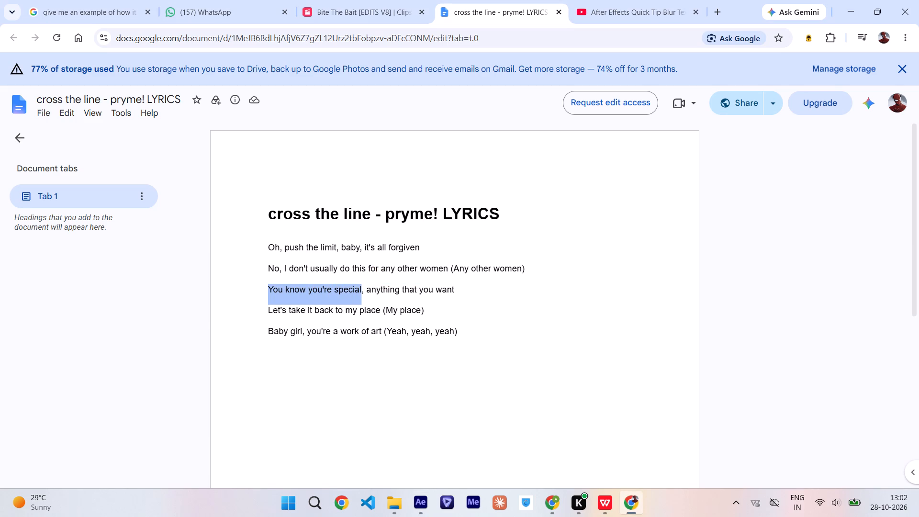
pyautogui.moveTo(362, 299); pyautogui.dragTo(362, 299)
pyautogui.moveTo(362, 299); pyautogui.dragTo(363, 299)
pyautogui.moveTo(363, 299); pyautogui.dragTo(364, 300)
pyautogui.hotkey('ctrl', 'c')
# In After Effects, replace the duplicated layer's text with "You know you're special," and centre it horizontally in the composition.
pyautogui.click(426, 507)
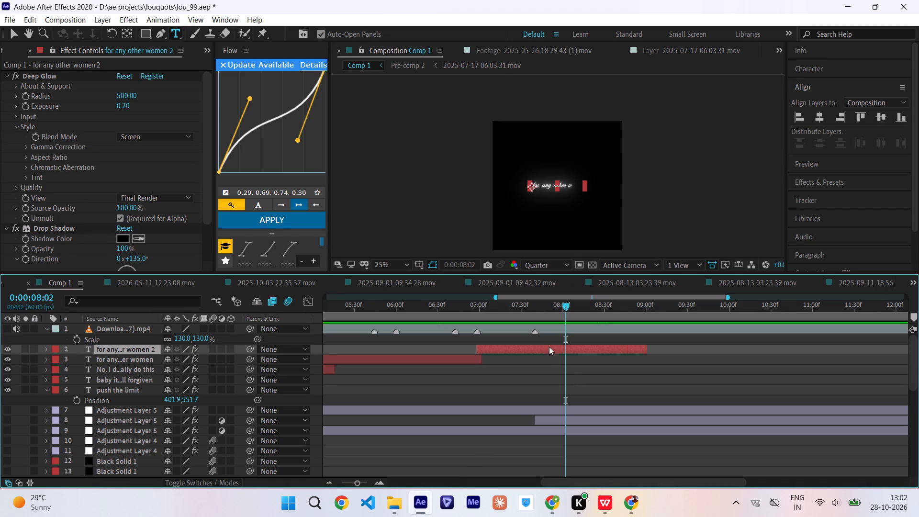
pyautogui.doubleClick(549, 347)
pyautogui.hotkey('ctrl', 'v')
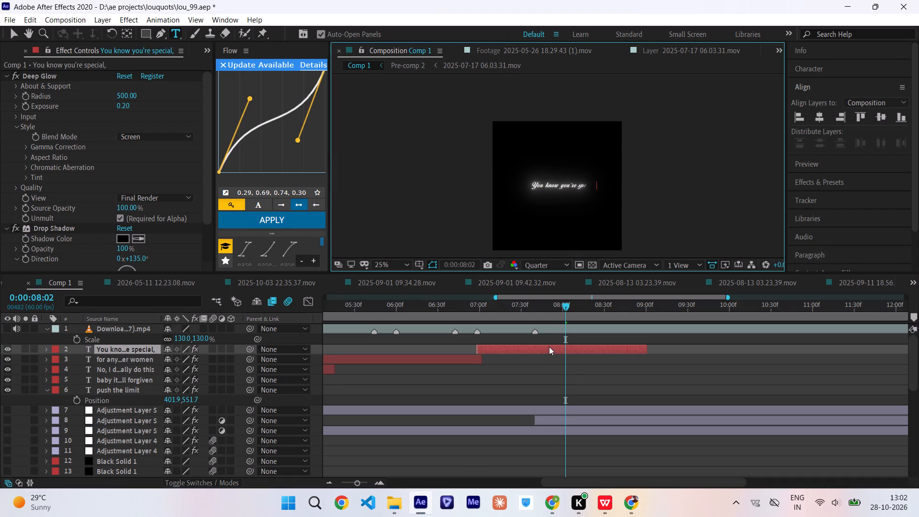
pyautogui.click(817, 116)
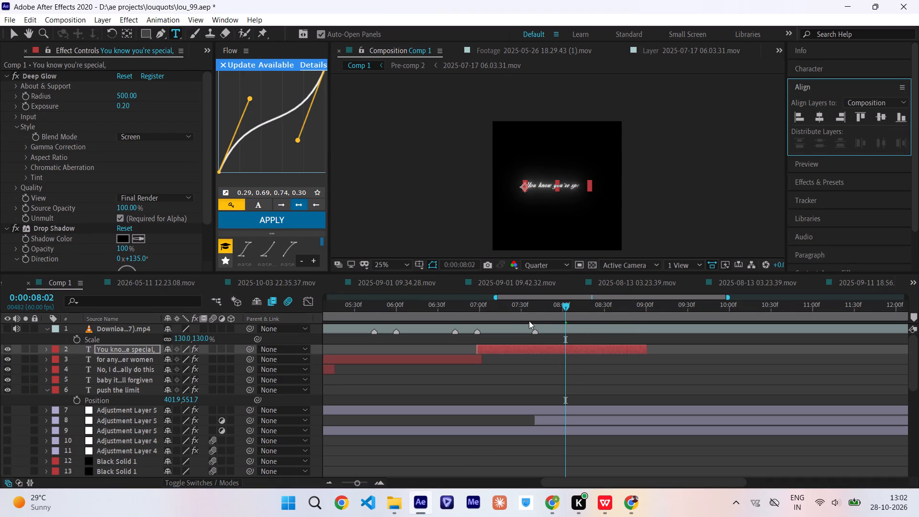
# Preview the "You know you're special," lyric against the song between about 0:00:05:45 and 0:00:08:05 to judge its reveal timing.
pyautogui.click(458, 307)
pyautogui.press('space')
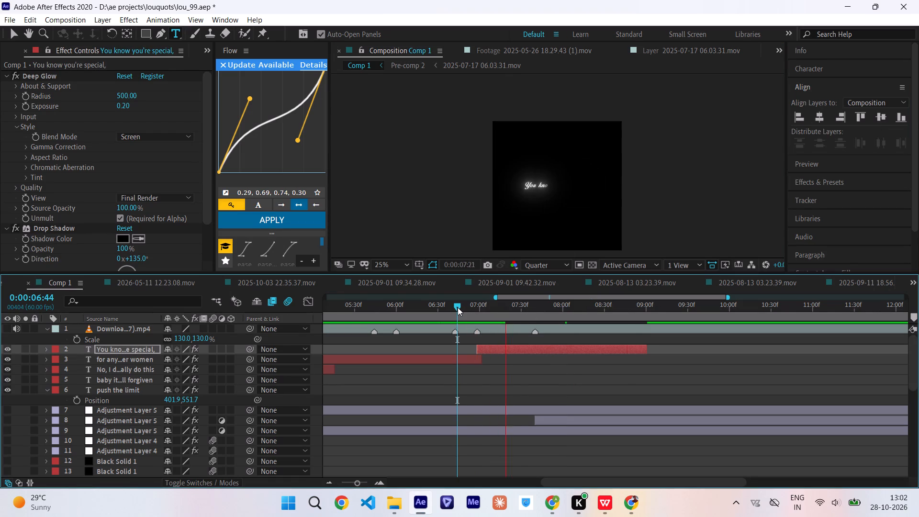
pyautogui.press('space')
pyautogui.press('space')
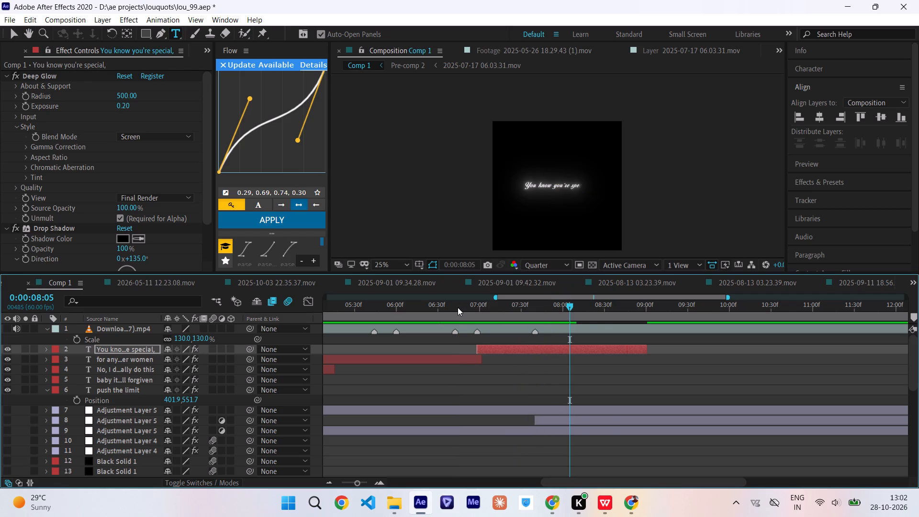
pyautogui.click(569, 311)
pyautogui.moveTo(569, 311); pyautogui.dragTo(437, 323)
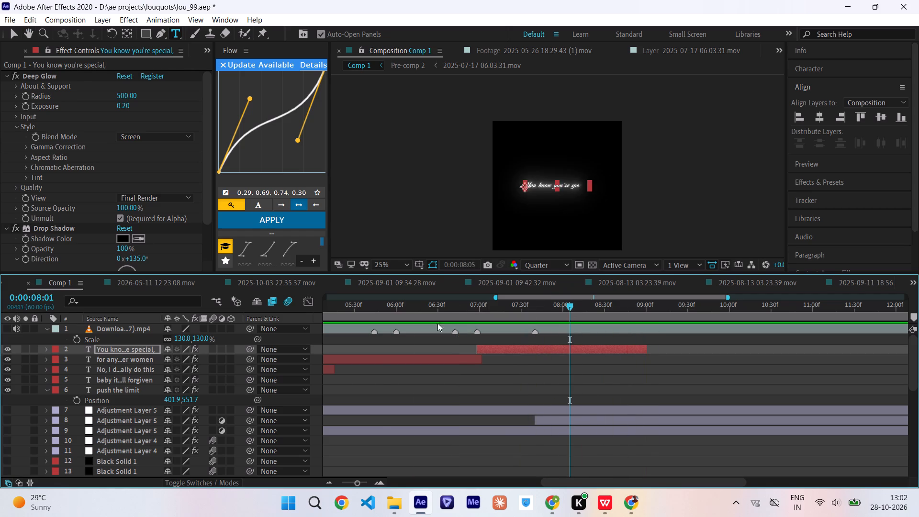
pyautogui.moveTo(437, 323); pyautogui.dragTo(374, 326)
pyautogui.press('space')
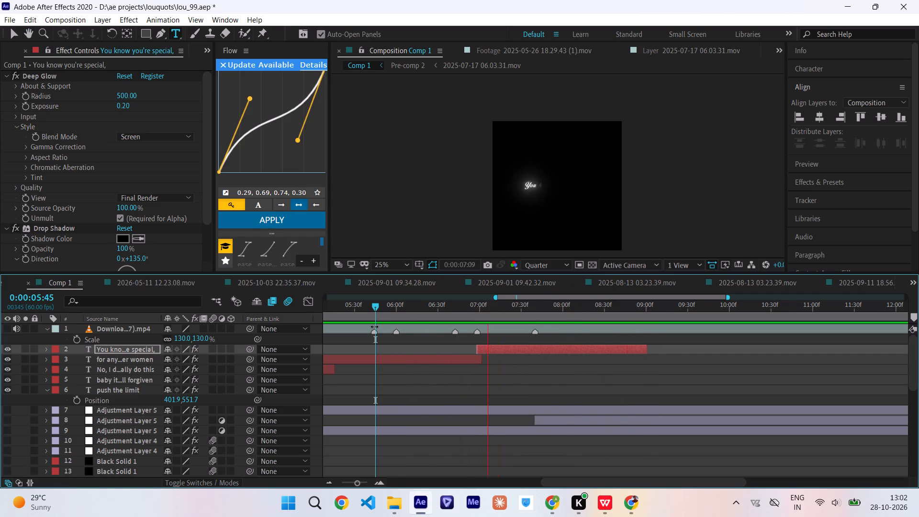
pyautogui.press('space')
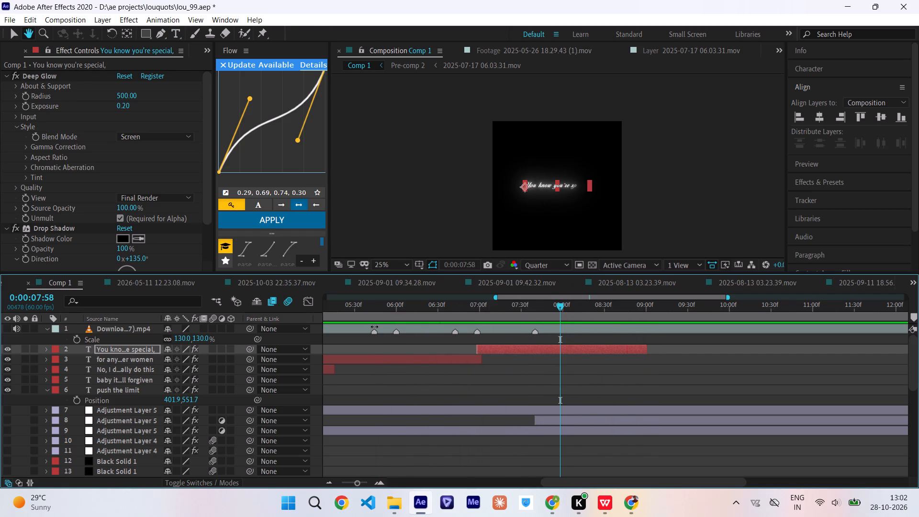
pyautogui.click(534, 311)
pyautogui.press('space')
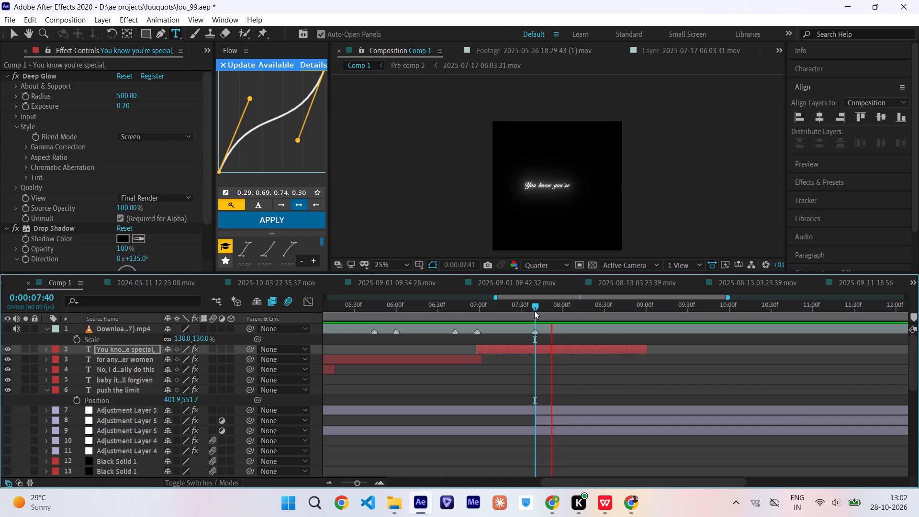
pyautogui.click(534, 311)
# Move the last Start keyframe of the "You know you're special," layer earlier, to about 0:00:08:01, and preview it.
pyautogui.press('u')
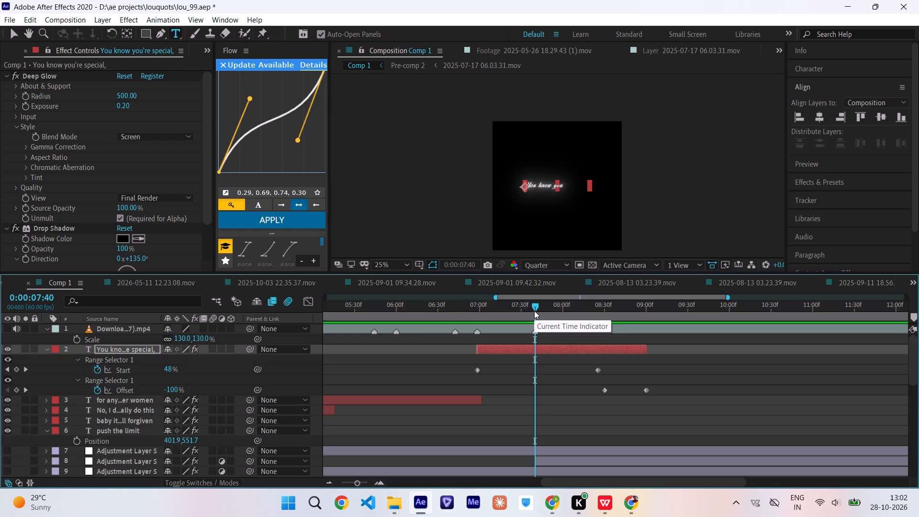
pyautogui.moveTo(599, 370); pyautogui.dragTo(573, 372)
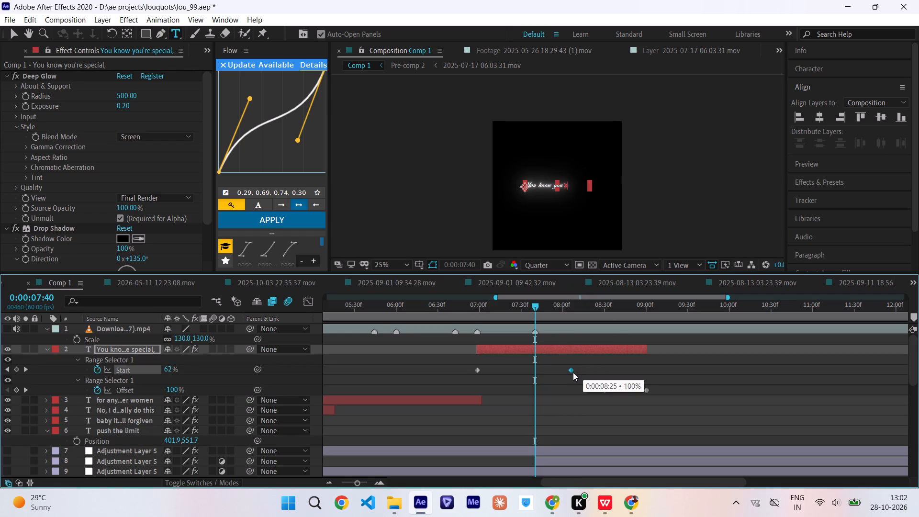
pyautogui.moveTo(573, 372); pyautogui.dragTo(566, 374)
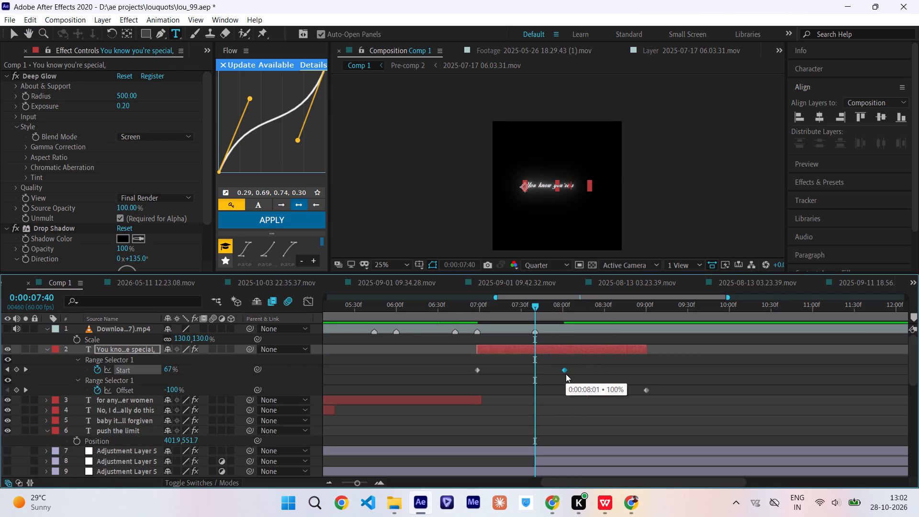
pyautogui.press('space')
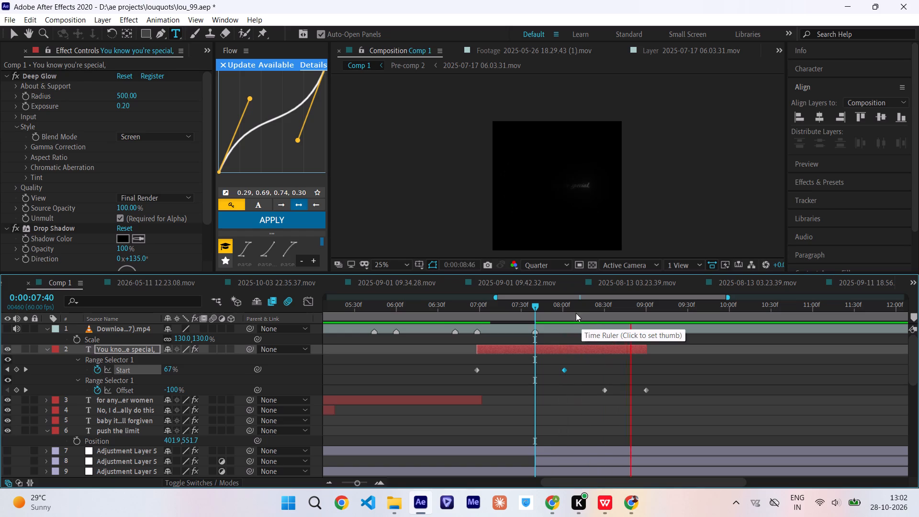
# Move the lyric's first Offset keyframe earlier, to about 0:00:08:14, and preview the fade-out.
pyautogui.click(576, 312)
pyautogui.moveTo(605, 389); pyautogui.dragTo(582, 397)
pyautogui.press('space')
pyautogui.press('space')
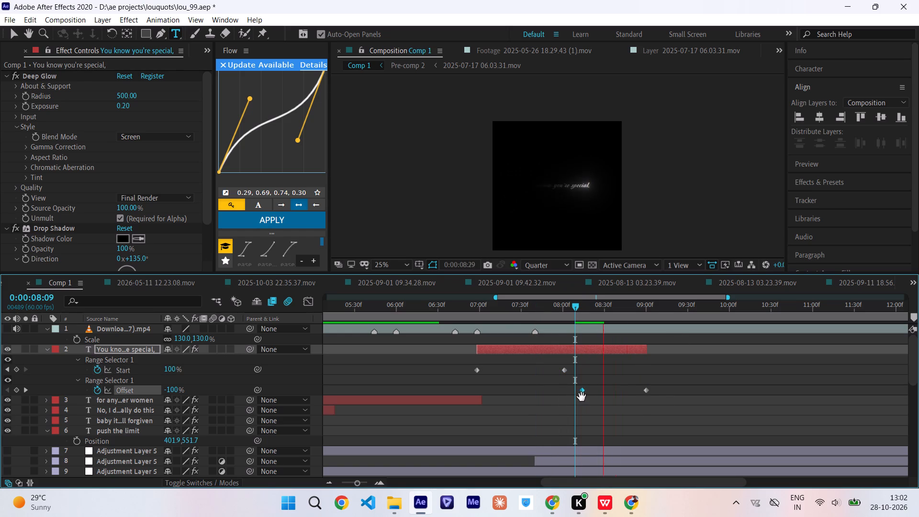
pyautogui.press('space')
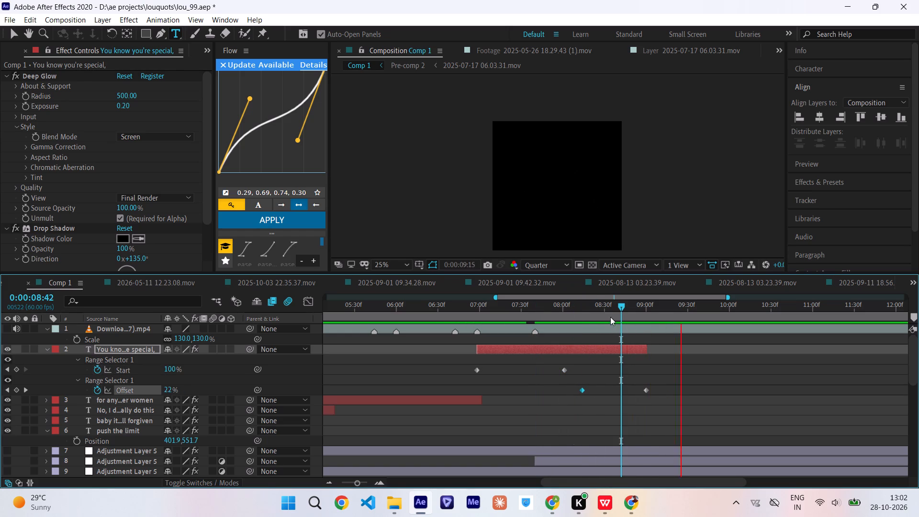
# Move the lyric's last Offset keyframe earlier, to about 0:00:08:44, and trim the layer's end to match.
pyautogui.click(617, 311)
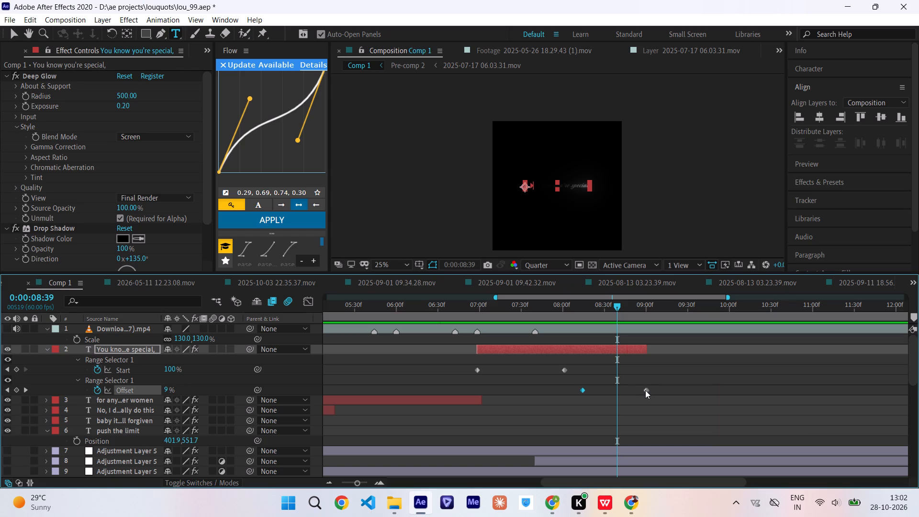
pyautogui.moveTo(645, 390); pyautogui.dragTo(623, 392)
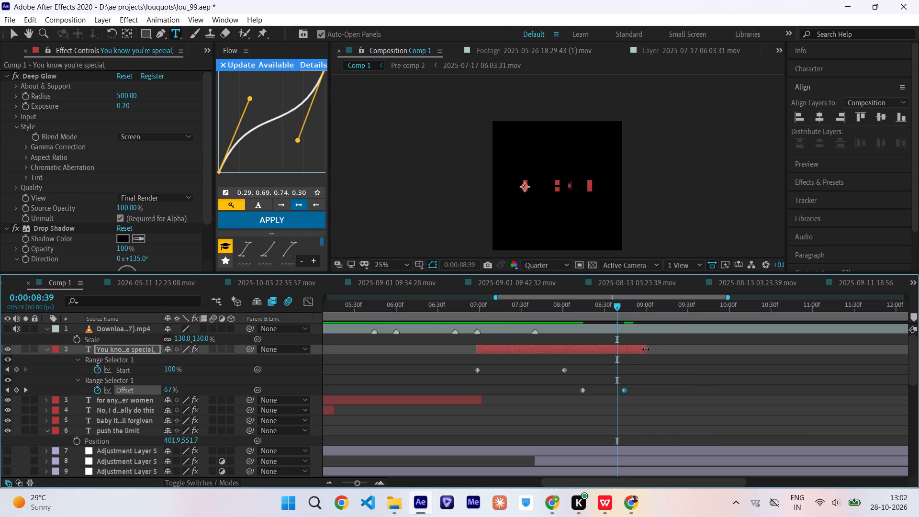
pyautogui.moveTo(646, 349); pyautogui.dragTo(625, 353)
# Preview all the lyrics from the start of Comp 1 through the end of "You know you're special,".
pyautogui.moveTo(613, 310); pyautogui.dragTo(245, 366)
pyautogui.press('space')
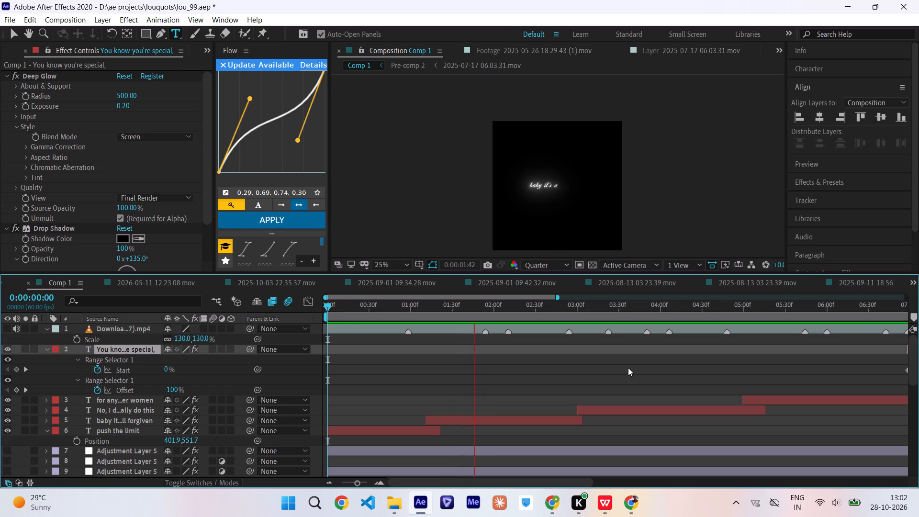
pyautogui.hscroll(-1, 628, 368)
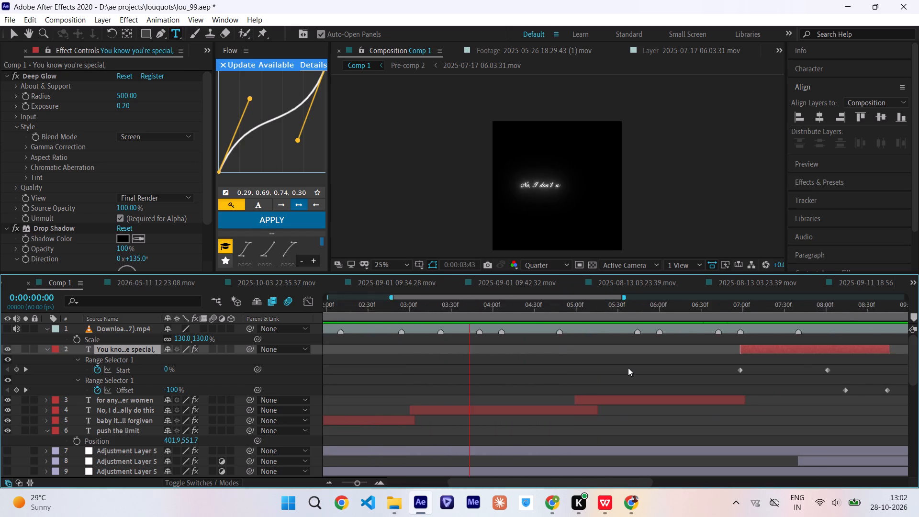
pyautogui.hscroll(-2, 628, 368)
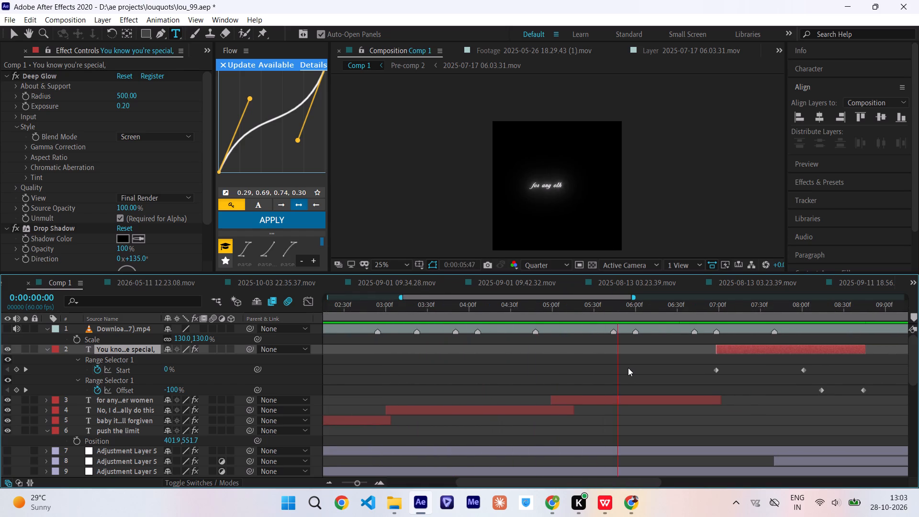
pyautogui.hscroll(-1, 628, 368)
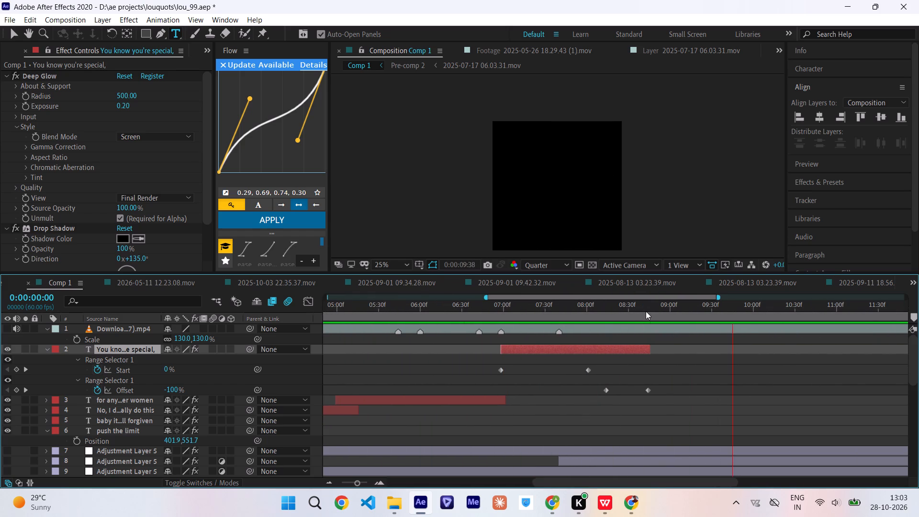
pyautogui.click(646, 311)
# Make one duplicate of the "You know you're special," layer and collapse the original layer's keyframed properties.
pyautogui.click(620, 351)
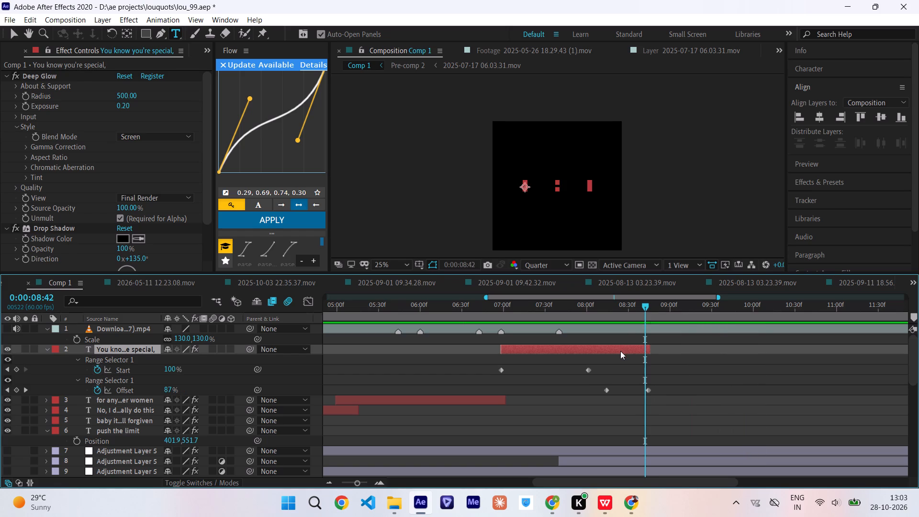
pyautogui.hotkey('ctrl', 'c')
pyautogui.hotkey('ctrl', 'v')
pyautogui.hotkey('ctrl', 'v')
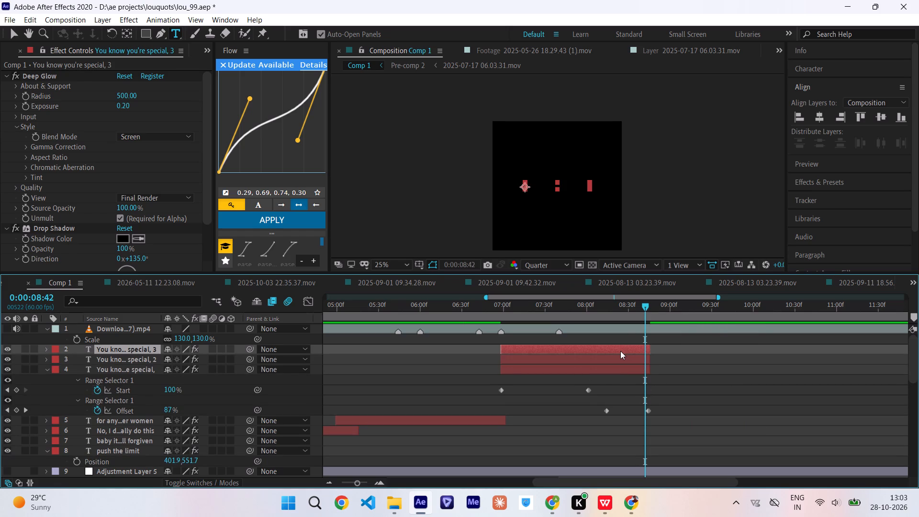
pyautogui.hotkey('ctrl', 'z')
pyautogui.click(623, 359)
pyautogui.press('u')
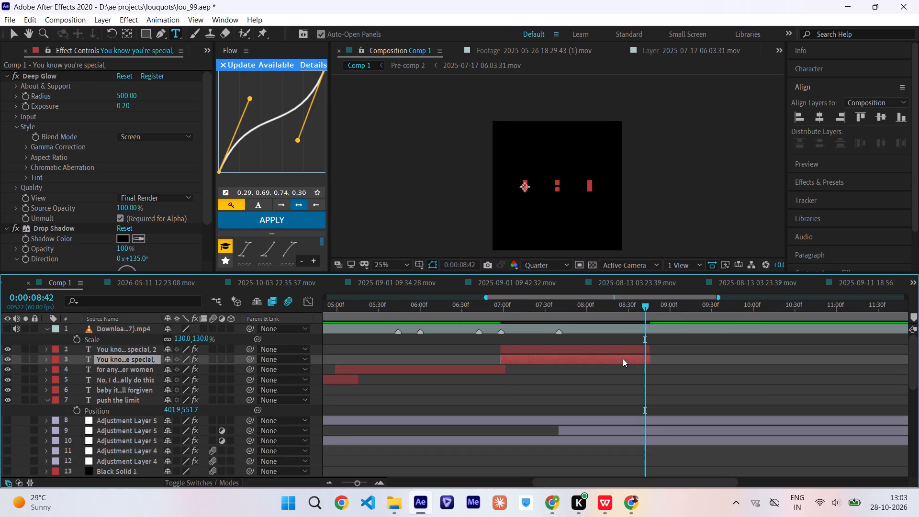
# Copy "anything that you want" from the lyrics document in Chrome.
pyautogui.click(639, 514)
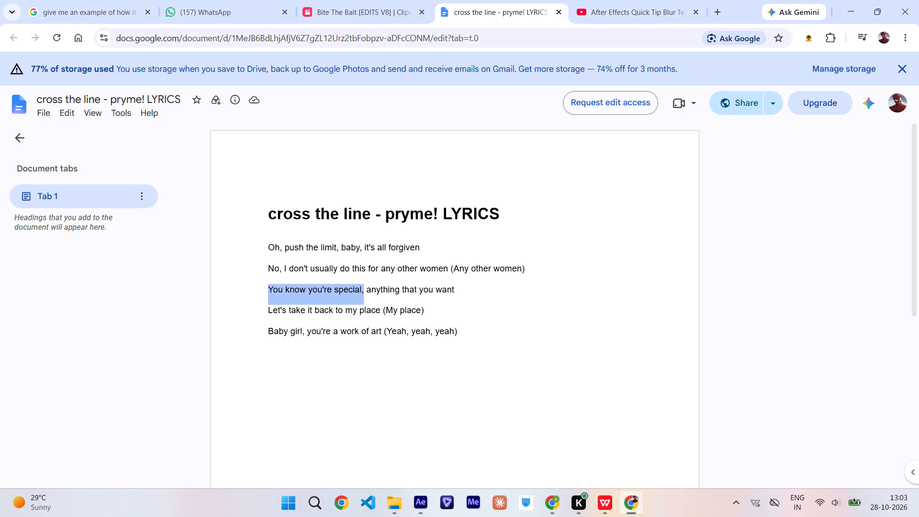
pyautogui.moveTo(365, 290); pyautogui.dragTo(458, 291)
pyautogui.click(458, 291)
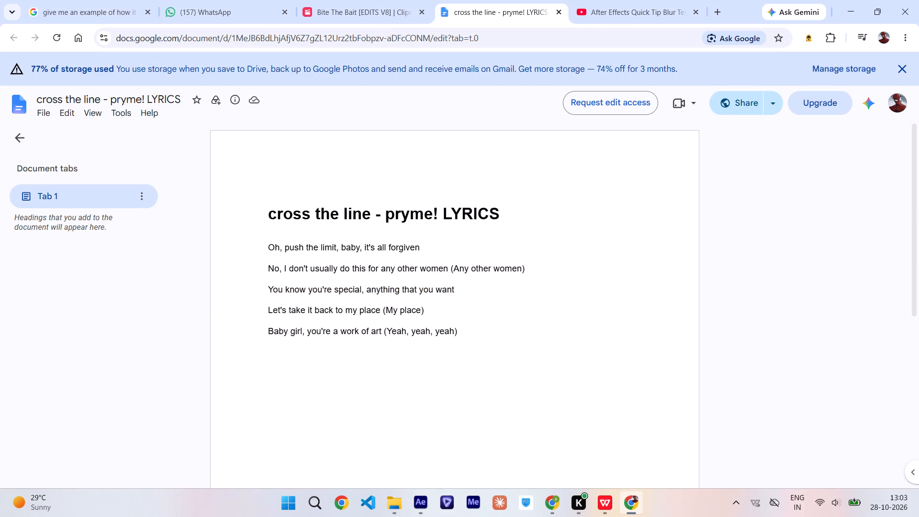
pyautogui.moveTo(367, 290); pyautogui.dragTo(455, 292)
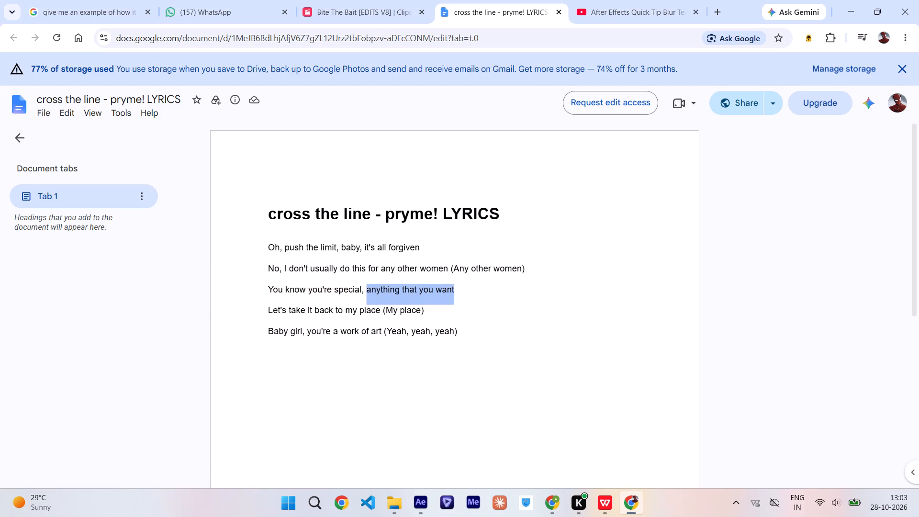
pyautogui.moveTo(455, 292); pyautogui.dragTo(455, 292)
pyautogui.hotkey('ctrl', 'c')
# In After Effects, shift the duplicated lyric layer to start at about 0:00:08:37 and preview it.
pyautogui.click(424, 497)
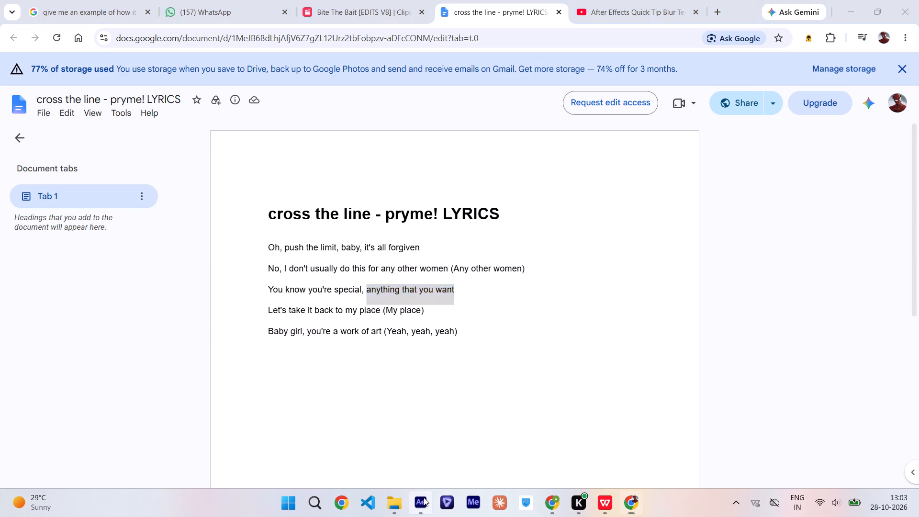
pyautogui.moveTo(612, 350); pyautogui.dragTo(728, 357)
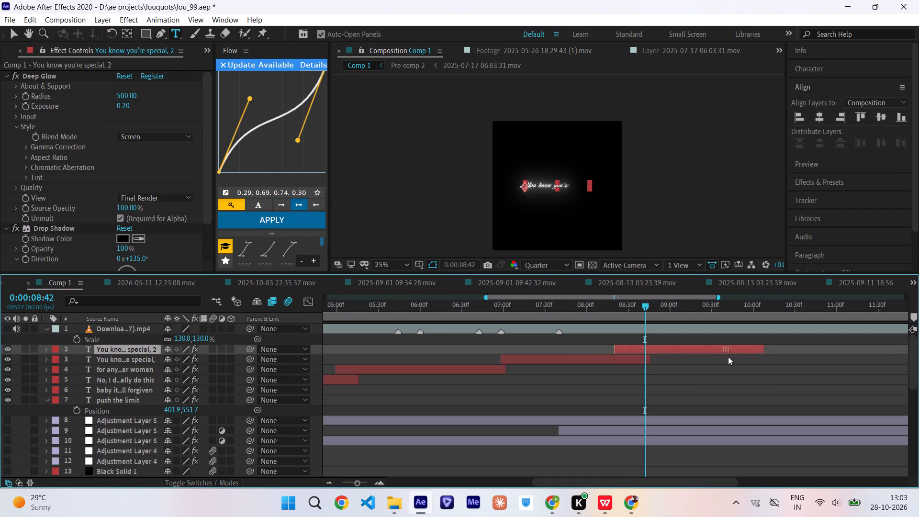
pyautogui.moveTo(728, 357); pyautogui.dragTo(750, 367)
pyautogui.press('space')
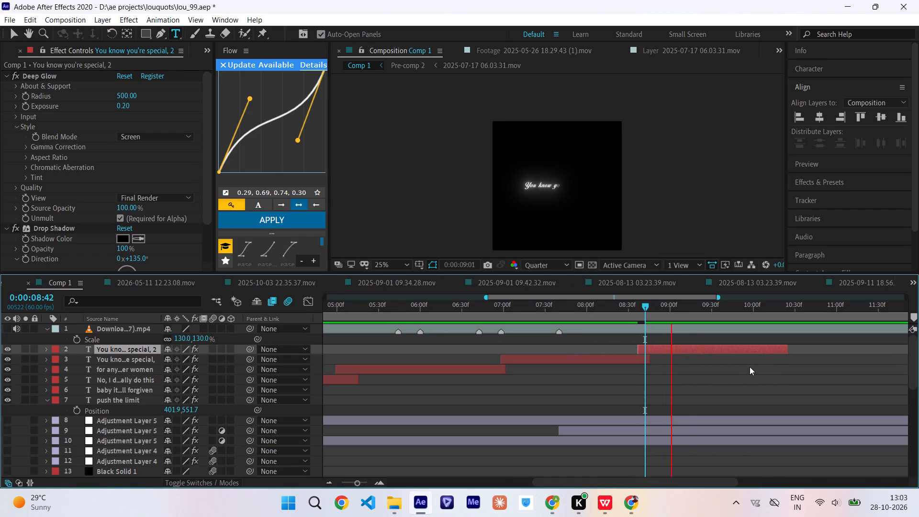
# Replace the duplicated layer's text with "anything that you want" and centre it horizontally in the composition.
pyautogui.moveTo(646, 308); pyautogui.dragTo(692, 313)
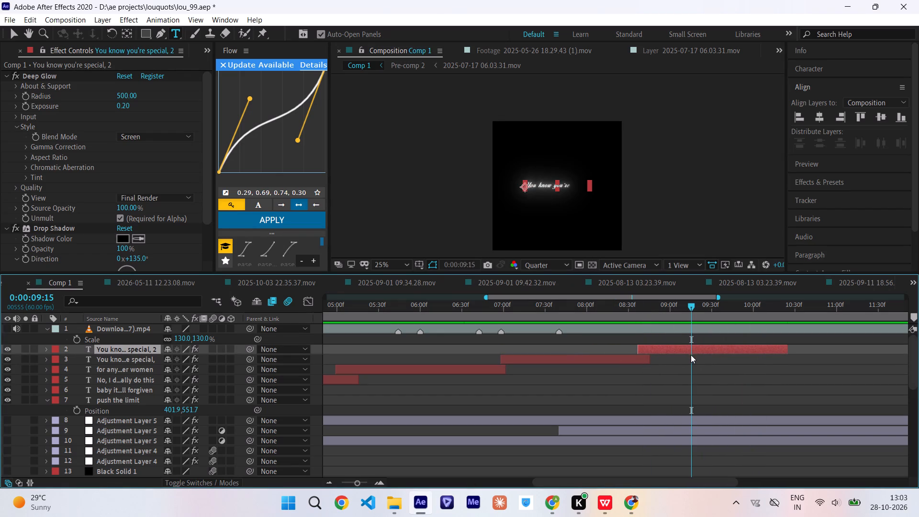
pyautogui.doubleClick(690, 352)
pyautogui.hotkey('ctrl', 'v')
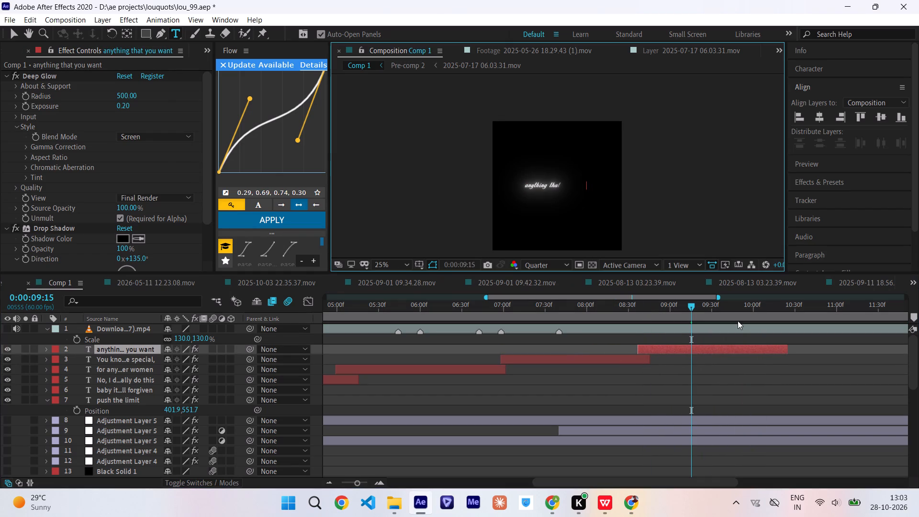
pyautogui.click(820, 120)
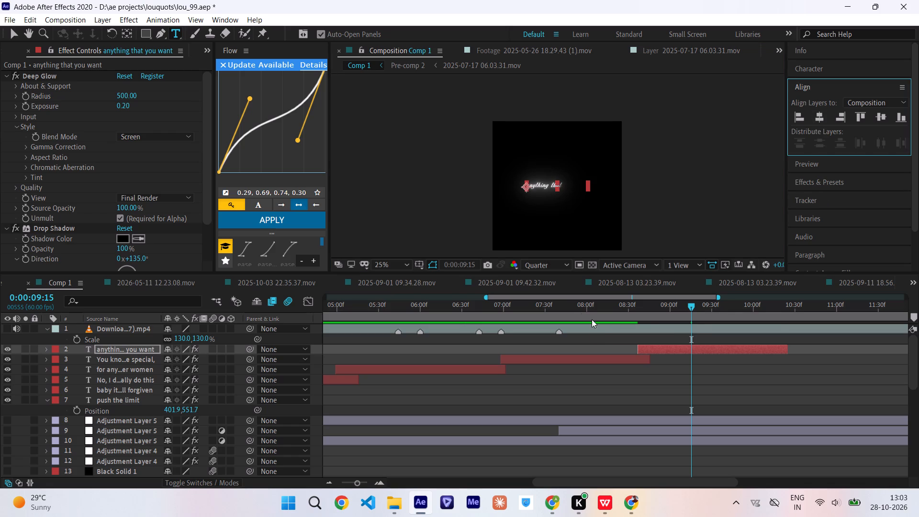
# Preview the "anything that you want" lyric from about 0:00:07:53 to 0:00:10:02 and reveal its keyframes.
pyautogui.click(577, 311)
pyautogui.press('space')
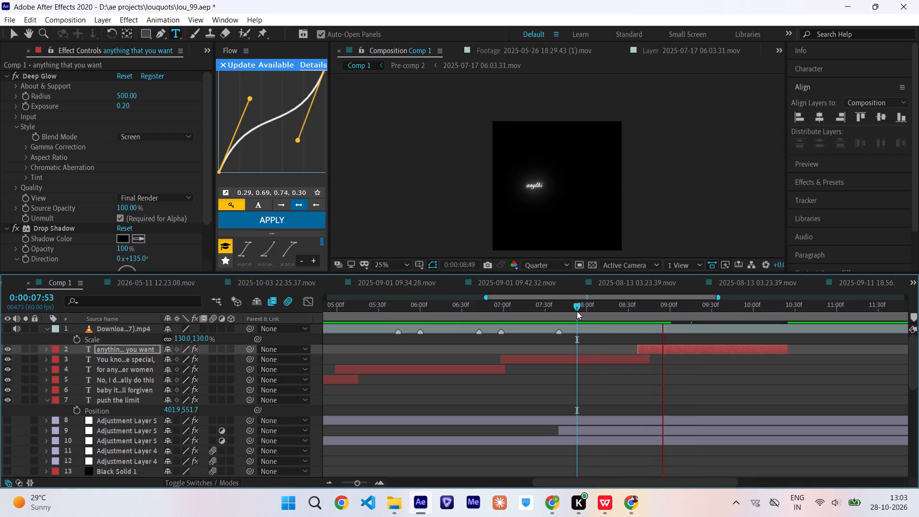
pyautogui.press('space')
pyautogui.press('space')
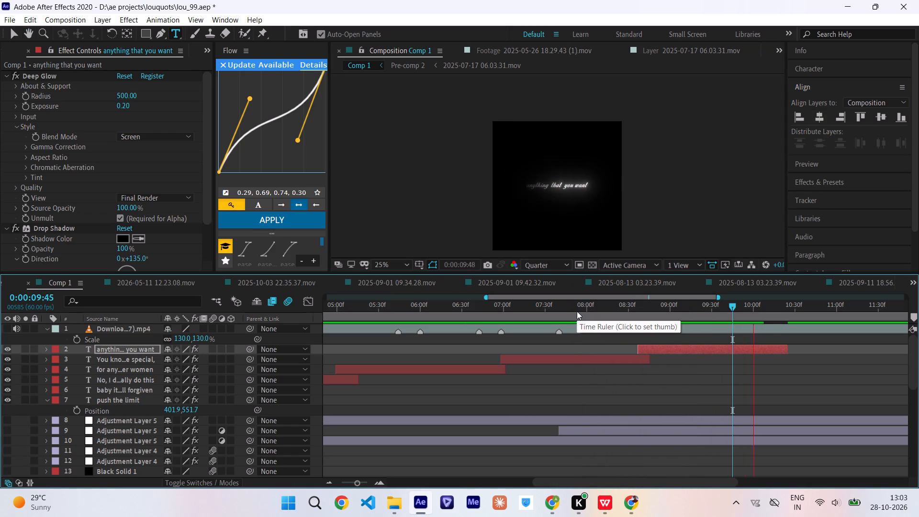
pyautogui.click(716, 310)
pyautogui.press('space')
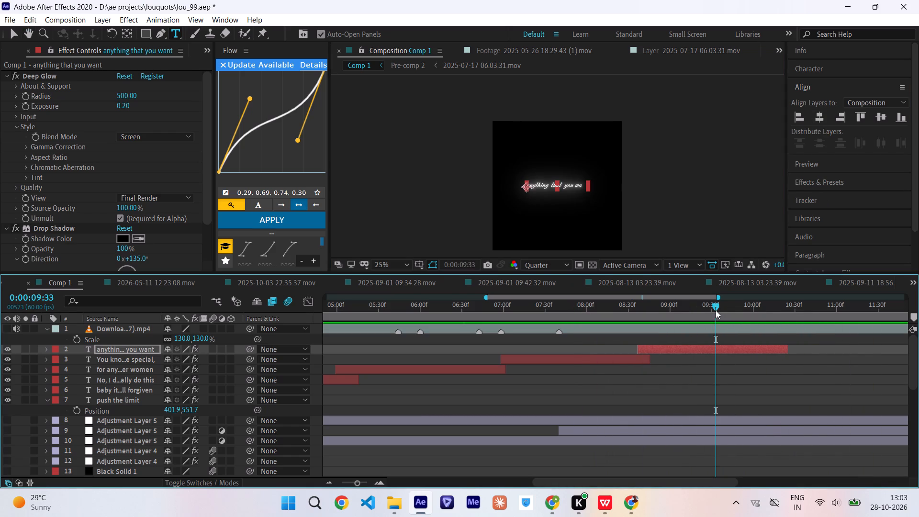
pyautogui.press('space')
pyautogui.press('u')
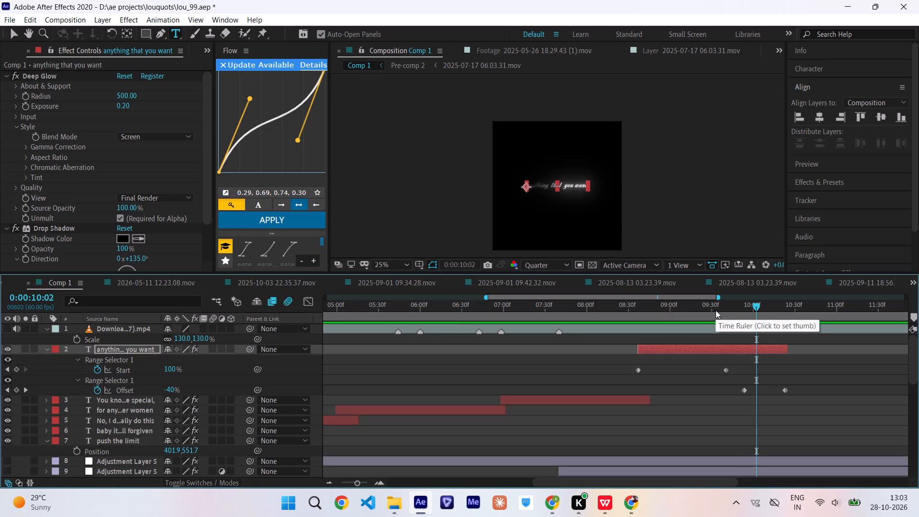
# Delay the "anything that you want" layer's Offset keyframes and last Start keyframe by about 15 frames, and extend its end to about 0:00:10:38.
pyautogui.moveTo(729, 380); pyautogui.dragTo(791, 396)
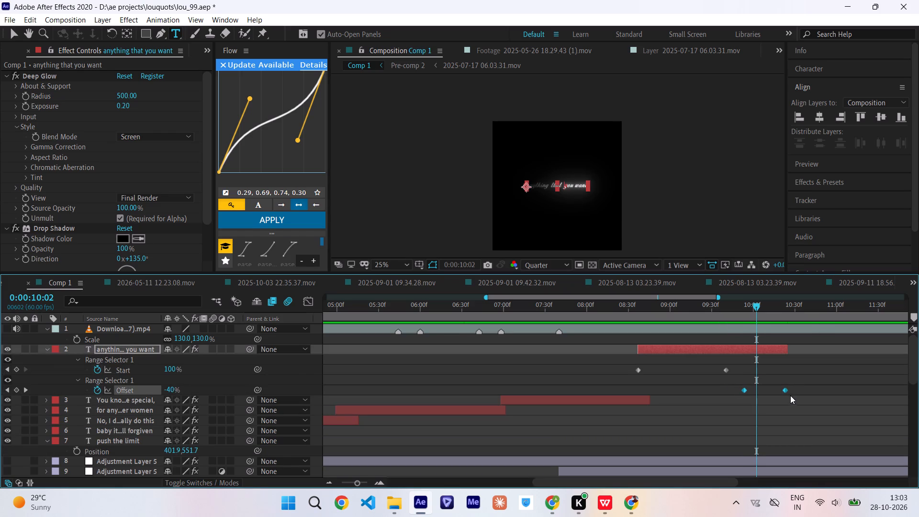
pyautogui.moveTo(786, 388); pyautogui.dragTo(807, 395)
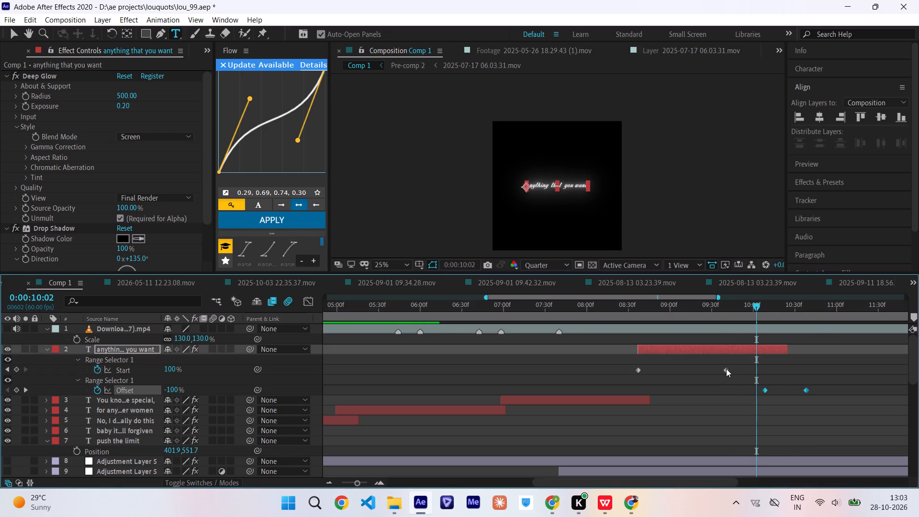
pyautogui.moveTo(726, 369); pyautogui.dragTo(748, 378)
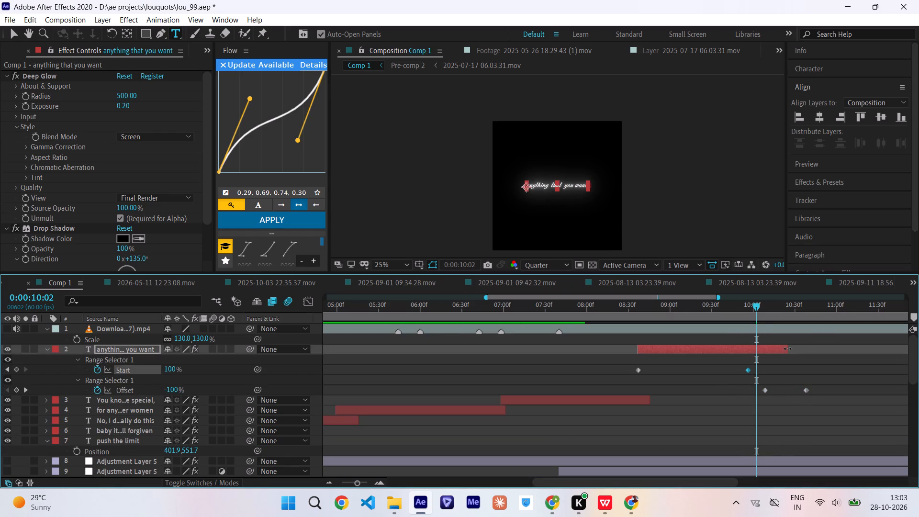
pyautogui.moveTo(787, 348); pyautogui.dragTo(807, 365)
# Preview the retimed lyric from 0:00:07:49, move the playhead to 0:00:10:37 and save the project.
pyautogui.press('space')
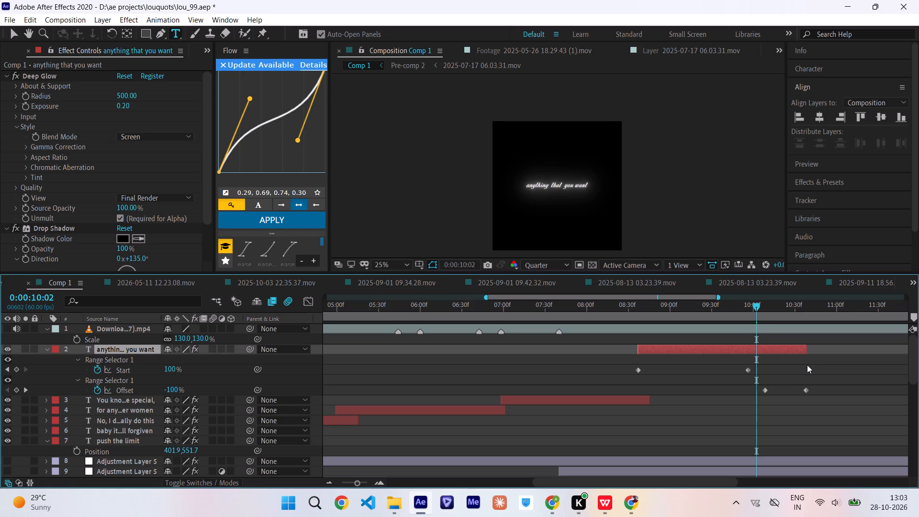
pyautogui.click(572, 312)
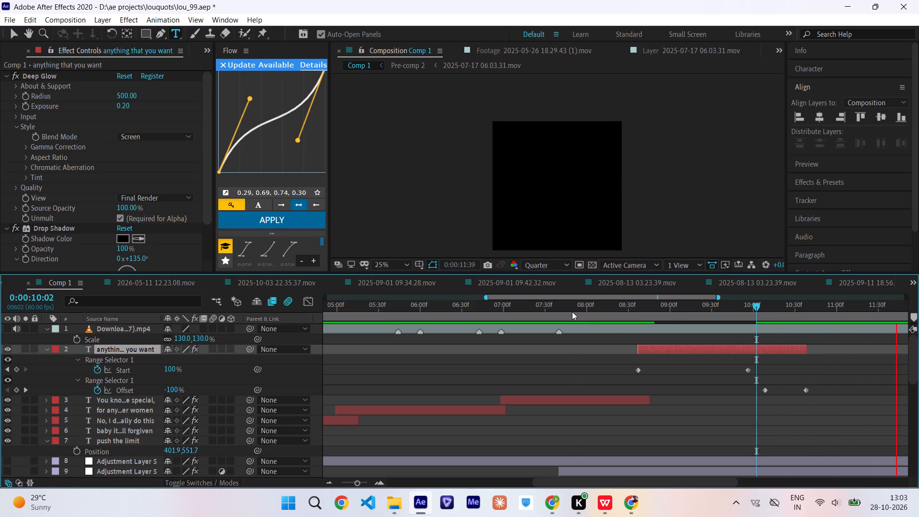
pyautogui.press('space')
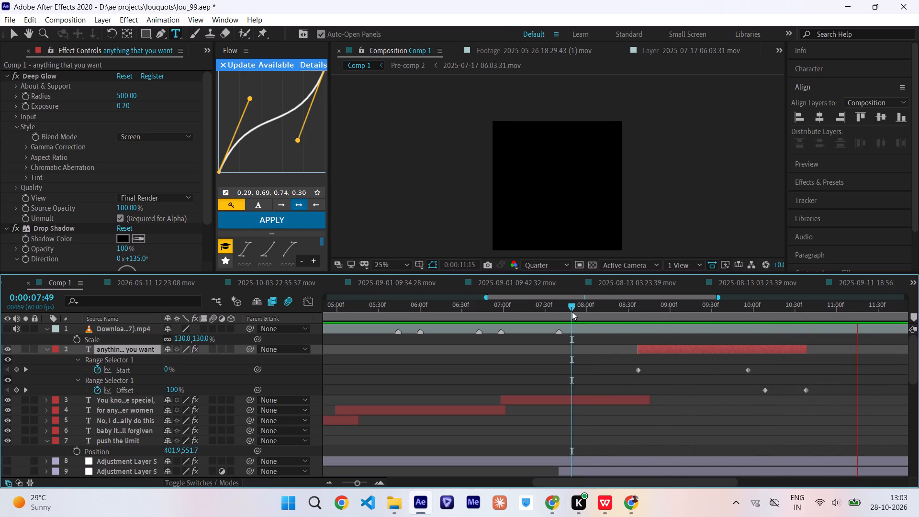
pyautogui.hscroll(-1, 704, 379)
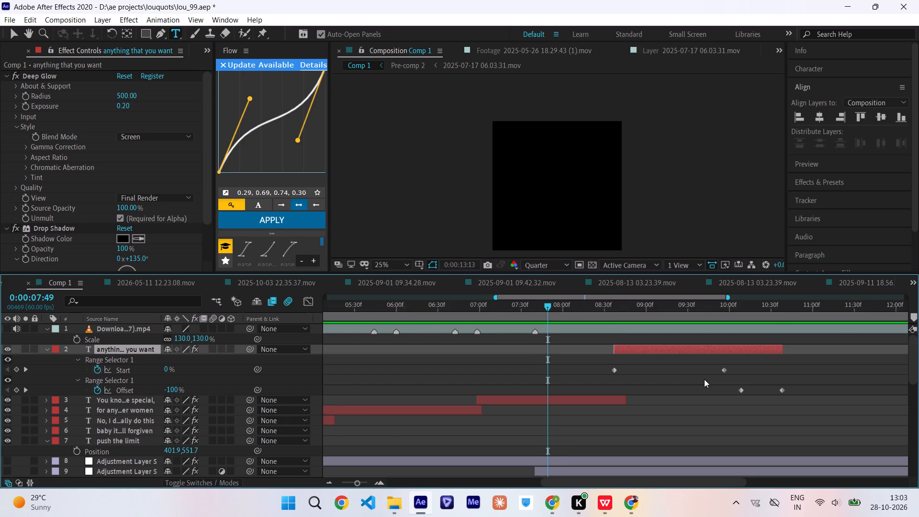
pyautogui.hscroll(-2, 704, 379)
pyautogui.click(541, 311)
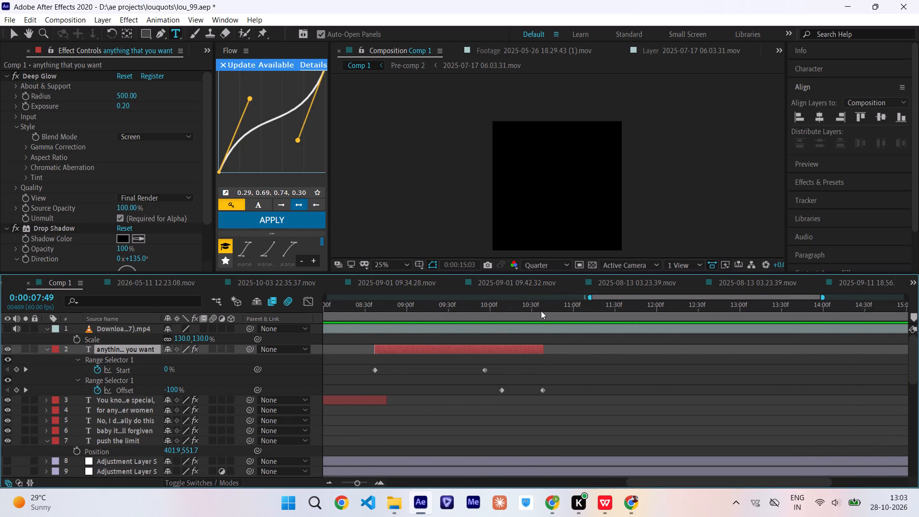
pyautogui.hotkey('ctrl', 's')
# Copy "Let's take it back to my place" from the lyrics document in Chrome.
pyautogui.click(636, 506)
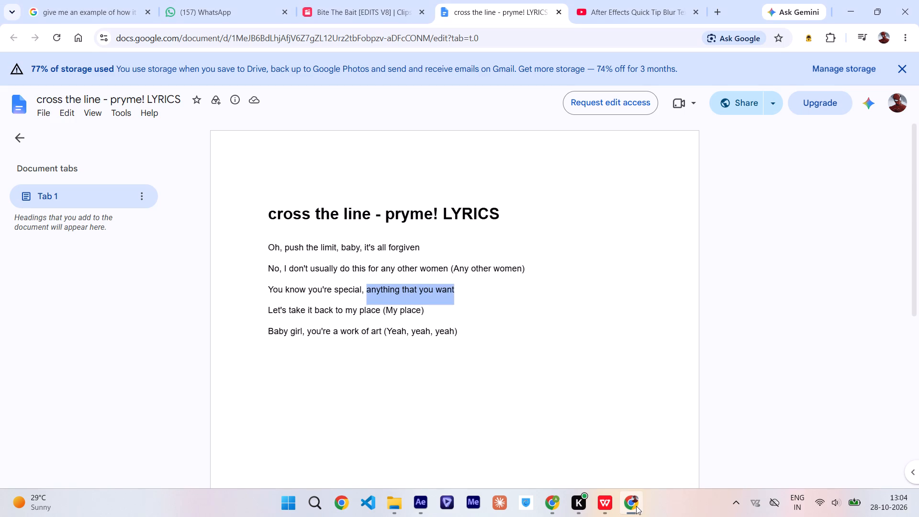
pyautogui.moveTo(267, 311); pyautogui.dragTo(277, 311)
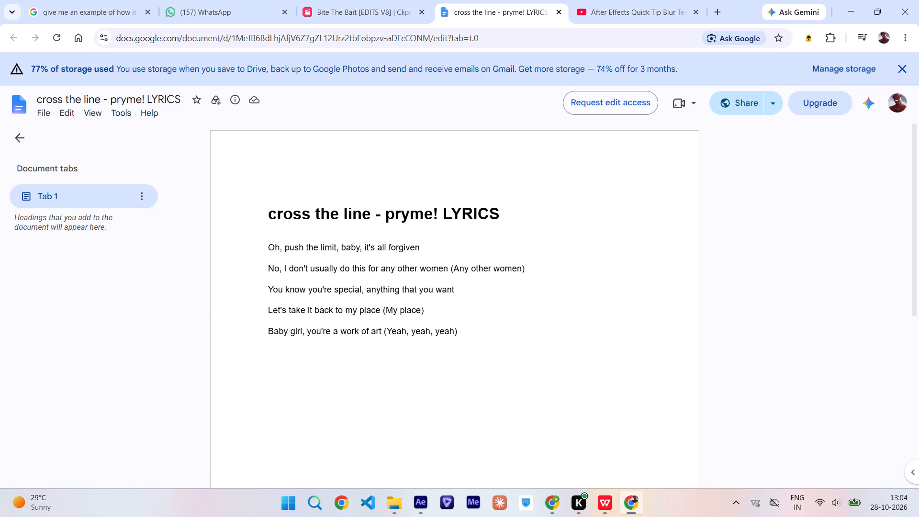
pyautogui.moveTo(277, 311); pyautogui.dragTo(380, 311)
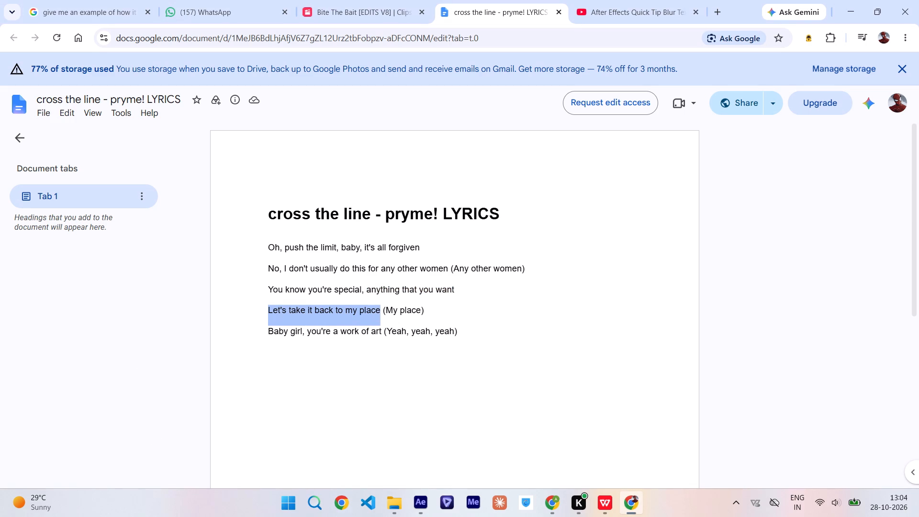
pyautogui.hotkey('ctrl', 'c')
# In After Effects, duplicate the "anything that you want" layer, shift the copy to start at about 0:00:10:33 and preview it.
pyautogui.click(417, 495)
pyautogui.click(451, 351)
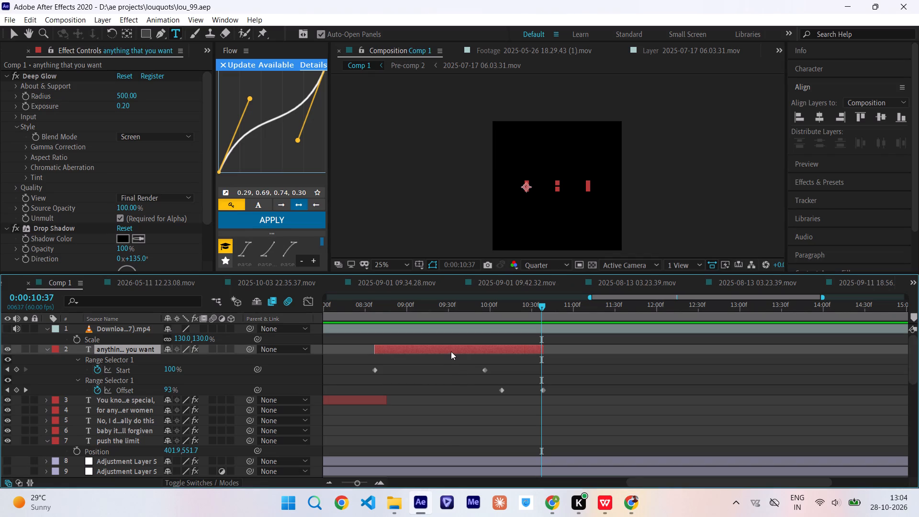
pyautogui.hotkey('ctrl', 'c')
pyautogui.hotkey('ctrl', 'v')
pyautogui.moveTo(451, 351); pyautogui.dragTo(539, 350)
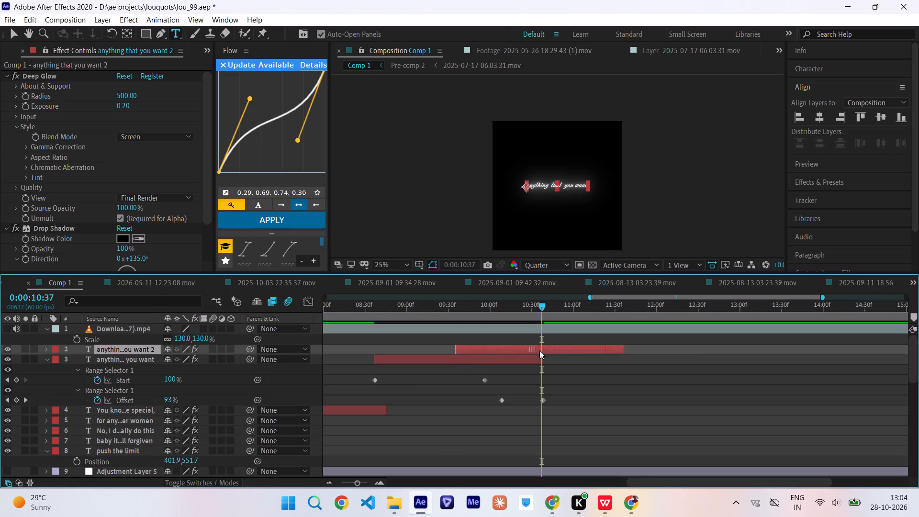
pyautogui.moveTo(539, 350); pyautogui.dragTo(612, 364)
pyautogui.press('space')
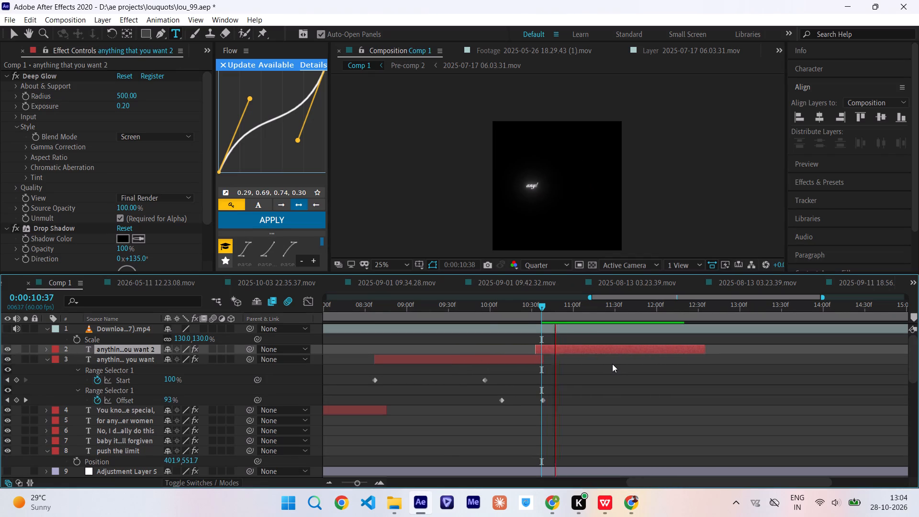
pyautogui.doubleClick(628, 308)
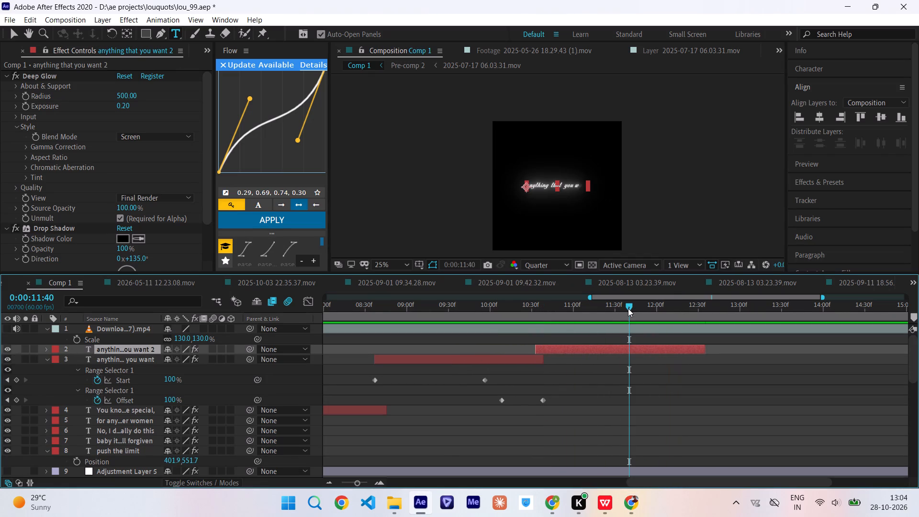
# Open the duplicated layer's text for editing and try to paste the new lyric line over it.
pyautogui.tripleClick(579, 350)
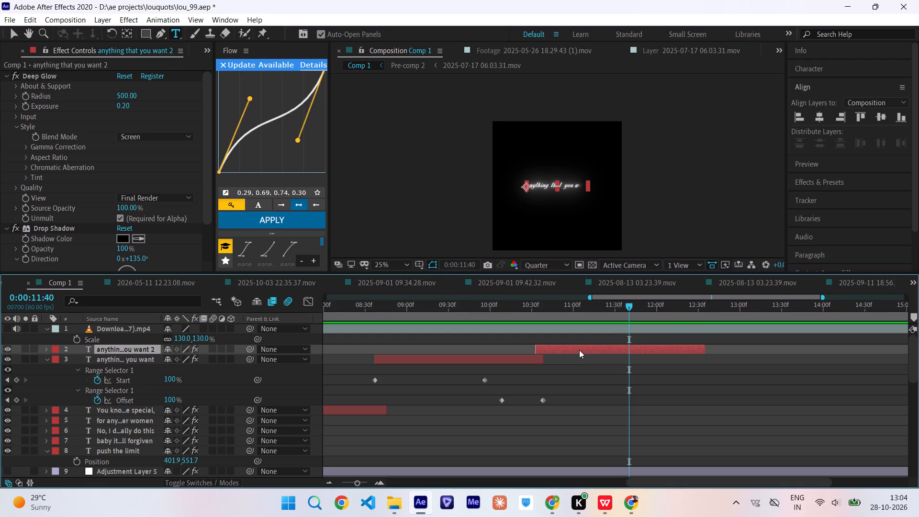
pyautogui.doubleClick(579, 350)
pyautogui.hotkey('ctrl', 'v')
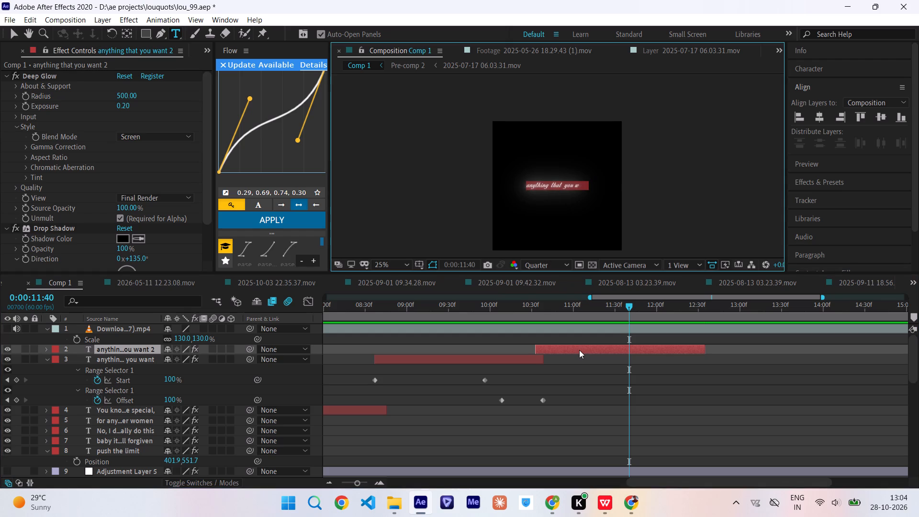
pyautogui.doubleClick(579, 350)
pyautogui.hotkey('ctrl', 'v')
pyautogui.hotkey('ctrl', 'v')
pyautogui.hotkey('ctrl', 'v')
# Copy "Let's take it back to my place" from the lyrics document in Chrome.
pyautogui.click(630, 513)
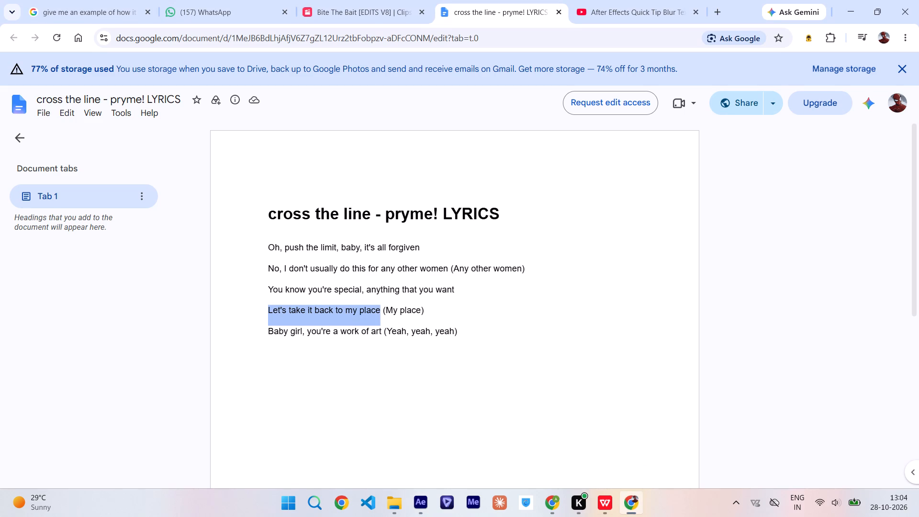
pyautogui.moveTo(260, 311); pyautogui.dragTo(378, 313)
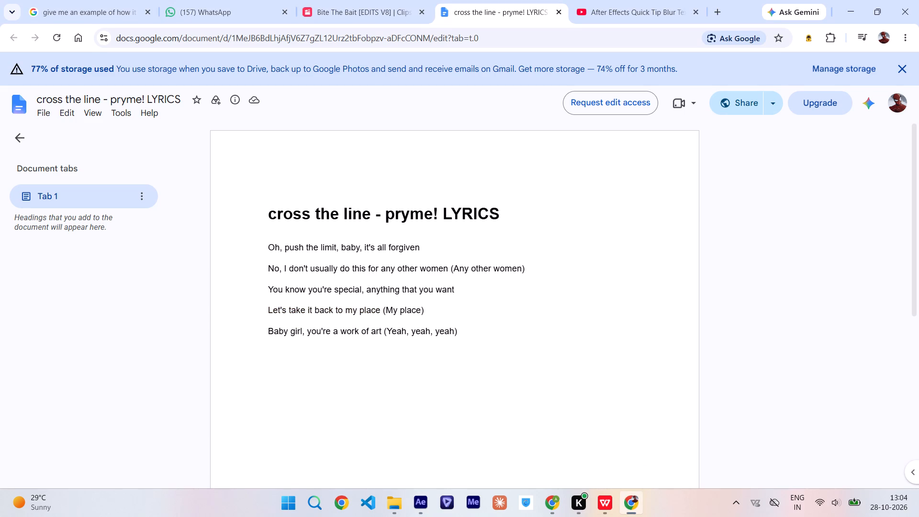
pyautogui.moveTo(378, 313); pyautogui.dragTo(258, 317)
pyautogui.hotkey('ctrl', 'c')
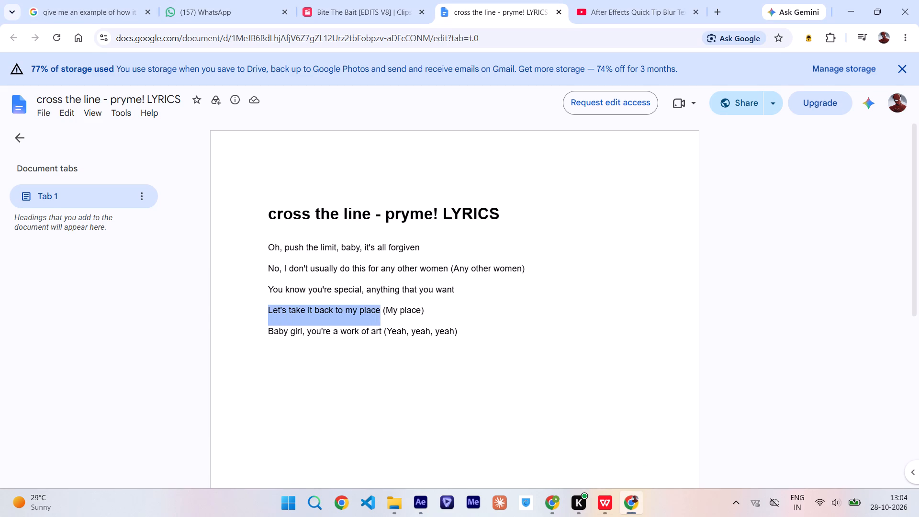
# In After Effects, replace the duplicated layer's text with "Let's take it back to my place" and centre it horizontally in the composition.
pyautogui.click(423, 504)
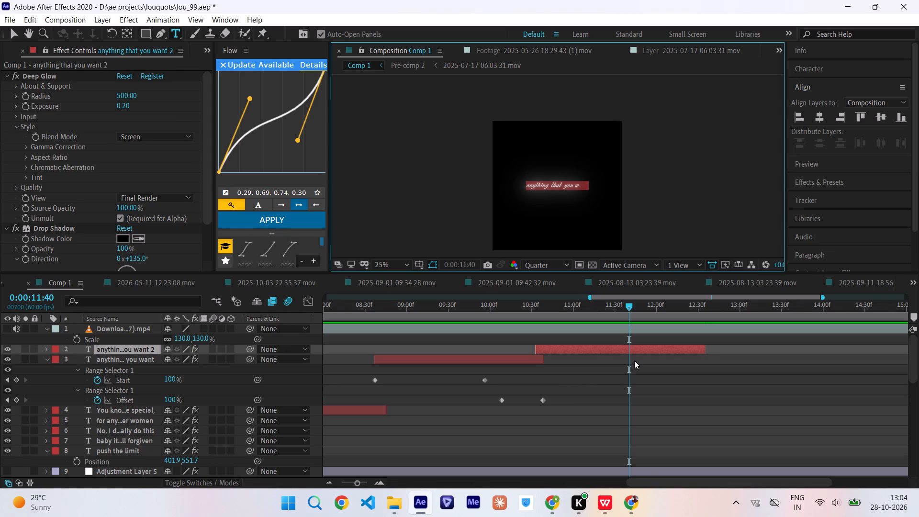
pyautogui.hotkey('ctrl', 'v')
pyautogui.click(822, 118)
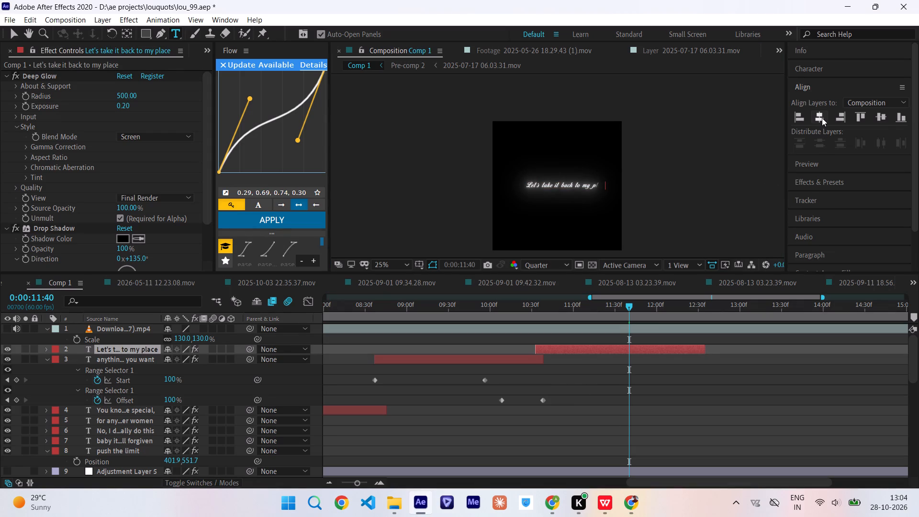
# Preview the "anything that you want" and "Let's take it back to my place" lyrics from 0:00:08:11.
pyautogui.moveTo(530, 311); pyautogui.dragTo(561, 312)
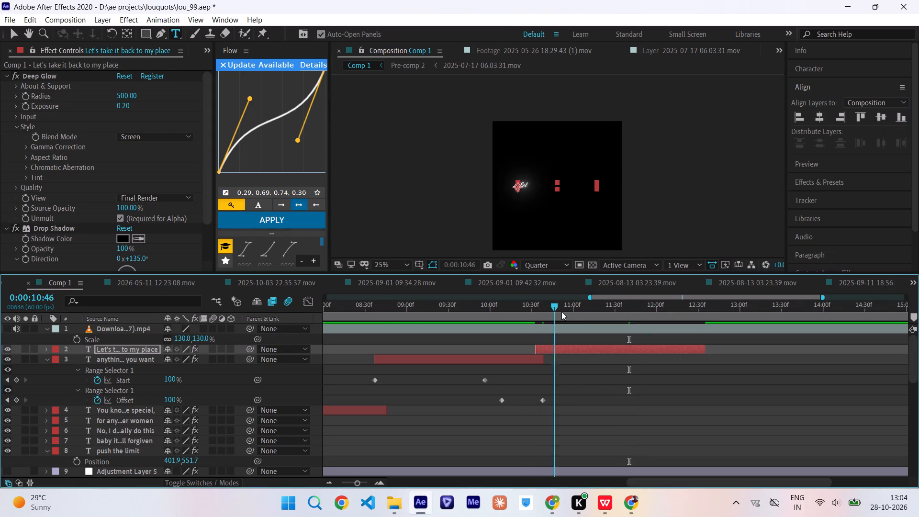
pyautogui.moveTo(561, 312); pyautogui.dragTo(339, 343)
pyautogui.press('space')
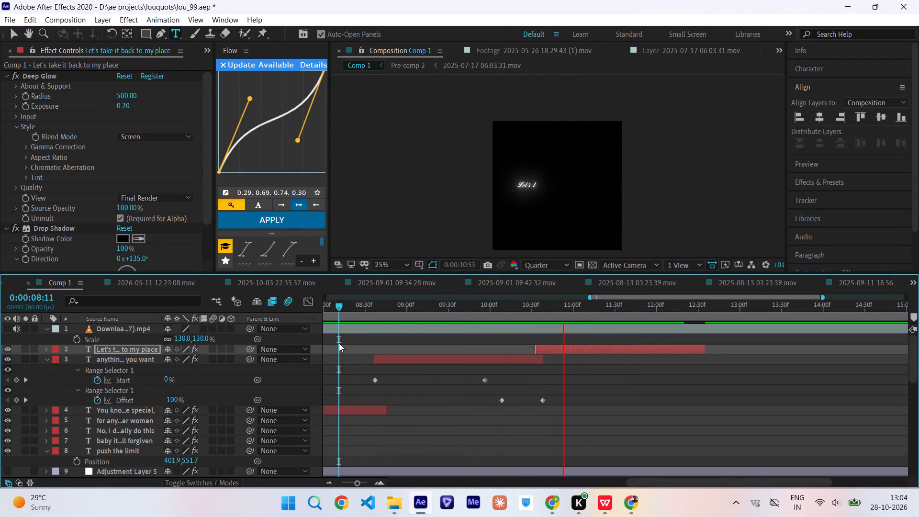
pyautogui.press('space')
pyautogui.press('space')
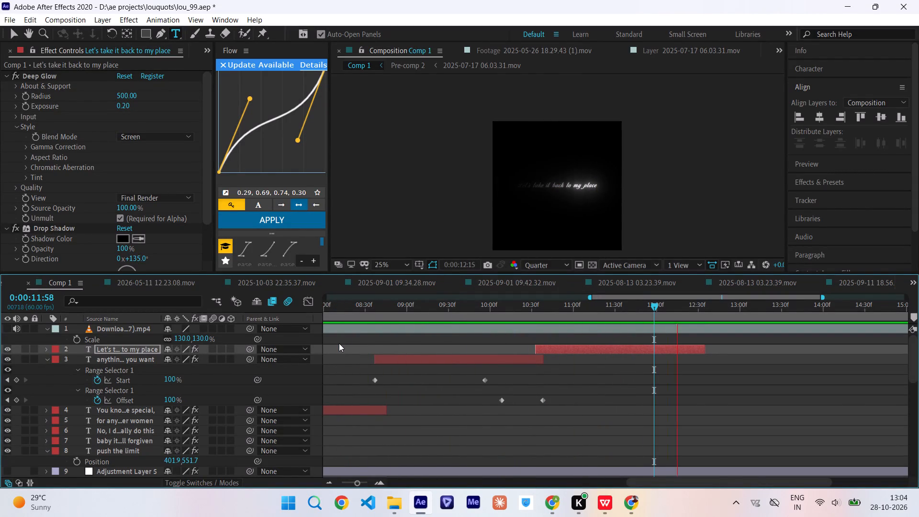
pyautogui.hscroll(-1, 639, 362)
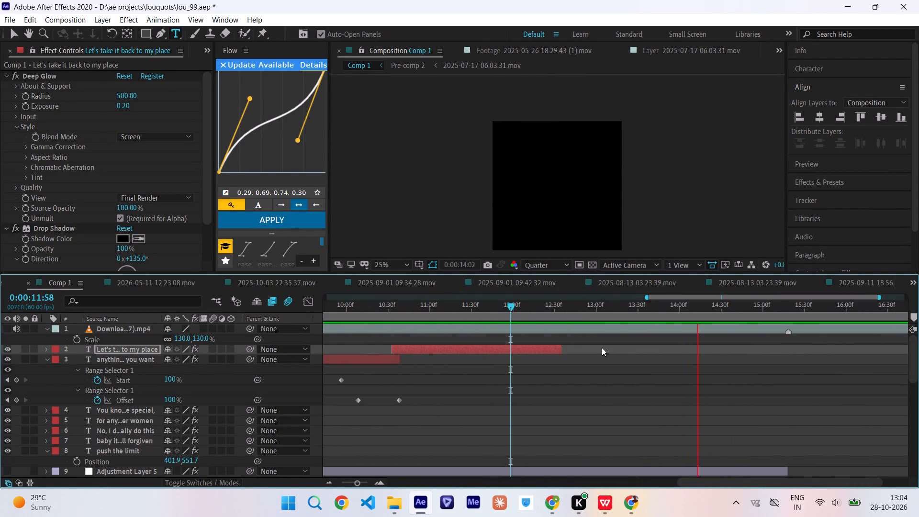
# Duplicate the "Let's take it back to my place" layer and shift the copy to start at about 0:00:12:35.
pyautogui.click(562, 309)
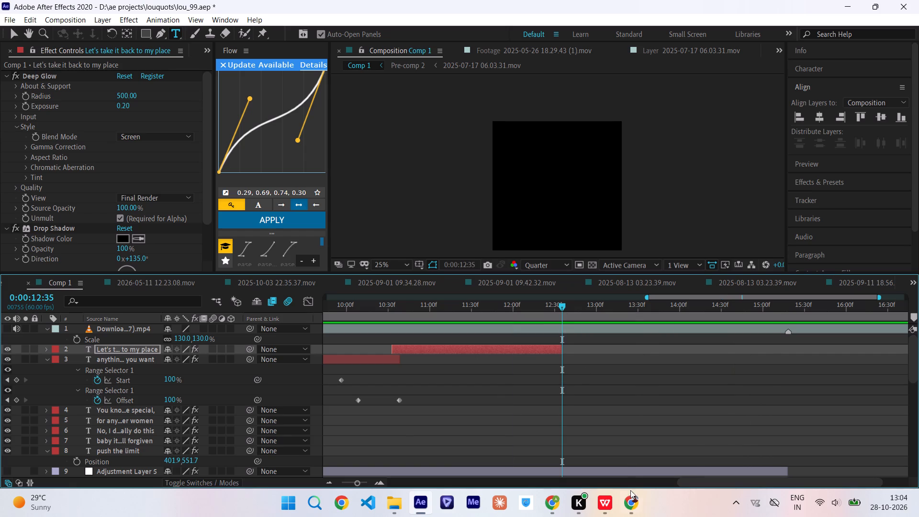
pyautogui.click(519, 346)
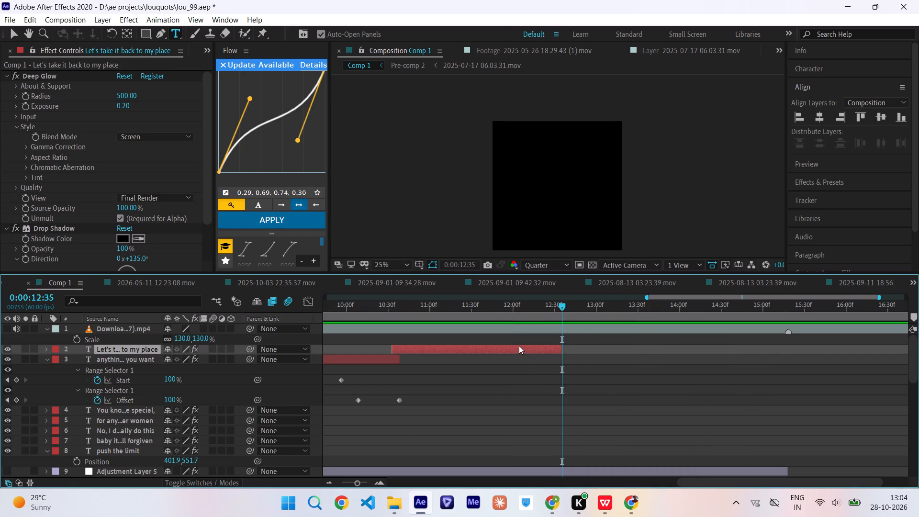
pyautogui.hotkey('ctrl', 'c')
pyautogui.hotkey('ctrl', 'v')
pyautogui.press('space')
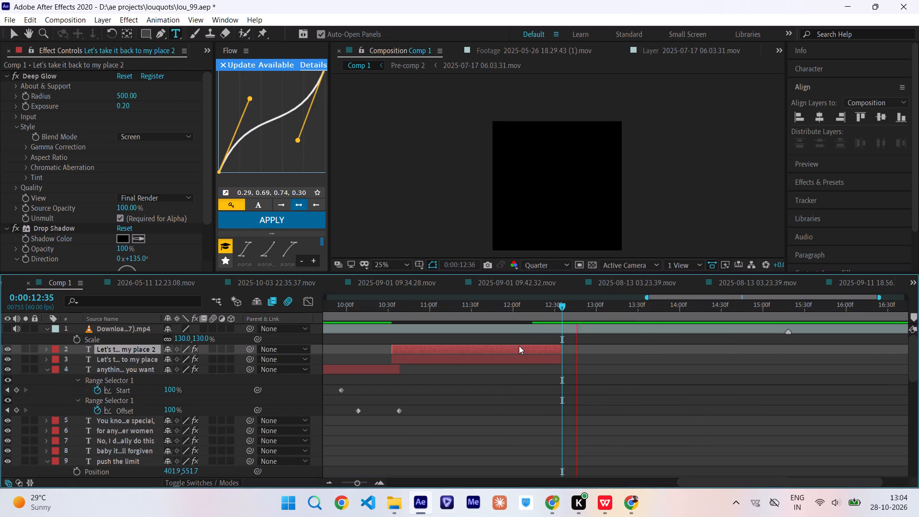
pyautogui.click(563, 307)
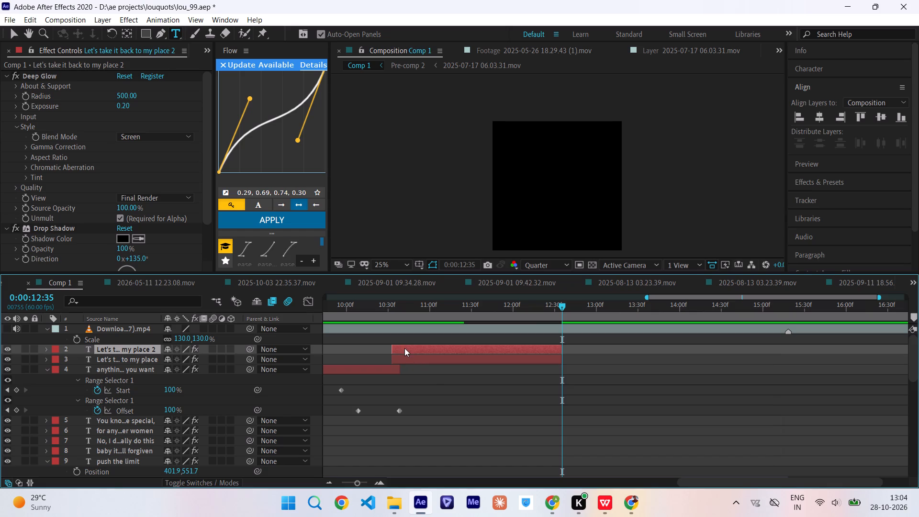
pyautogui.moveTo(404, 348); pyautogui.dragTo(573, 360)
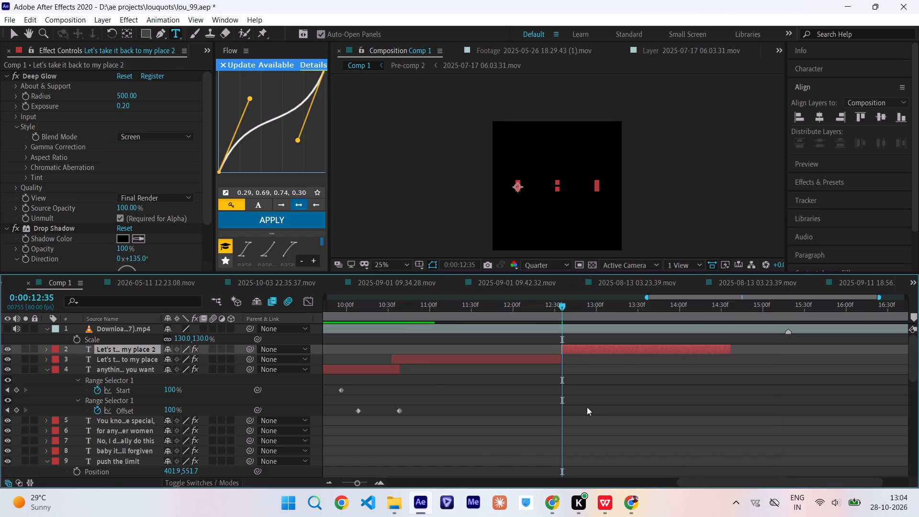
# Copy "Baby girl, you're a work of art" from the lyrics document in Chrome.
pyautogui.click(635, 508)
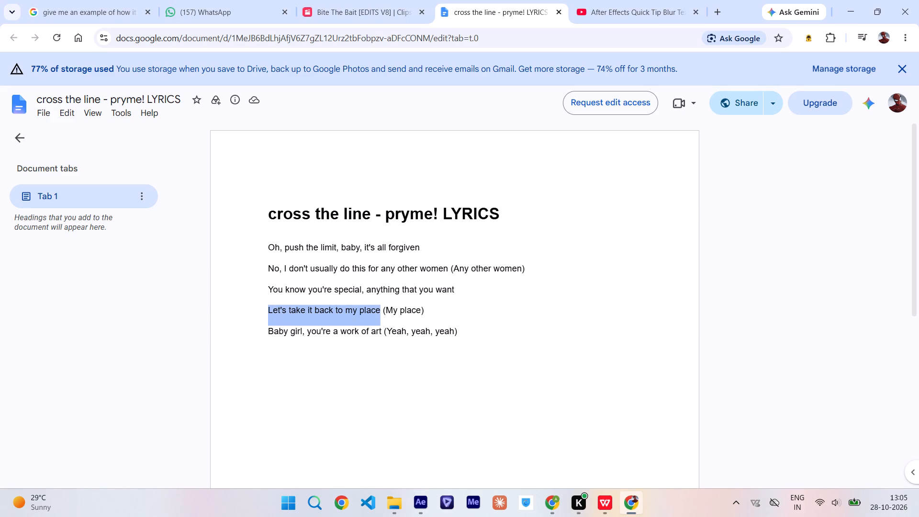
pyautogui.moveTo(268, 333); pyautogui.dragTo(380, 341)
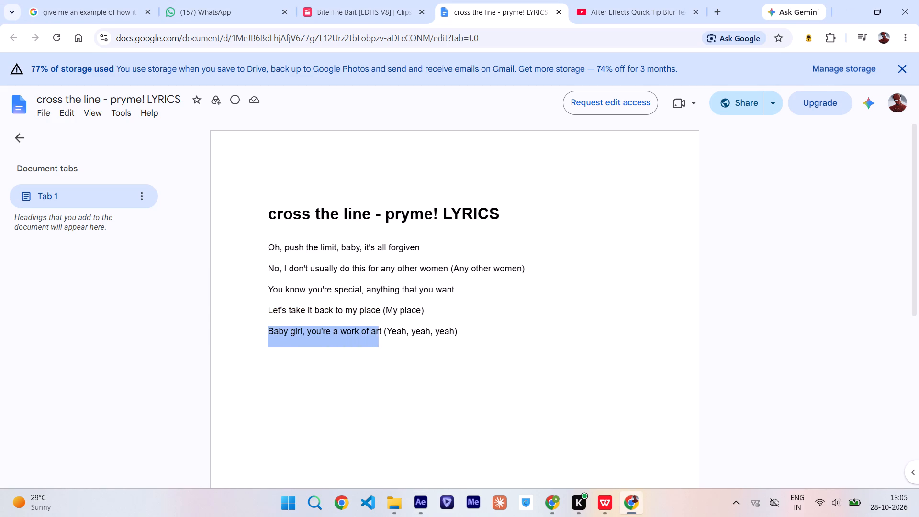
pyautogui.moveTo(380, 341); pyautogui.dragTo(381, 343)
pyautogui.hotkey('ctrl', 'c')
# In After Effects, replace the duplicated top lyric layer's text with "Baby girl, you're a work of art" and centre it horizontally in the composition.
pyautogui.click(424, 497)
pyautogui.click(639, 311)
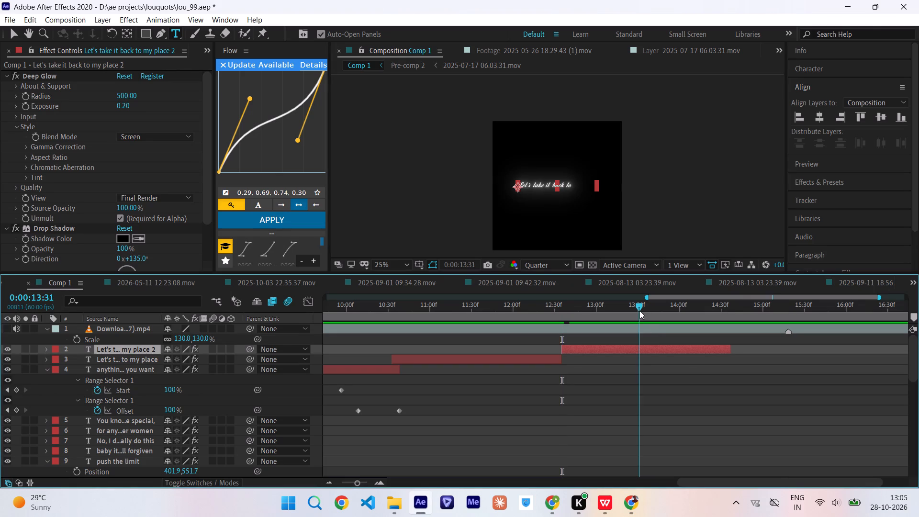
pyautogui.doubleClick(637, 347)
pyautogui.hotkey('ctrl', 'v')
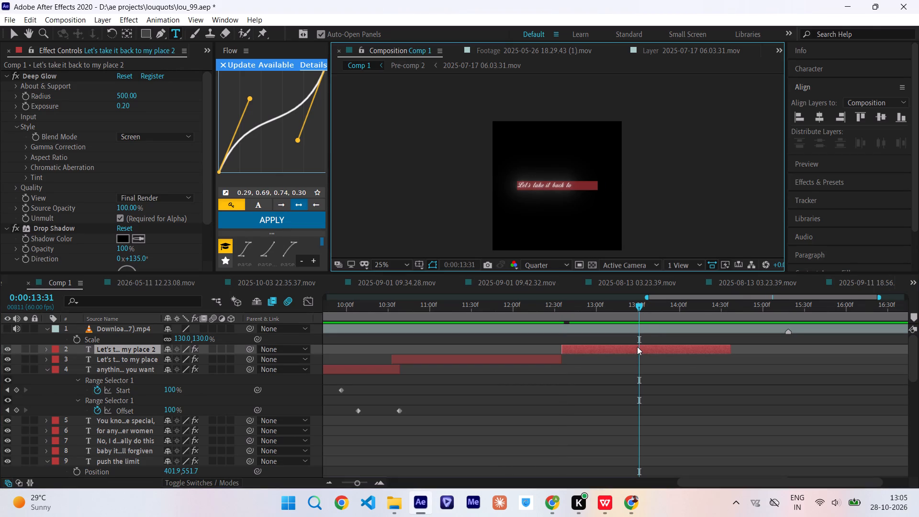
pyautogui.click(825, 119)
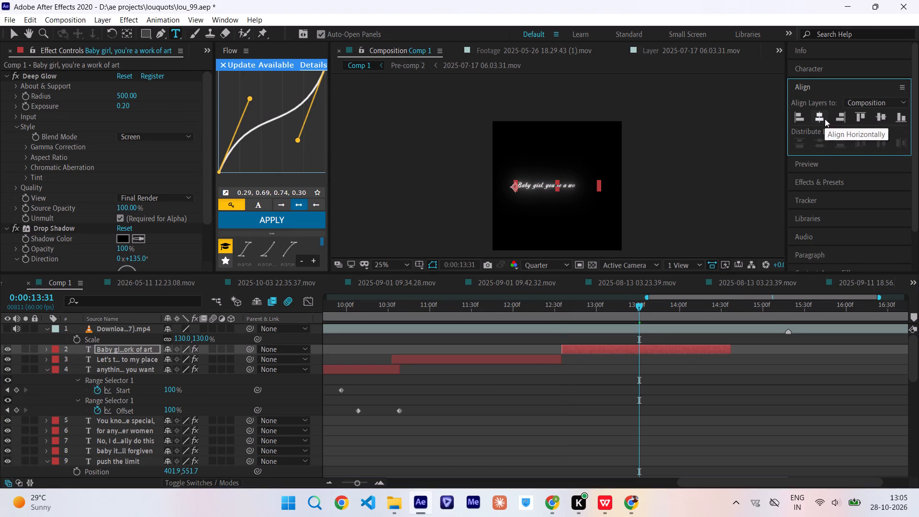
# Preview the last two lyrics from 0:00:10:37 to check the timing of "Baby girl, you're a work of art" against the song.
pyautogui.moveTo(511, 313); pyautogui.dragTo(397, 325)
pyautogui.press('space')
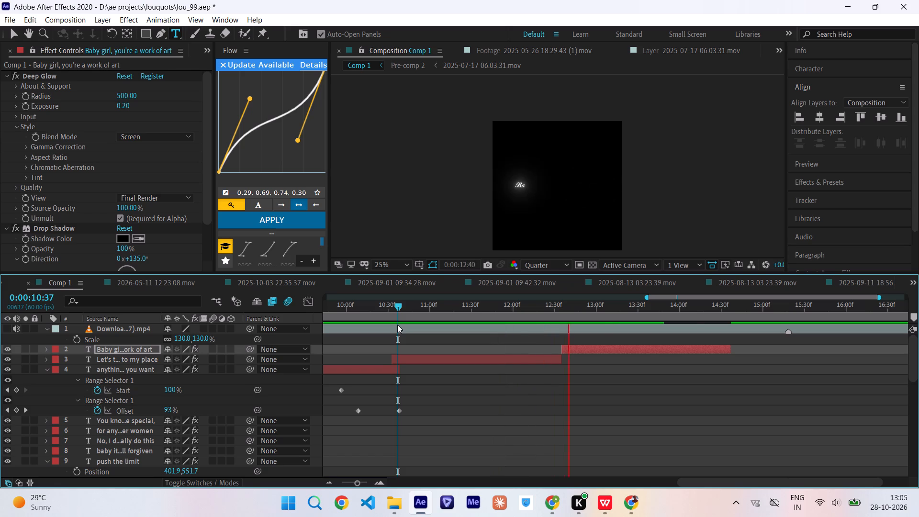
pyautogui.press('space')
pyautogui.press('space')
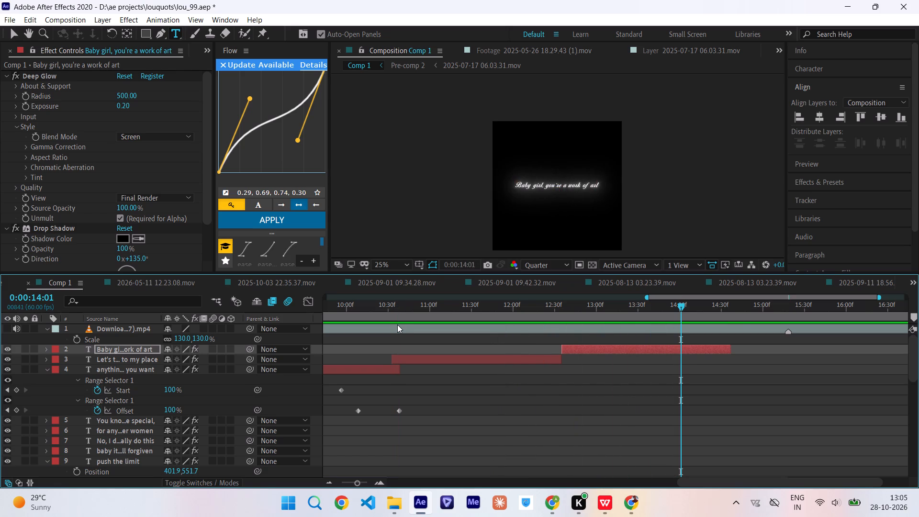
pyautogui.click(524, 315)
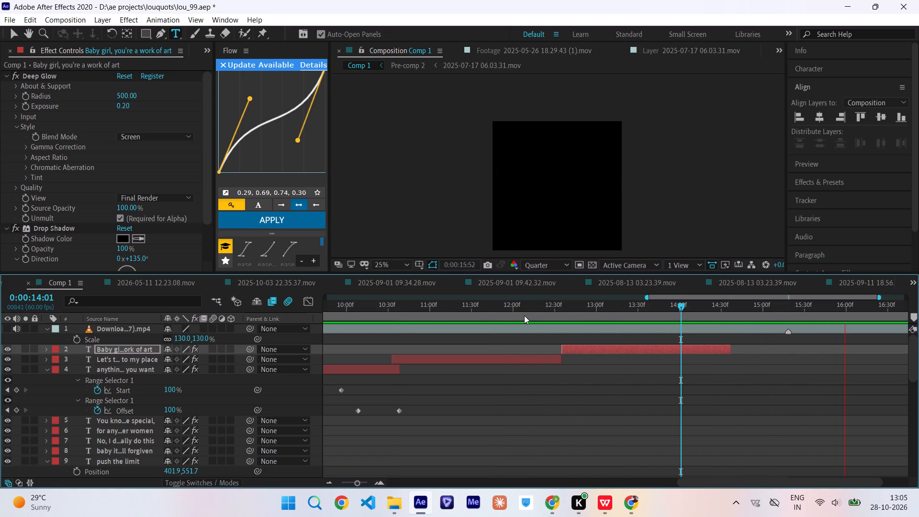
pyautogui.press('space')
pyautogui.press('space')
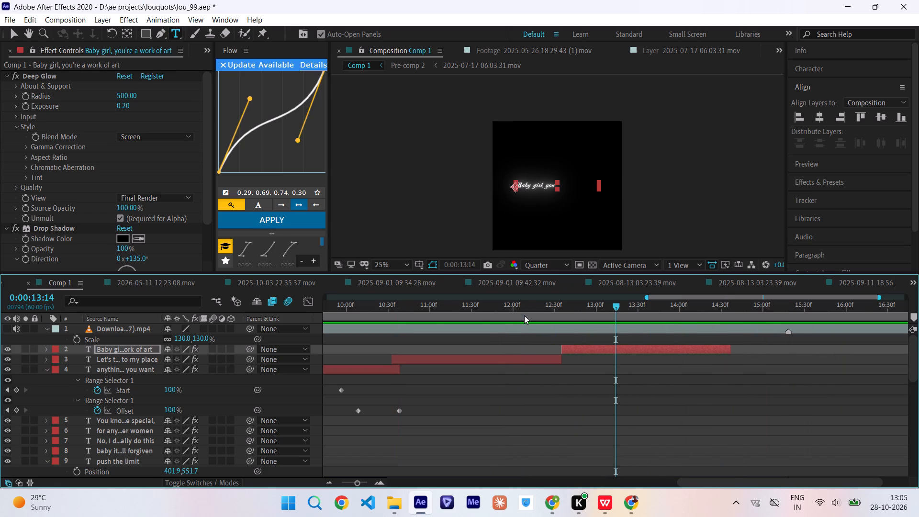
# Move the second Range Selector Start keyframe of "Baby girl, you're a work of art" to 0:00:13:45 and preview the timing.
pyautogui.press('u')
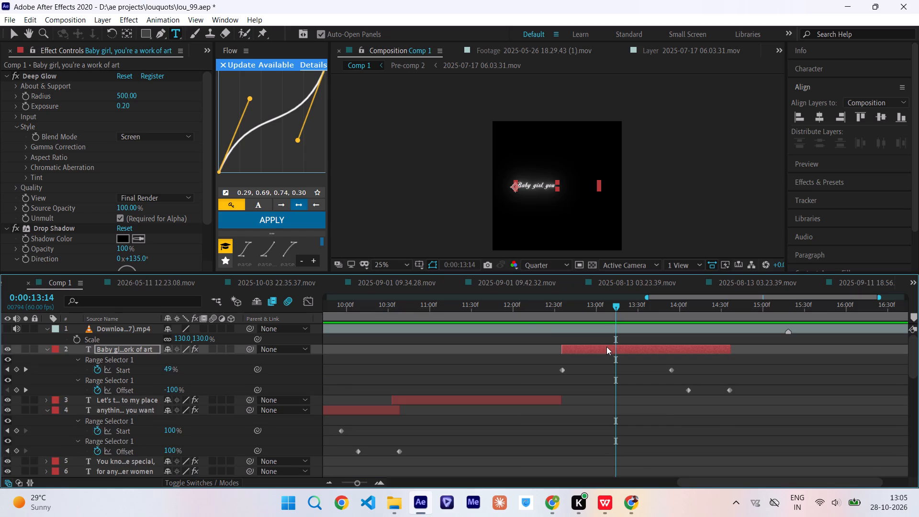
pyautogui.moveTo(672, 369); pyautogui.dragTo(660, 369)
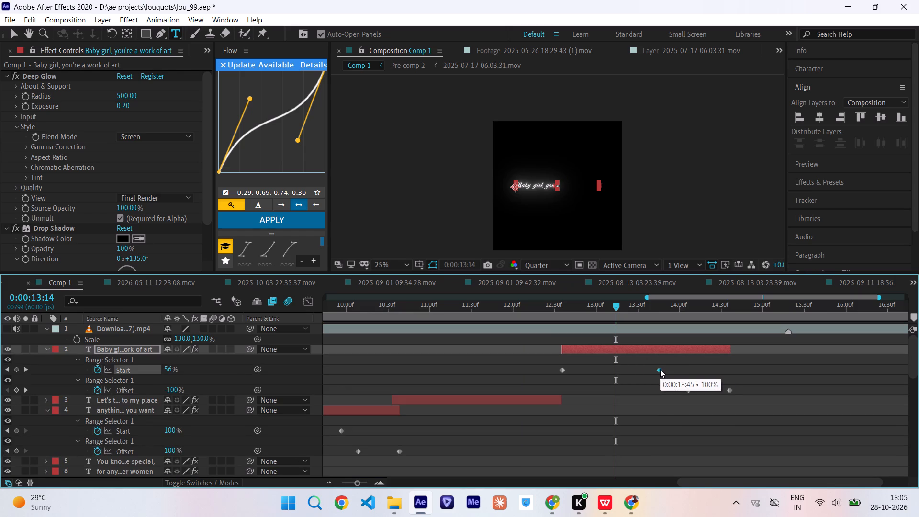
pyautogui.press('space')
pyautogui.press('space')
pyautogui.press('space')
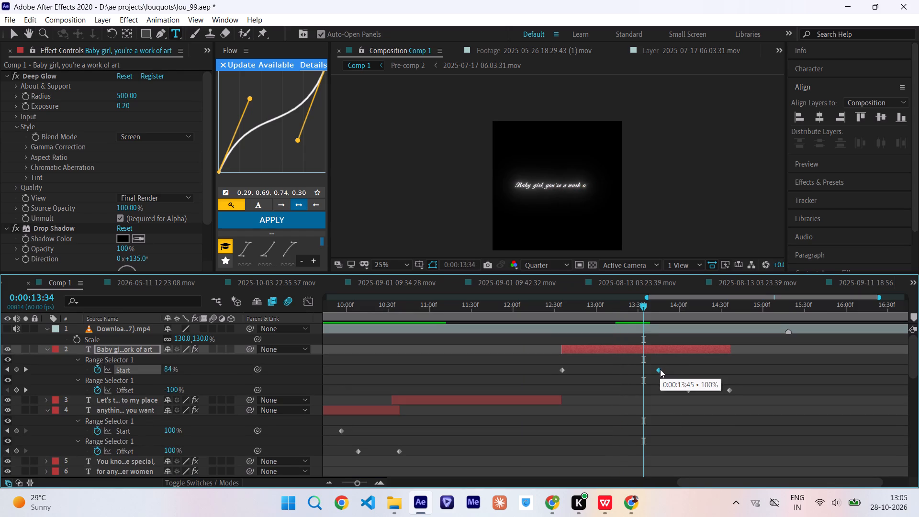
# Move the second Range Selector Start keyframe of "Baby girl, you're a work of art" to about 0:00:13:58 and preview from 0:00:12:06.
pyautogui.click(676, 305)
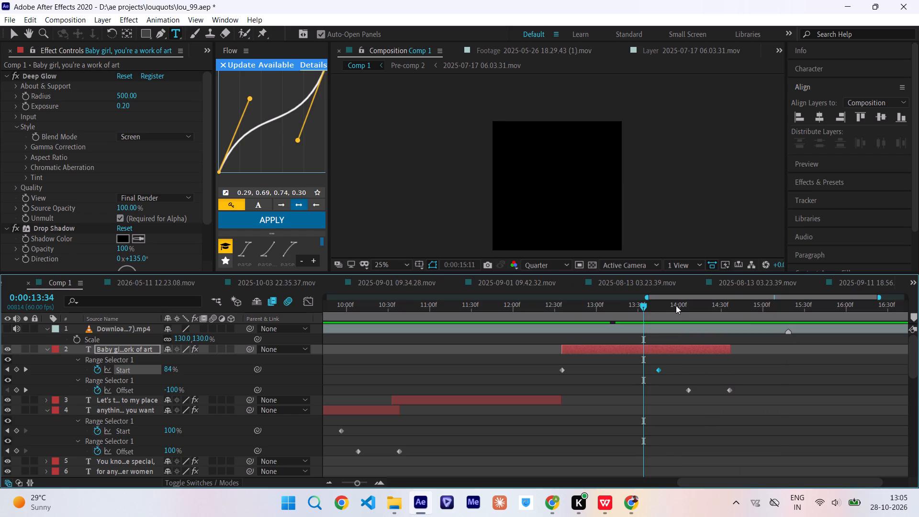
pyautogui.press('space')
pyautogui.doubleClick(676, 305)
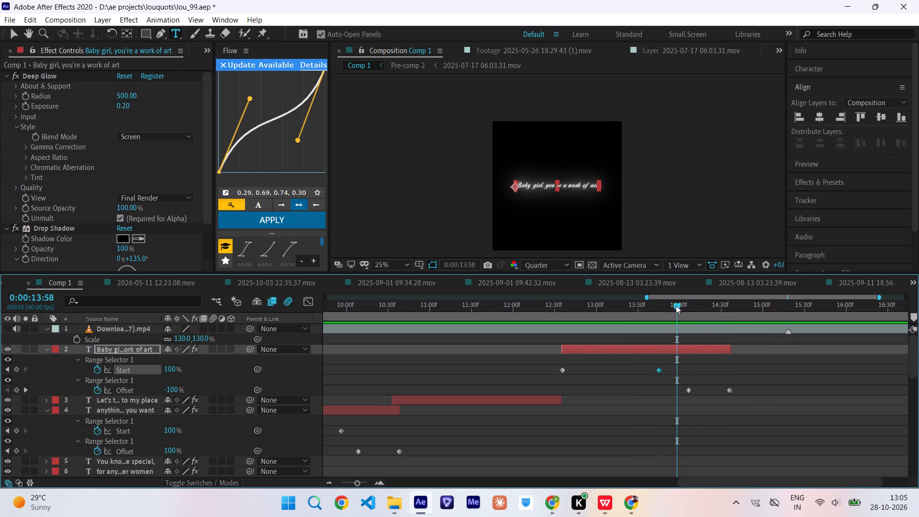
pyautogui.moveTo(659, 370); pyautogui.dragTo(677, 377)
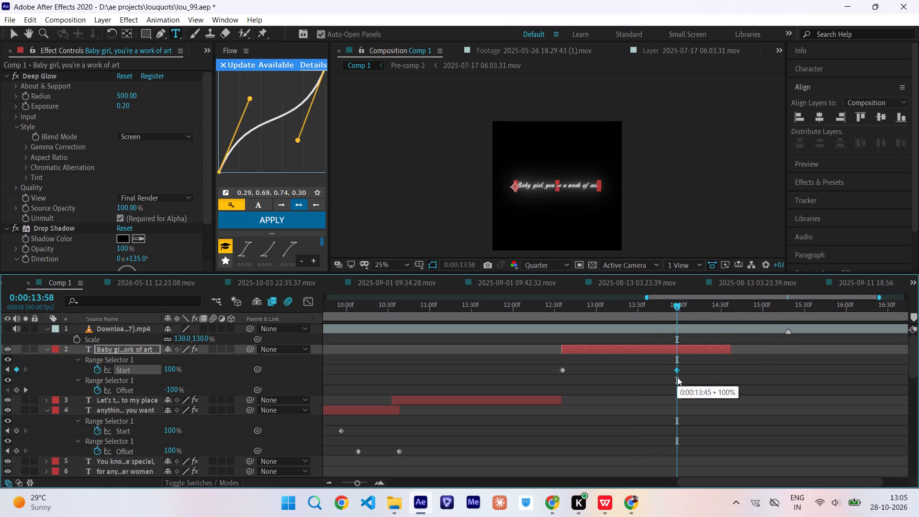
pyautogui.moveTo(677, 377); pyautogui.dragTo(678, 378)
pyautogui.press('space')
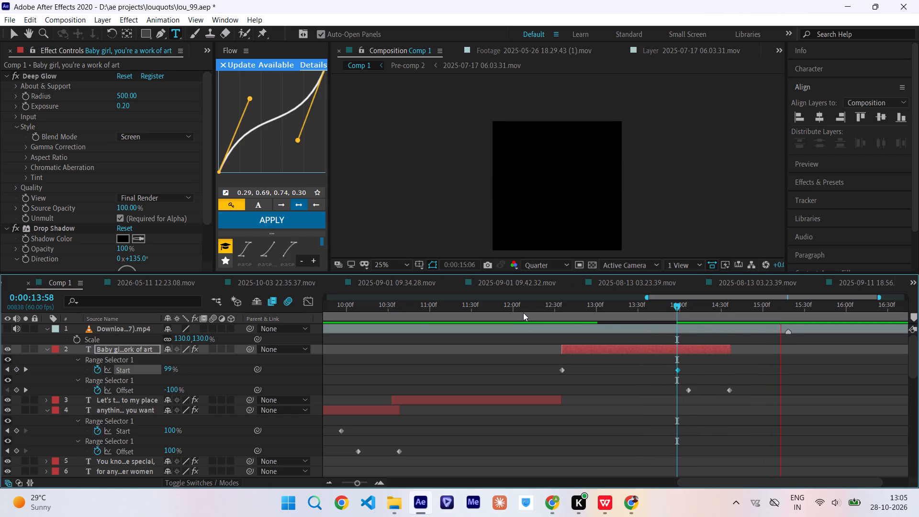
pyautogui.click(522, 311)
pyautogui.press('space')
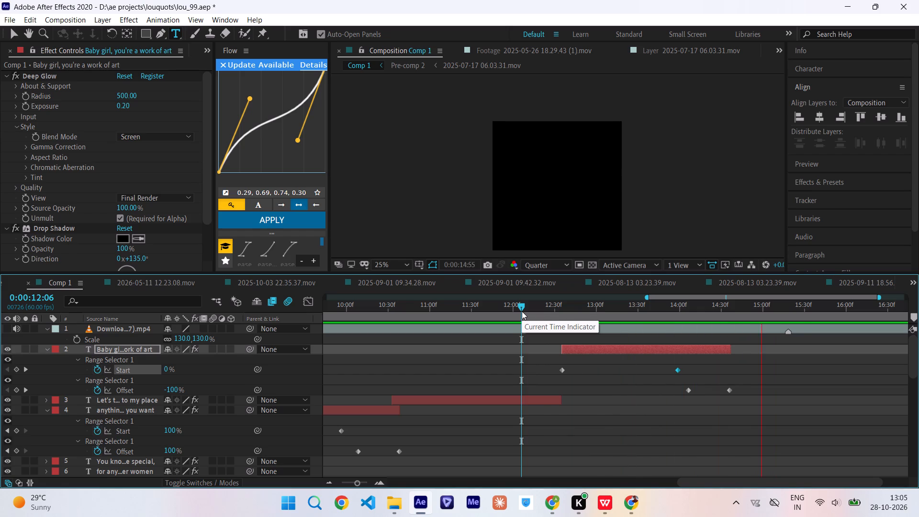
# Move the layer's two Range Selector Offset keyframes to about 0:00:14:12 and 0:00:14:58.
pyautogui.click(709, 313)
pyautogui.moveTo(686, 386); pyautogui.dragTo(694, 391)
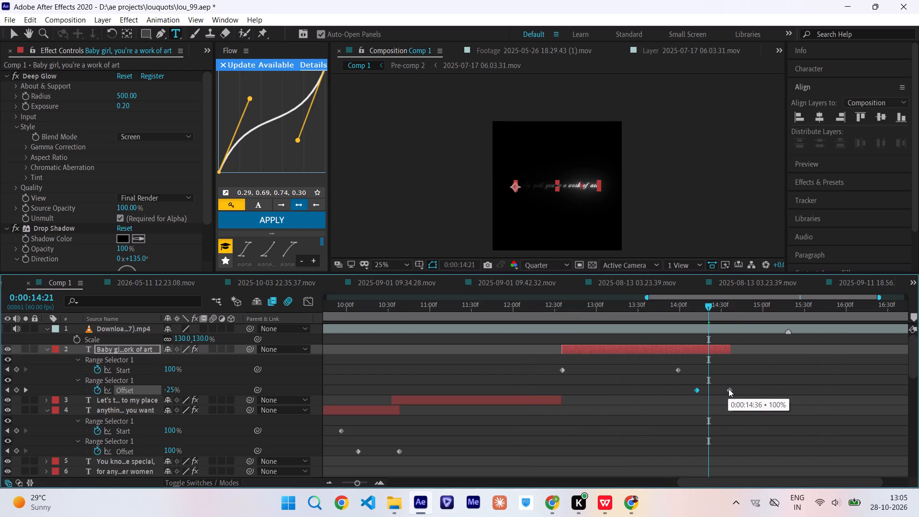
pyautogui.moveTo(728, 389); pyautogui.dragTo(759, 392)
# Extend the end of the "Baby girl, you're a work of art" layer to about 0:00:15:00 and save the project.
pyautogui.moveTo(730, 349); pyautogui.dragTo(765, 360)
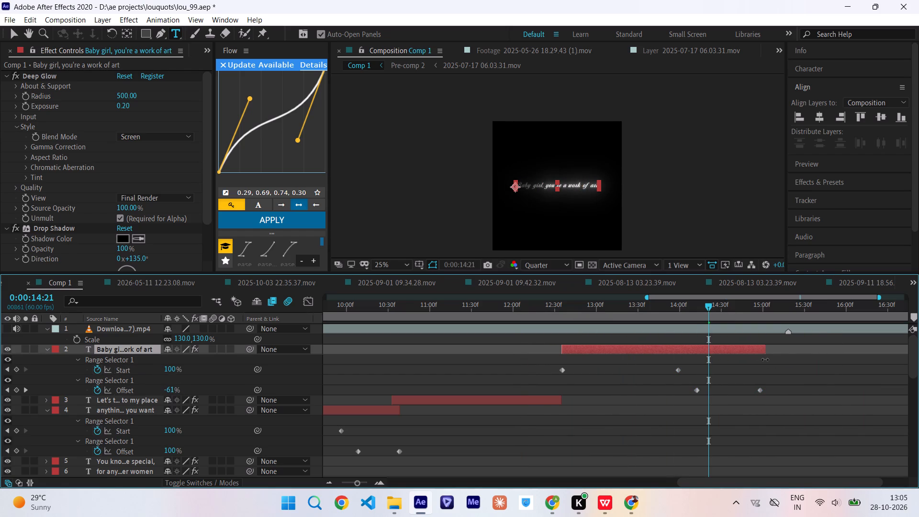
pyautogui.moveTo(765, 360); pyautogui.dragTo(762, 359)
pyautogui.hotkey('ctrl', 's')
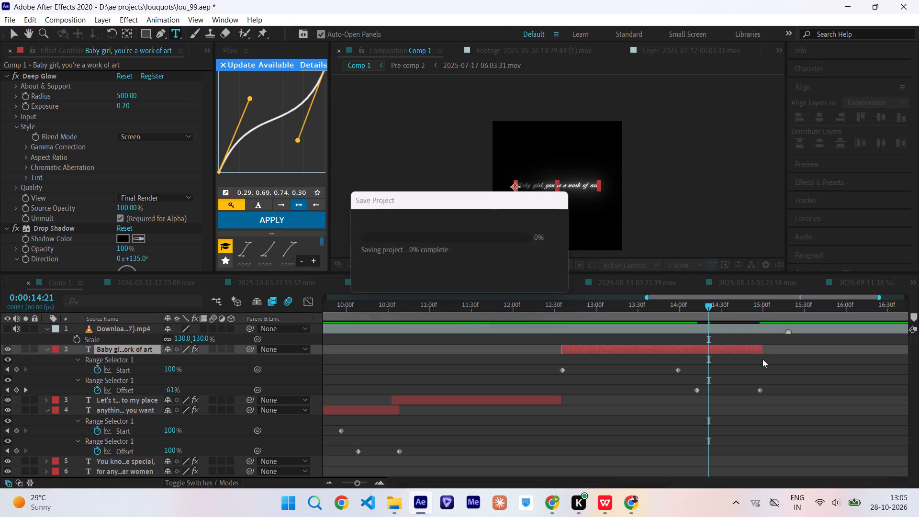
# Preview the lyric from 0:00:12:09 and move its first Range Selector Offset keyframe to about 0:00:14:28.
pyautogui.click(525, 308)
pyautogui.press('space')
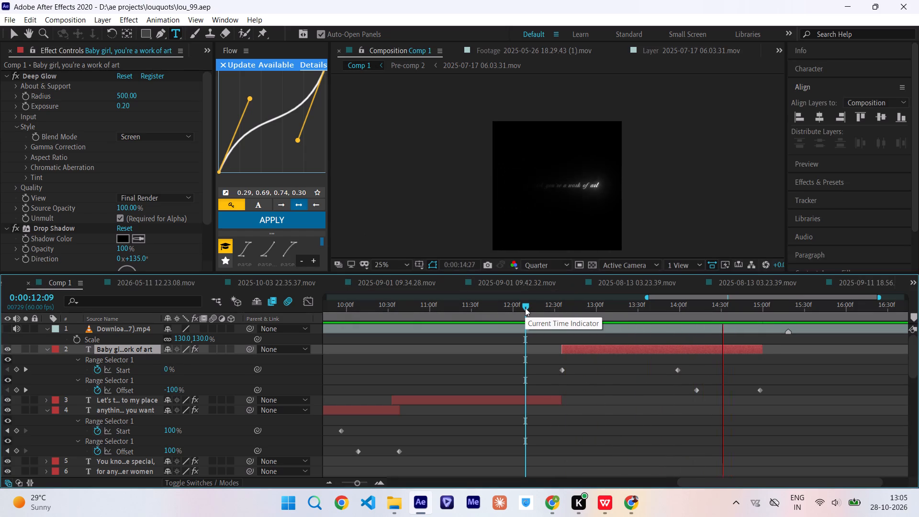
pyautogui.moveTo(697, 389); pyautogui.dragTo(710, 390)
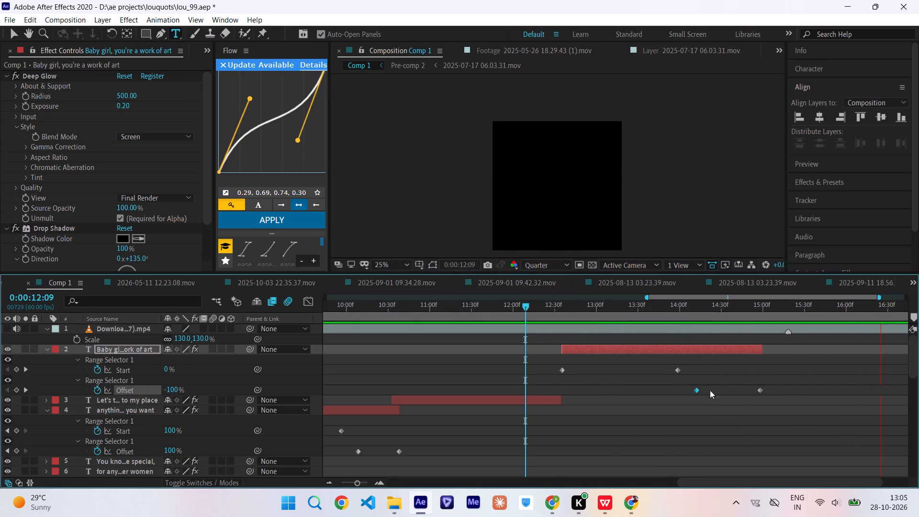
pyautogui.moveTo(710, 390); pyautogui.dragTo(718, 393)
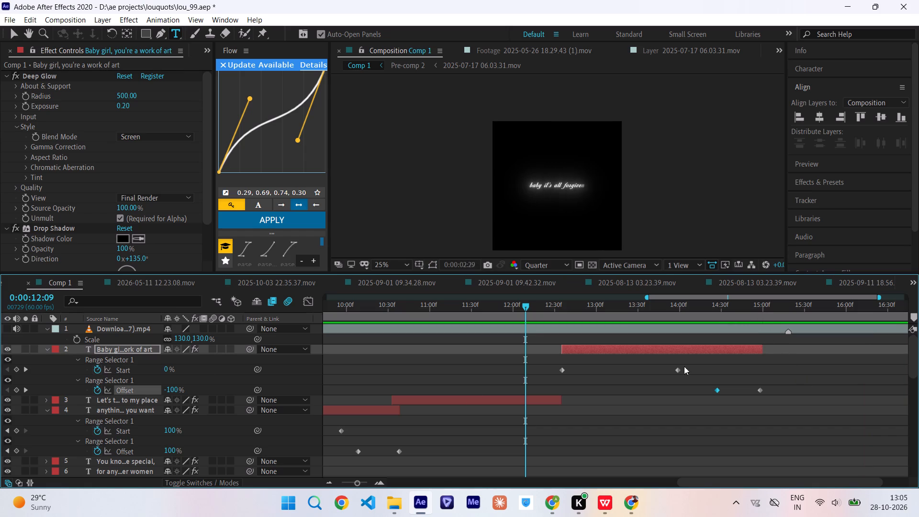
# Collapse the layers' keyframe properties and turn on visibility for the four Comp 1 .mov footage layers, 35 to 38.
pyautogui.click(392, 372)
pyautogui.press('u')
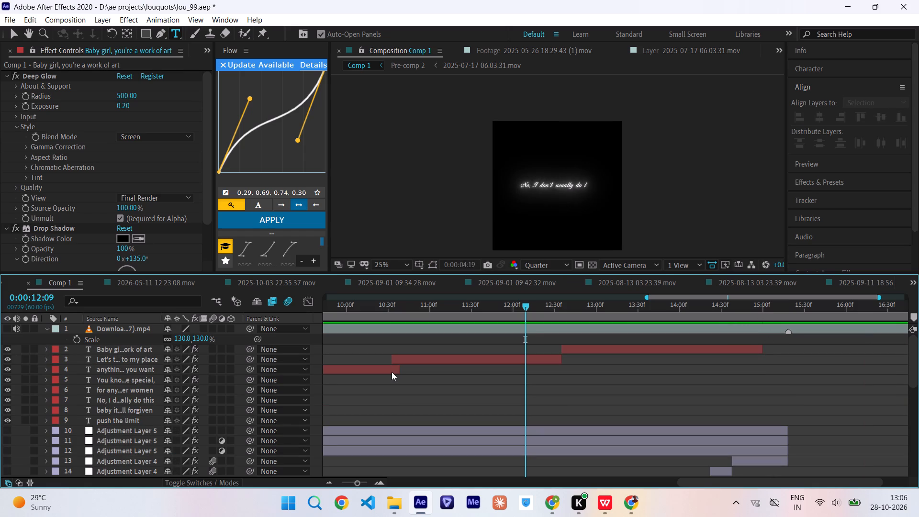
pyautogui.scroll(-20, 199, 433)
pyautogui.scroll(-11, 199, 433)
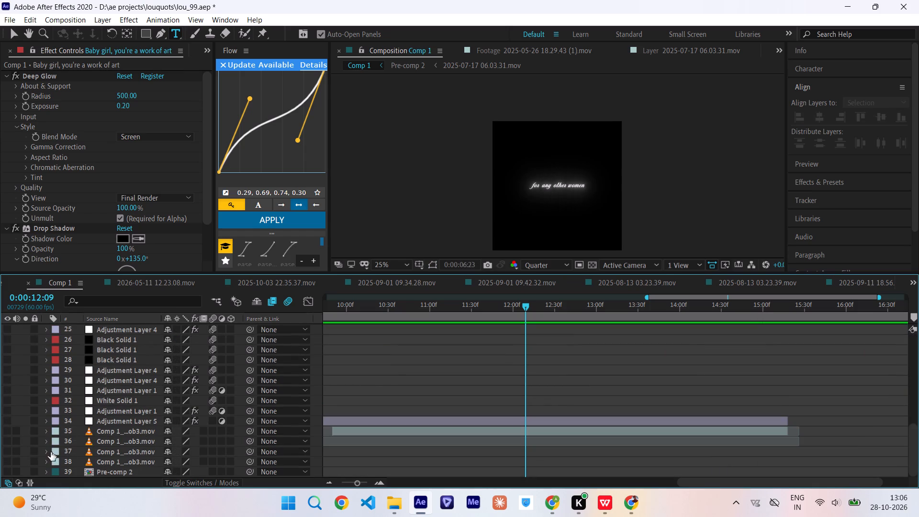
pyautogui.moveTo(7, 430); pyautogui.dragTo(7, 459)
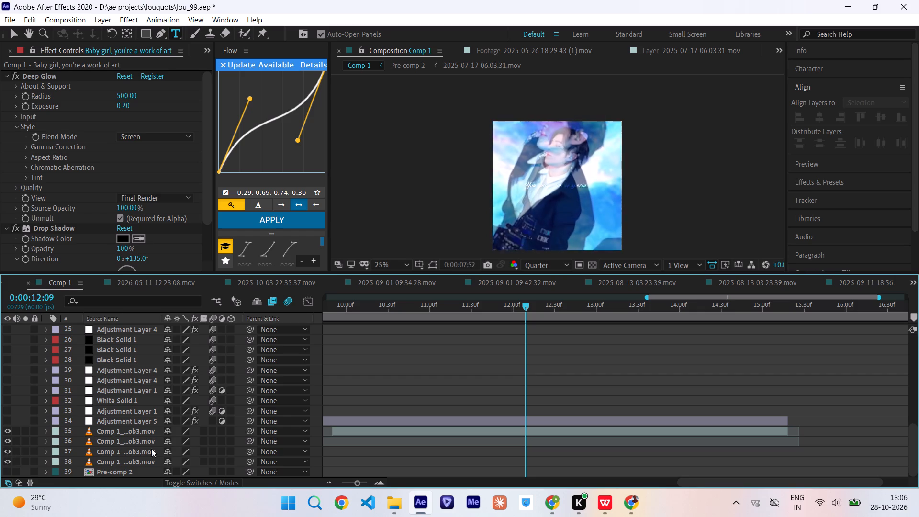
# Preview the lyrics over the visible footage through the end of the edit, following the playback along the timeline.
pyautogui.hscroll(20, 474, 407)
pyautogui.hscroll(8, 474, 407)
pyautogui.scroll(5, 474, 407)
pyautogui.hscroll(-2, 474, 407)
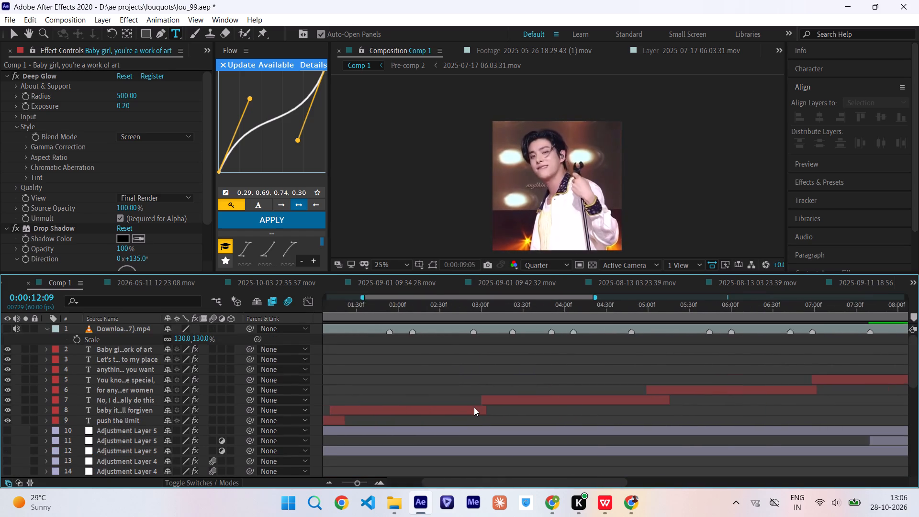
pyautogui.hscroll(-6, 474, 407)
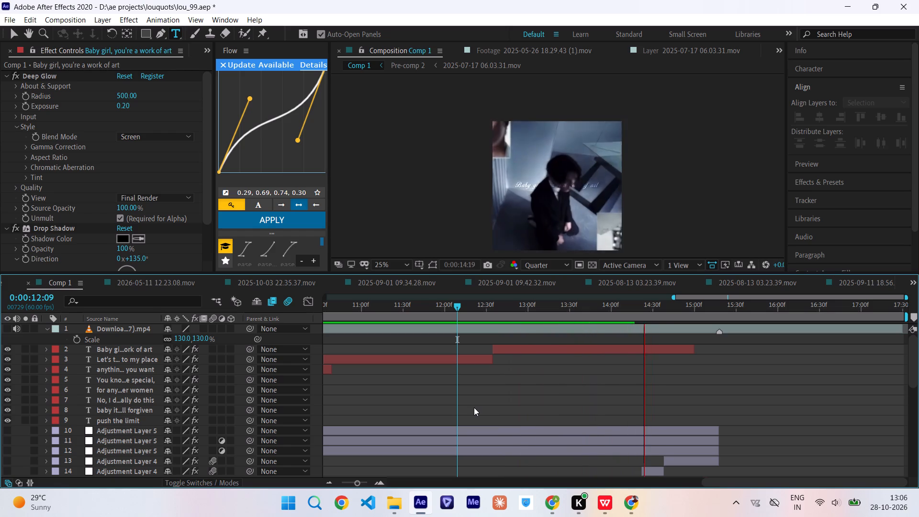
pyautogui.hscroll(20, 650, 400)
pyautogui.hscroll(18, 650, 400)
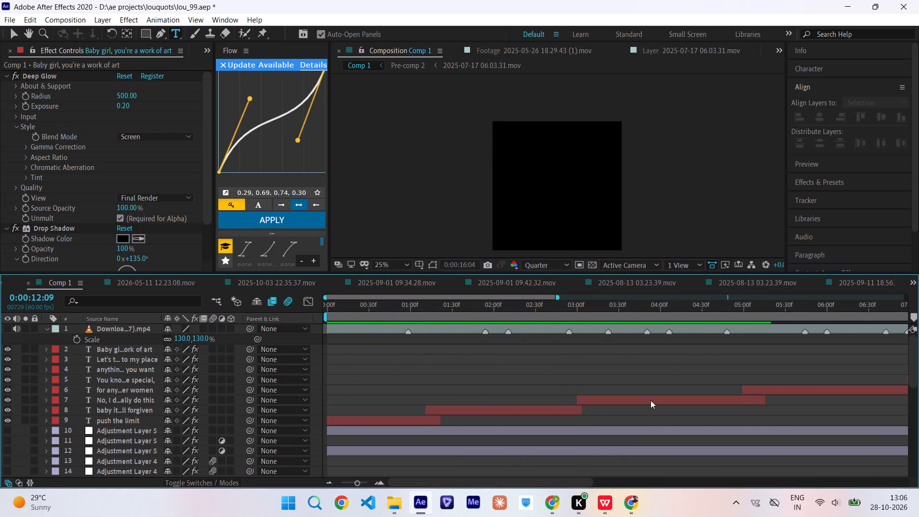
pyautogui.scroll(3, 650, 400)
# Save the project.
pyautogui.hotkey('ctrl', 's')
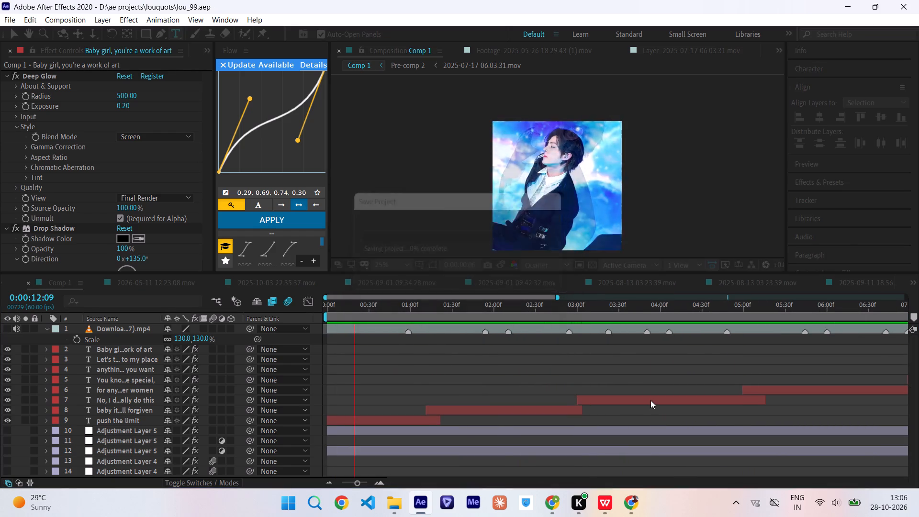
# Preview the lyrics over the footage across the whole Comp 1 edit, following the playback to check their timing and readability.
pyautogui.click(650, 400)
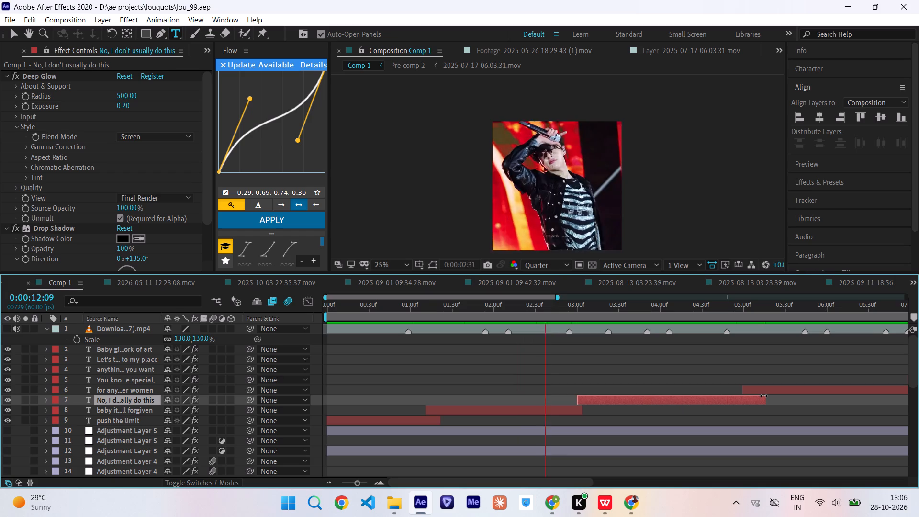
pyautogui.hscroll(-3, 763, 396)
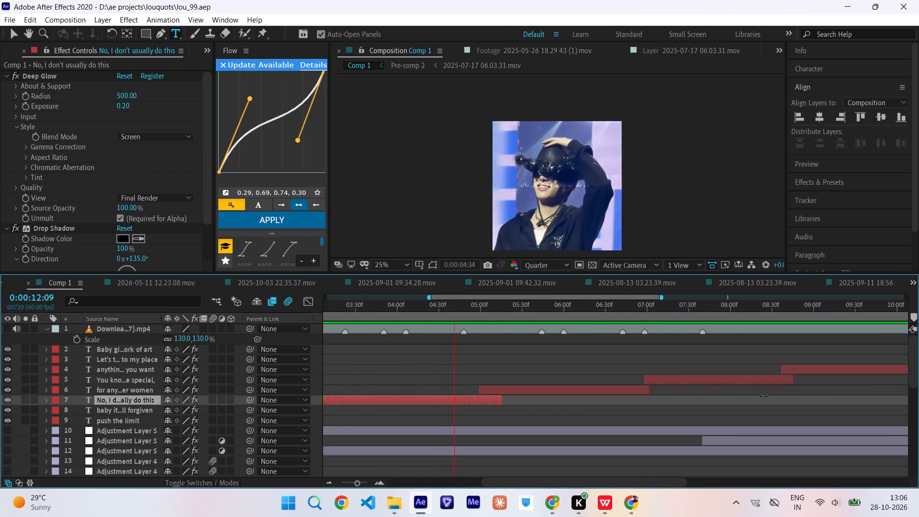
pyautogui.hscroll(-2, 763, 396)
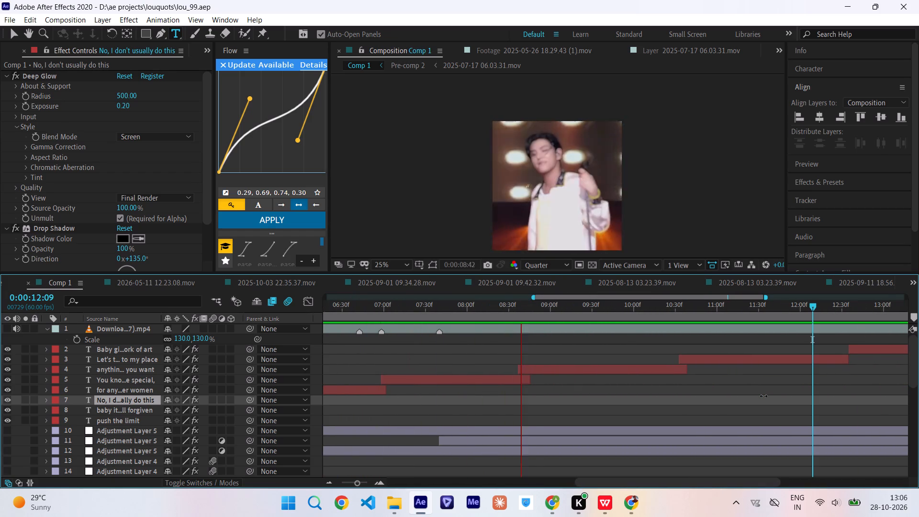
pyautogui.hscroll(-2, 639, 415)
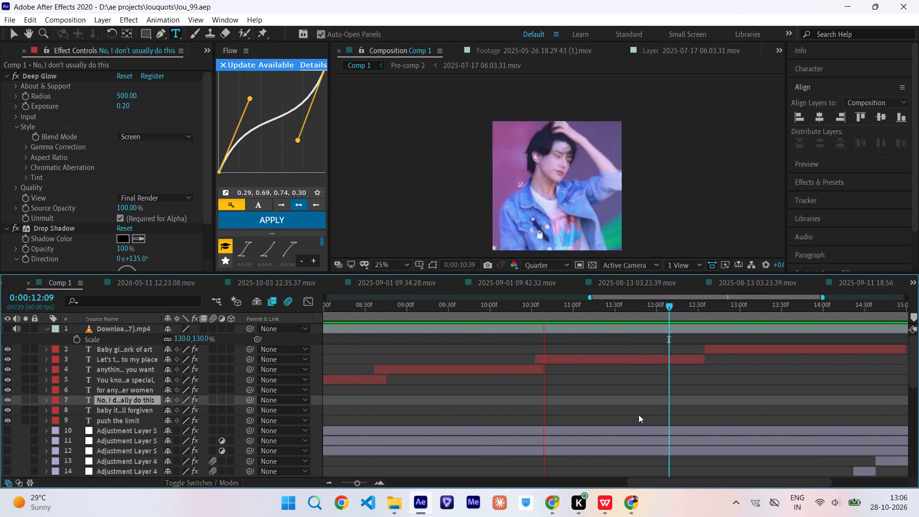
pyautogui.hscroll(-1, 639, 415)
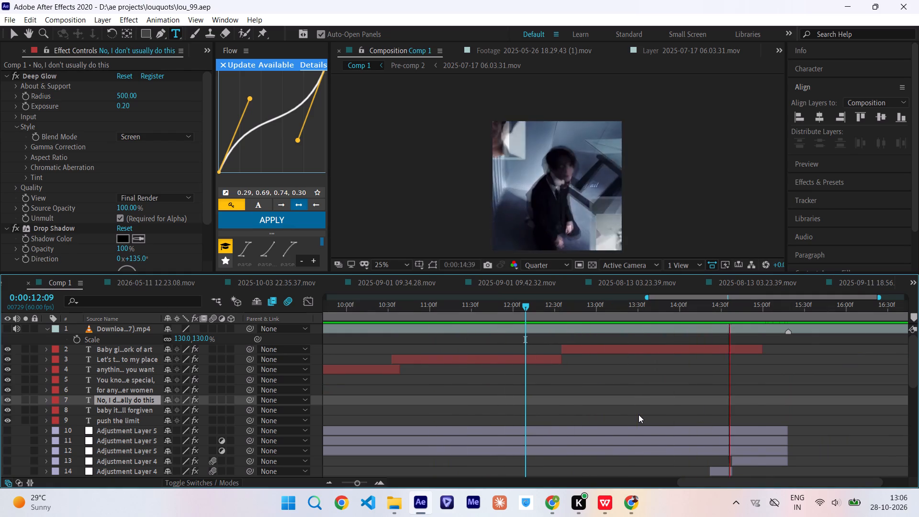
pyautogui.hscroll(20, 727, 355)
pyautogui.hscroll(16, 727, 355)
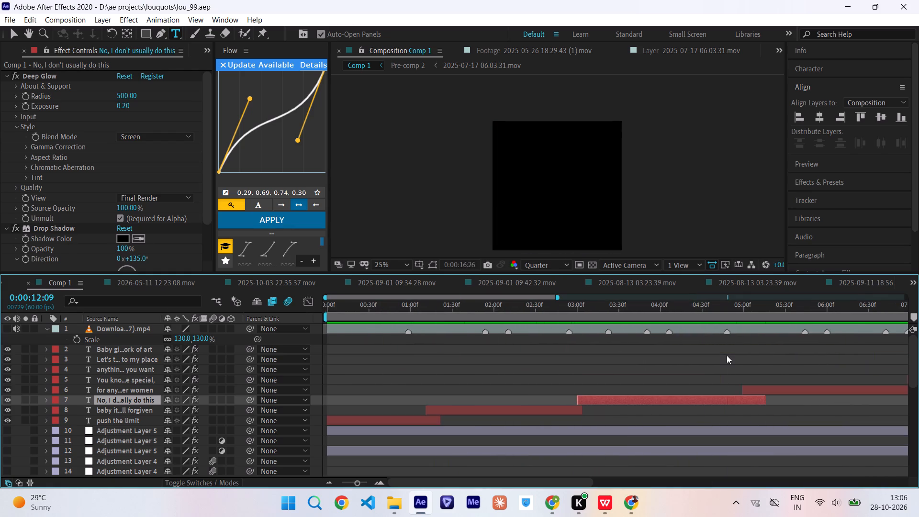
pyautogui.hscroll(20, 727, 355)
pyautogui.hscroll(20, 727, 355)
pyautogui.hscroll(5, 727, 355)
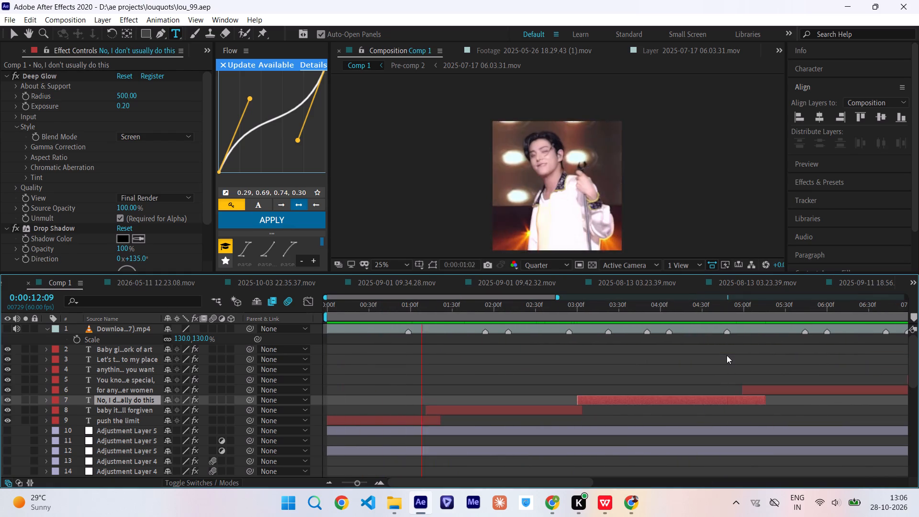
pyautogui.scroll(1, 727, 355)
pyautogui.hscroll(8, 727, 355)
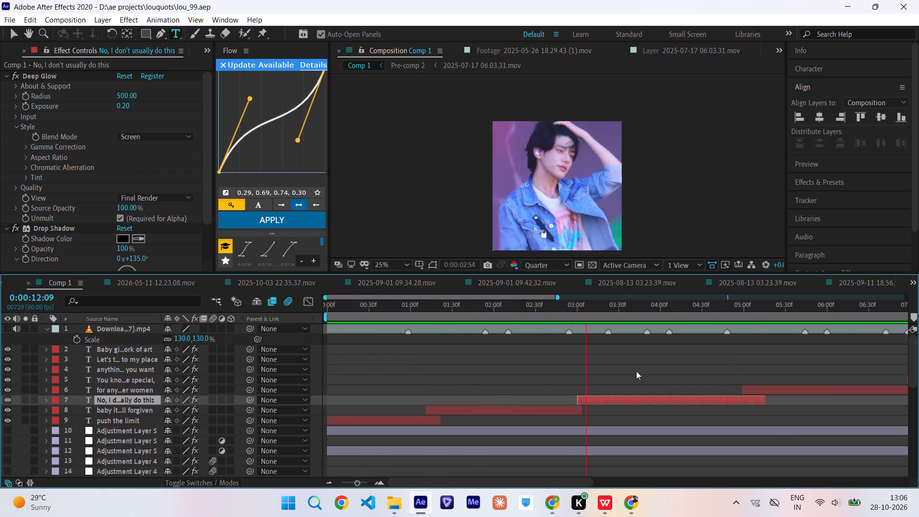
pyautogui.click(11, 34)
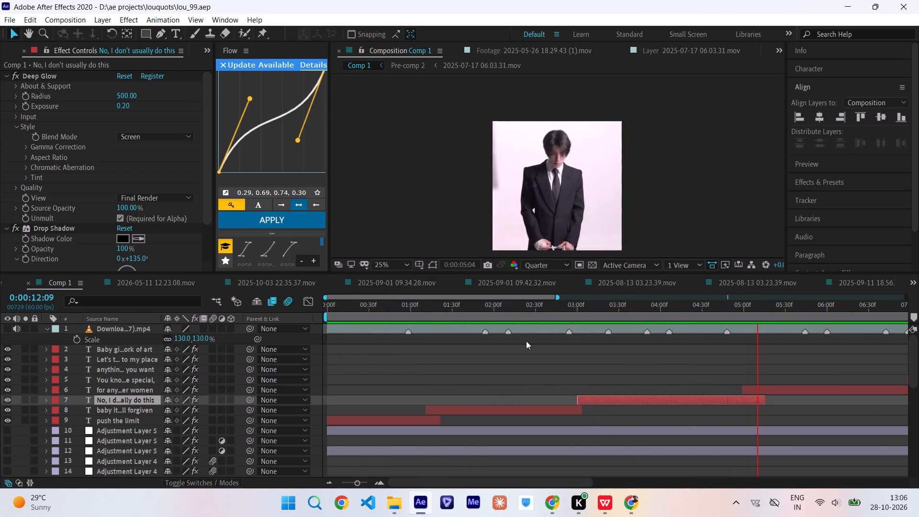
pyautogui.hscroll(-4, 526, 341)
pyautogui.scroll(1, 526, 341)
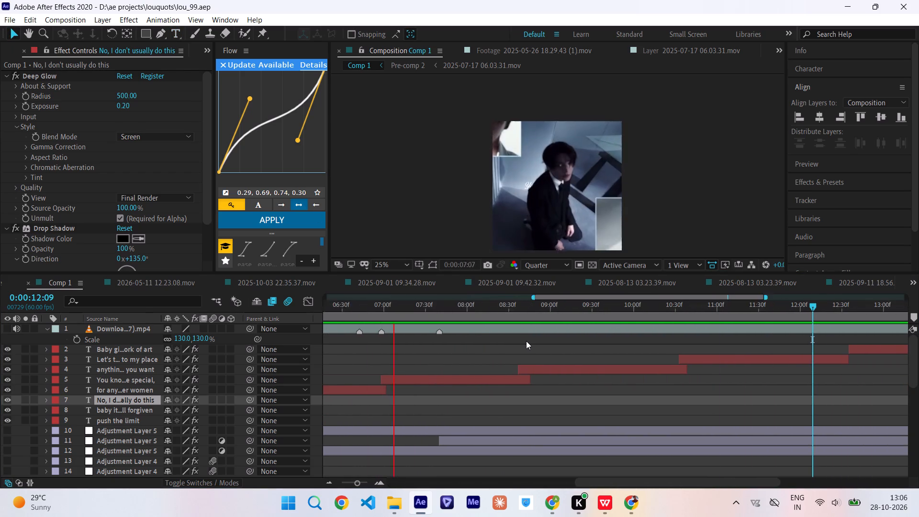
pyautogui.scroll(2, 526, 341)
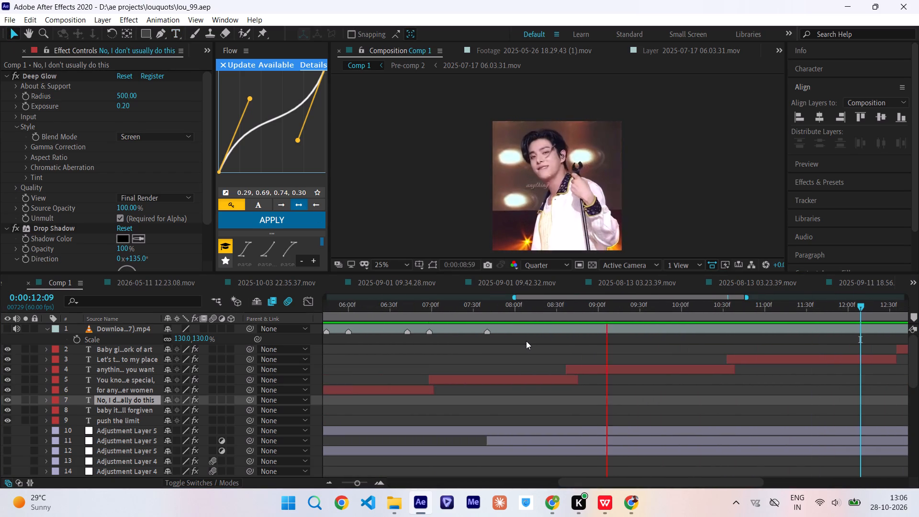
pyautogui.hscroll(-3, 526, 341)
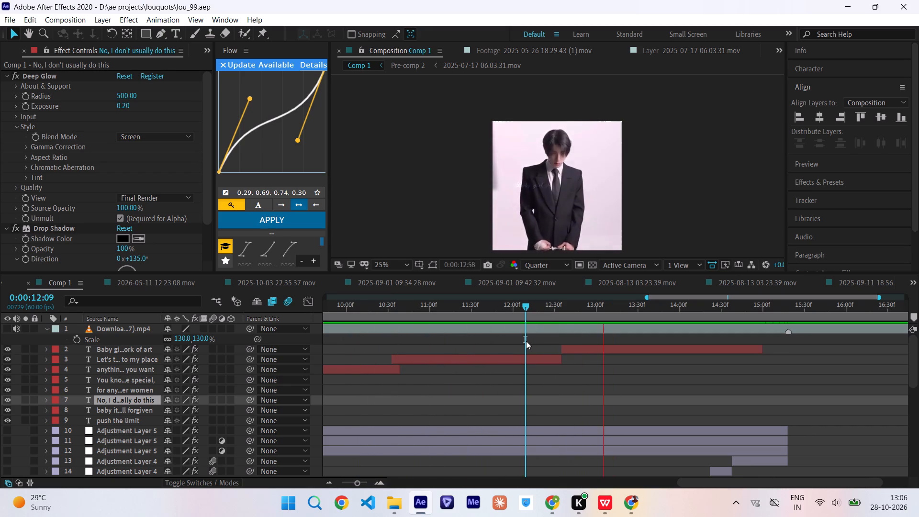
pyautogui.hscroll(-1, 526, 341)
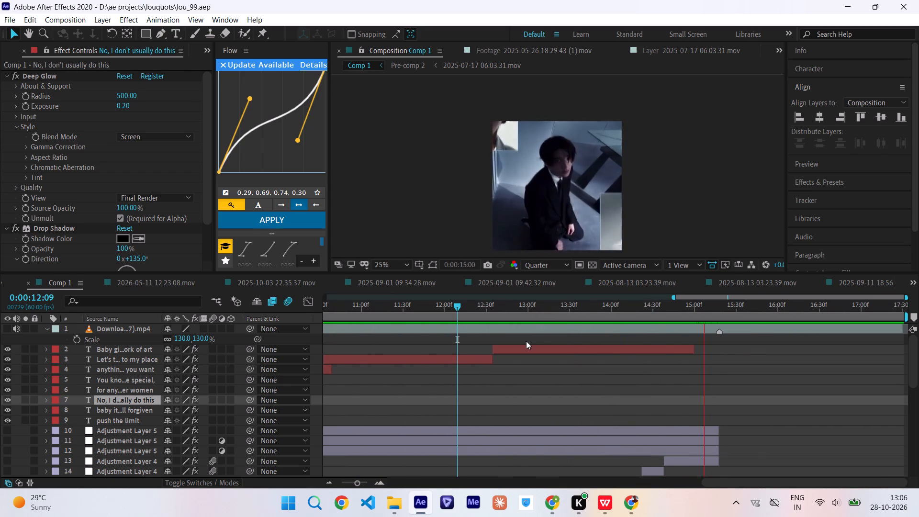
pyautogui.hscroll(6, 645, 351)
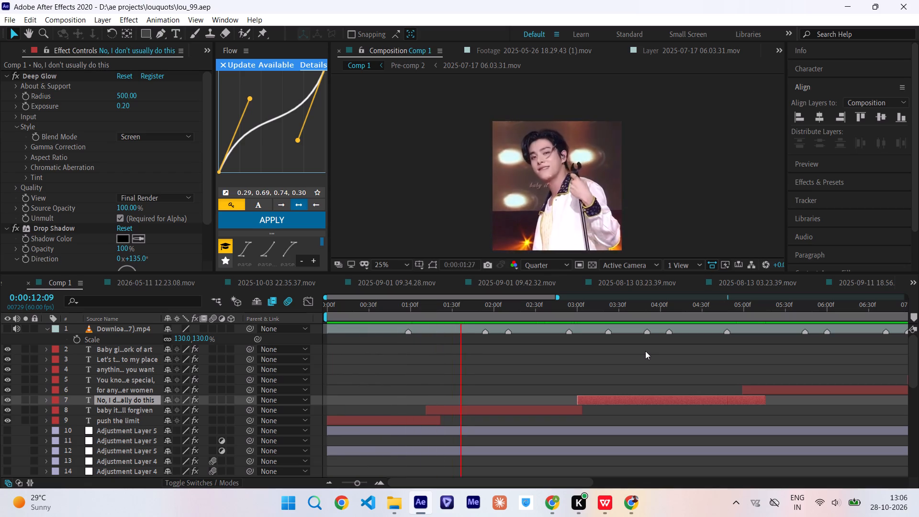
pyautogui.hscroll(-4, 645, 351)
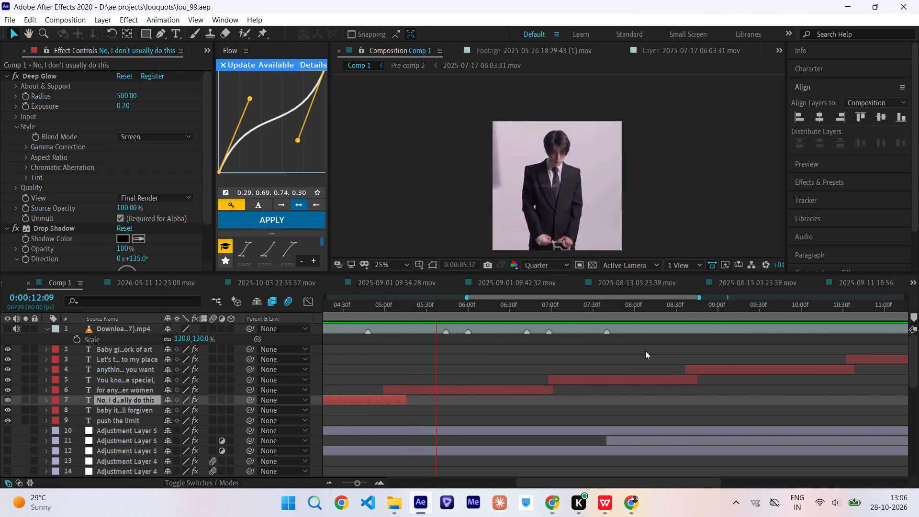
pyautogui.hscroll(-2, 645, 351)
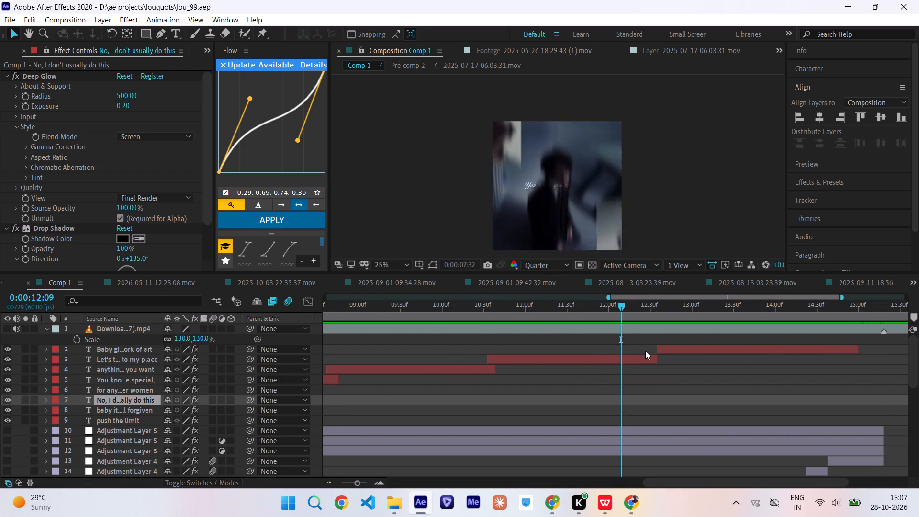
pyautogui.hscroll(2, 645, 351)
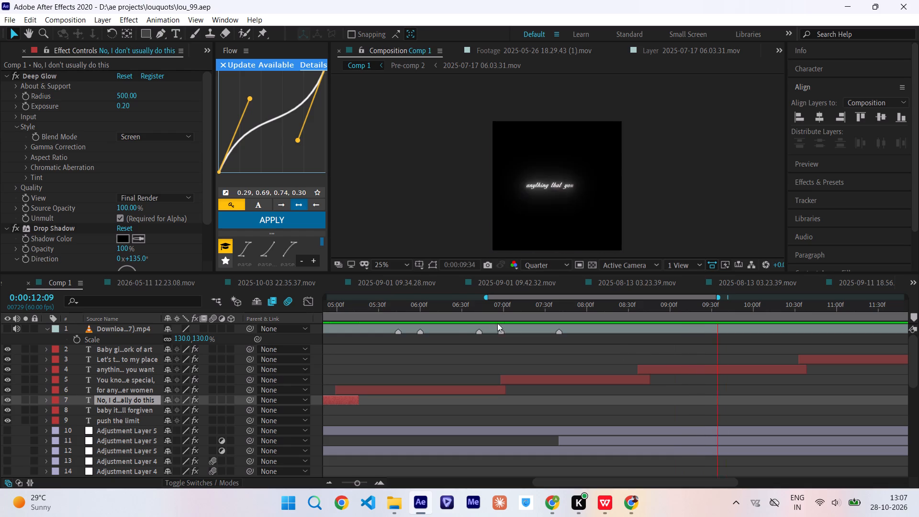
# Replay the lyrics from 0:00:06:31, then from 0:00:05:18 through the end of the edit.
pyautogui.click(462, 317)
pyautogui.press('space')
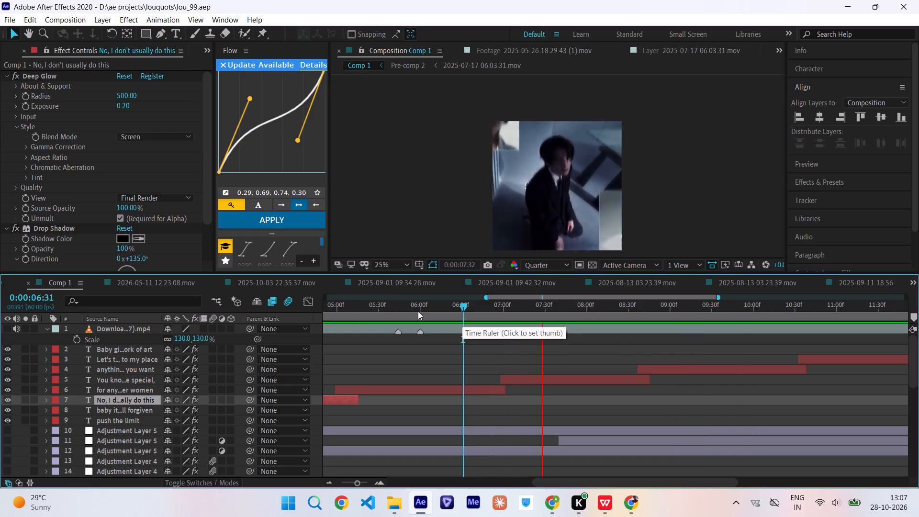
pyautogui.click(362, 303)
pyautogui.press('space')
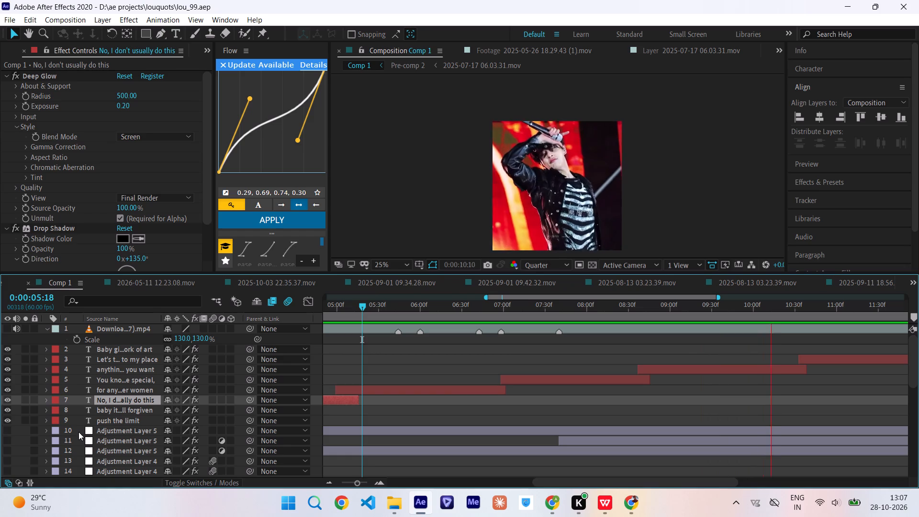
pyautogui.hscroll(-6, 644, 393)
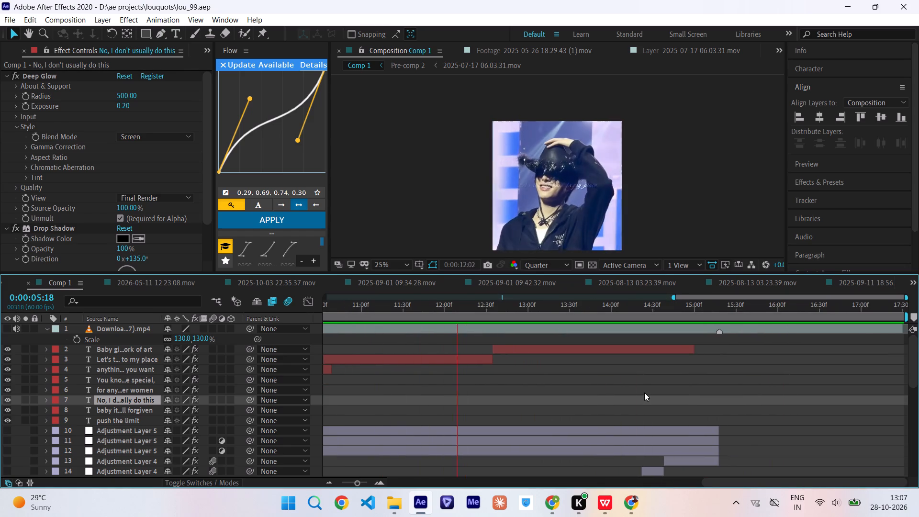
pyautogui.hscroll(-1, 644, 393)
# Turn on visibility for all the adjustment and solid layers, 10 to 34.
pyautogui.scroll(-3, 644, 393)
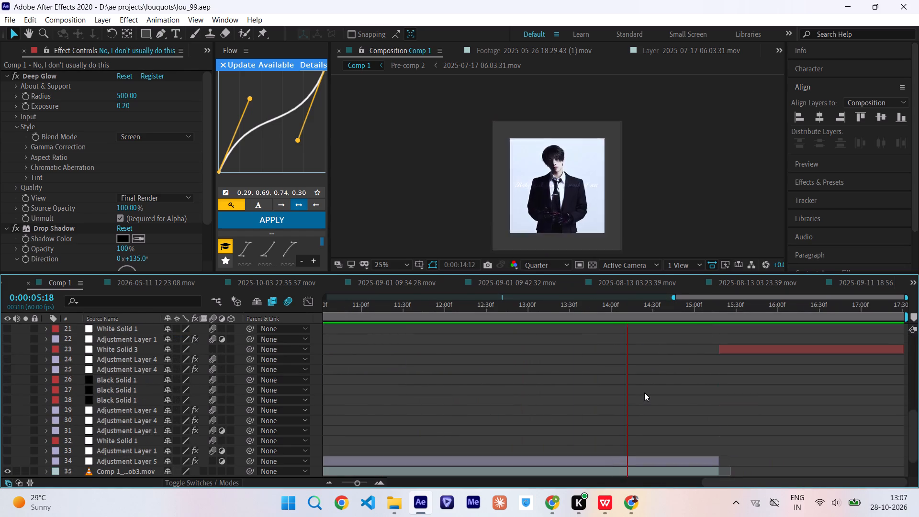
pyautogui.scroll(-2, 644, 393)
pyautogui.scroll(1, 644, 393)
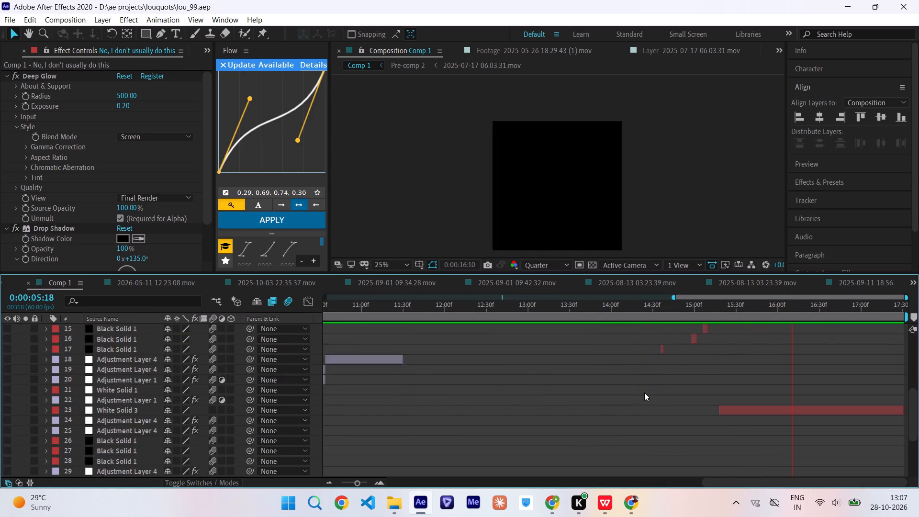
pyautogui.scroll(1, 644, 393)
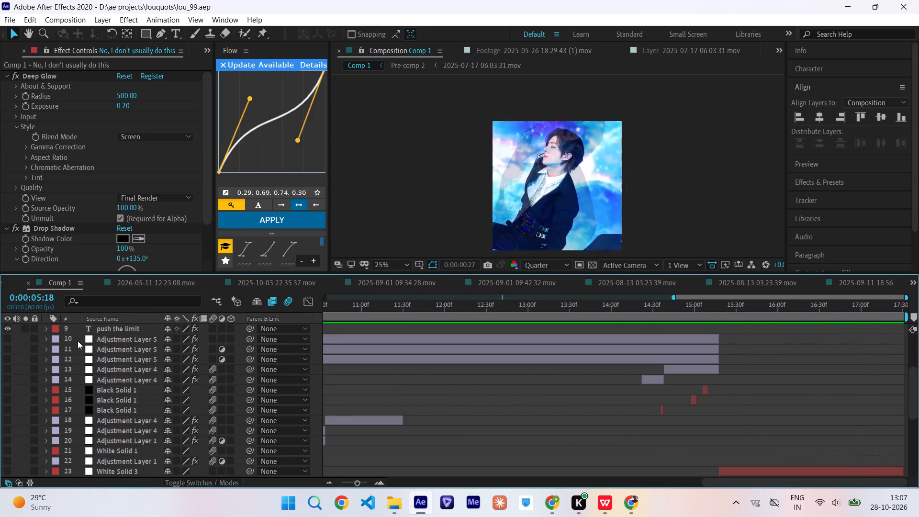
pyautogui.moveTo(77, 341); pyautogui.dragTo(134, 486)
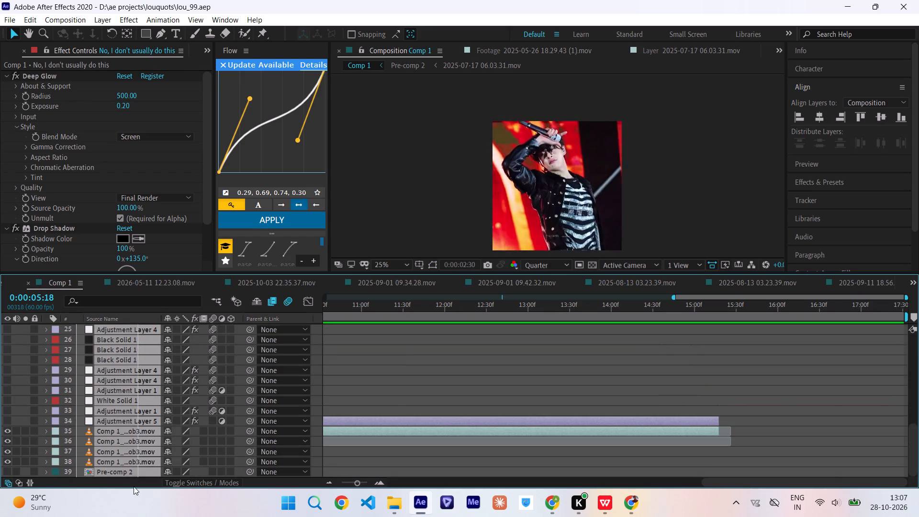
pyautogui.moveTo(134, 486); pyautogui.dragTo(121, 423)
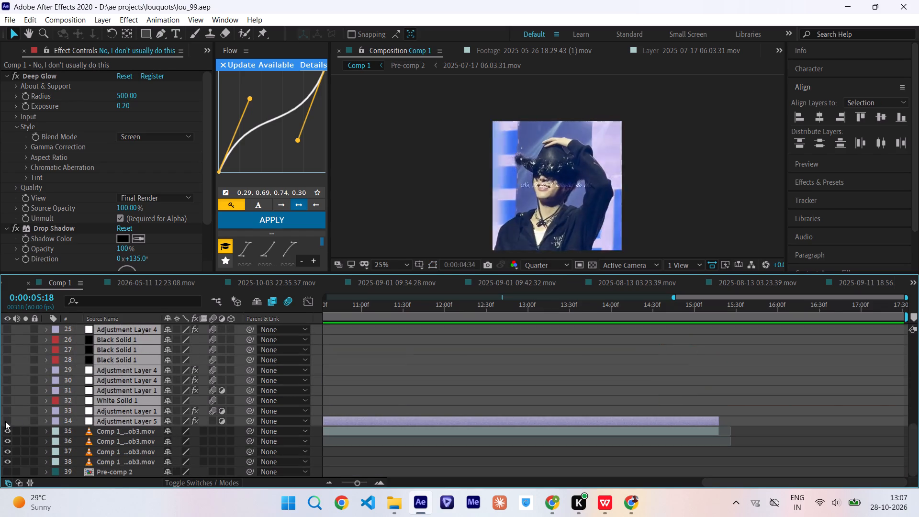
pyautogui.click(5, 421)
pyautogui.scroll(6, 586, 387)
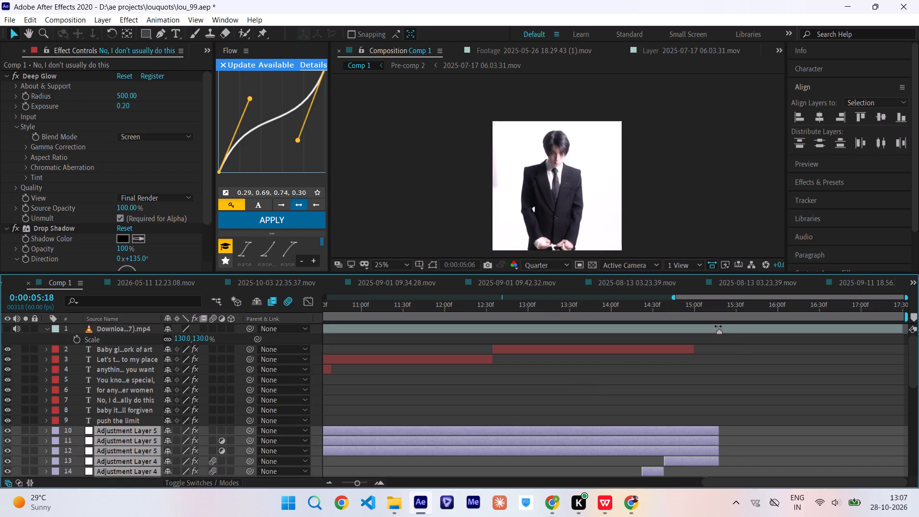
# Set the current time to 0:00:15:18 and preview the opening of the edit with the adjustment and solid layers enabled.
pyautogui.click(720, 313)
pyautogui.press('space')
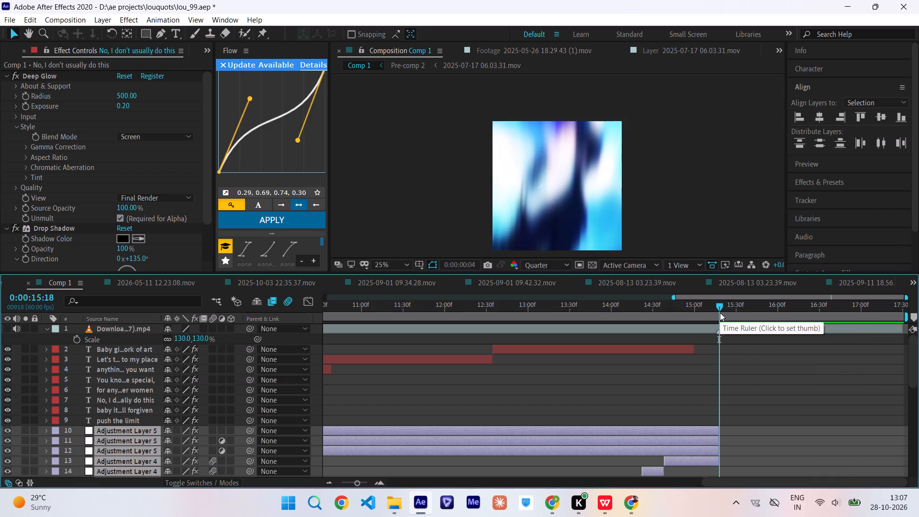
pyautogui.hscroll(19, 707, 357)
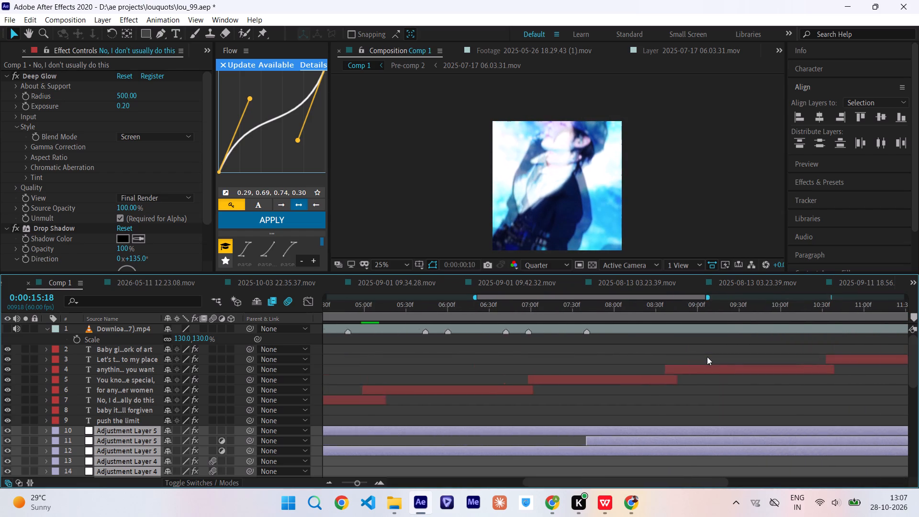
pyautogui.hscroll(14, 707, 357)
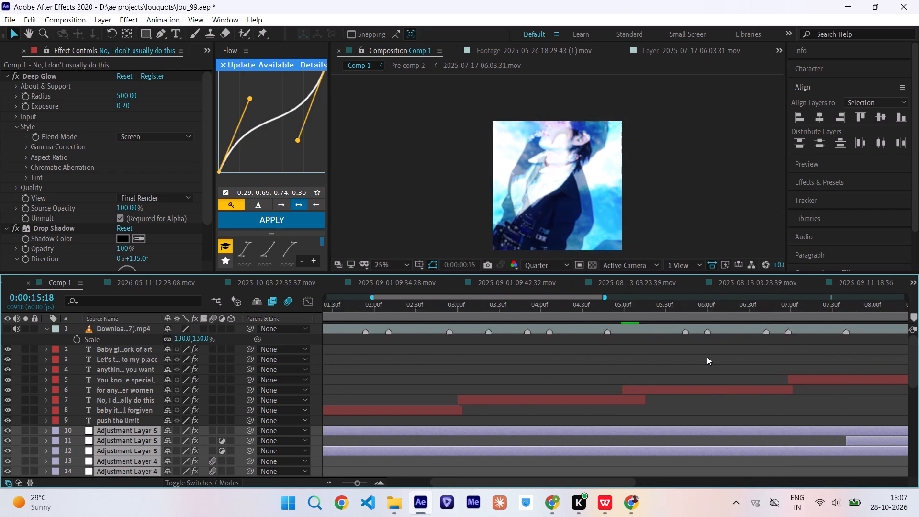
pyautogui.hscroll(3, 707, 357)
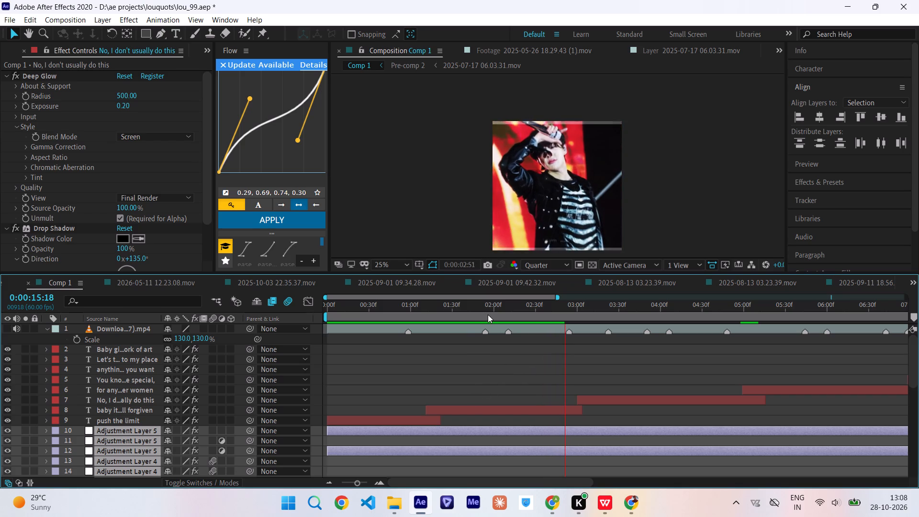
# Restart the preview from 0:00:00:00 and follow the lyrics and effects along the timeline.
pyautogui.moveTo(488, 315); pyautogui.dragTo(190, 371)
pyautogui.press('space')
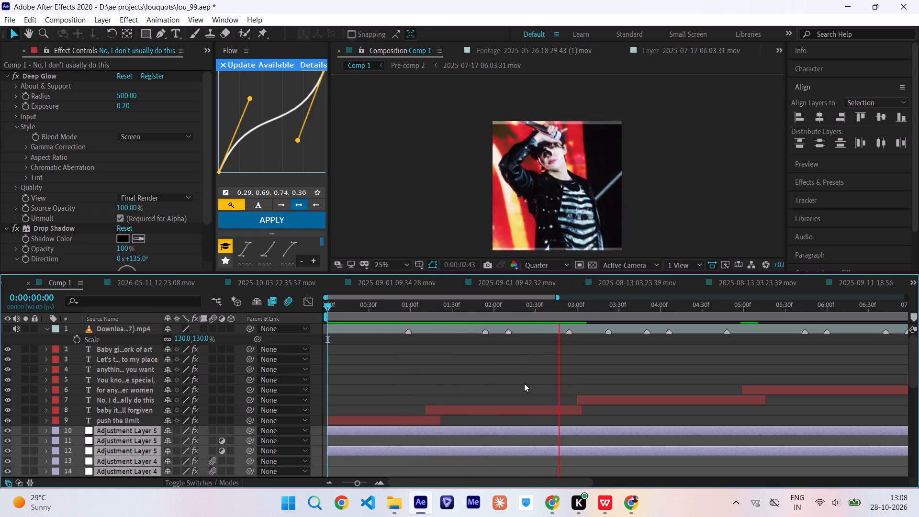
pyautogui.hscroll(-1, 524, 383)
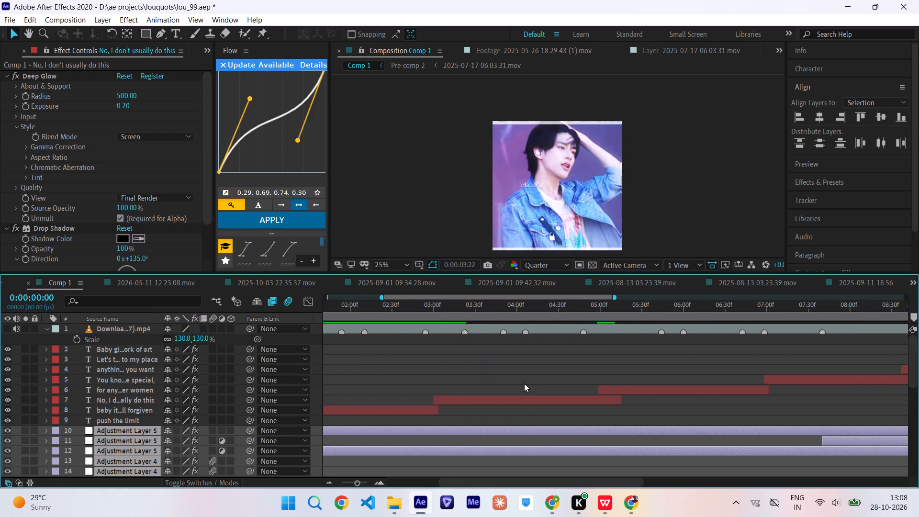
pyautogui.hscroll(-1, 524, 383)
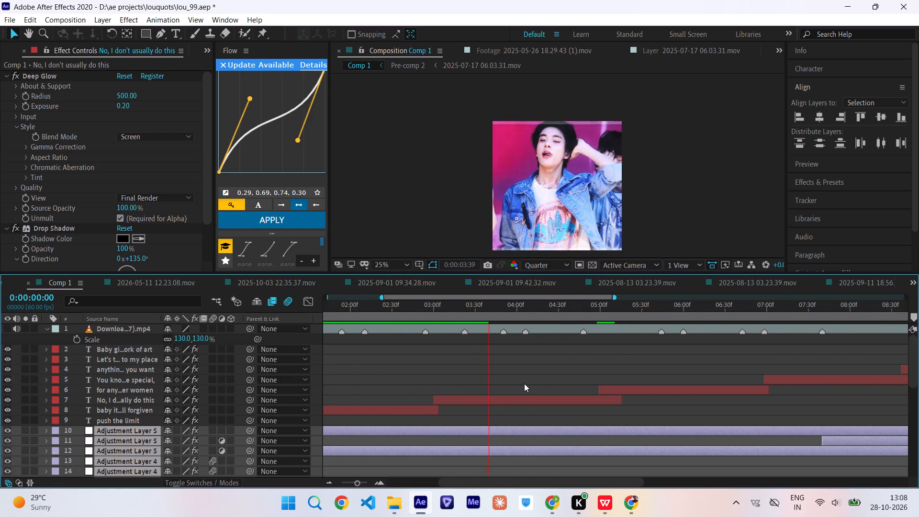
pyautogui.hscroll(-1, 524, 383)
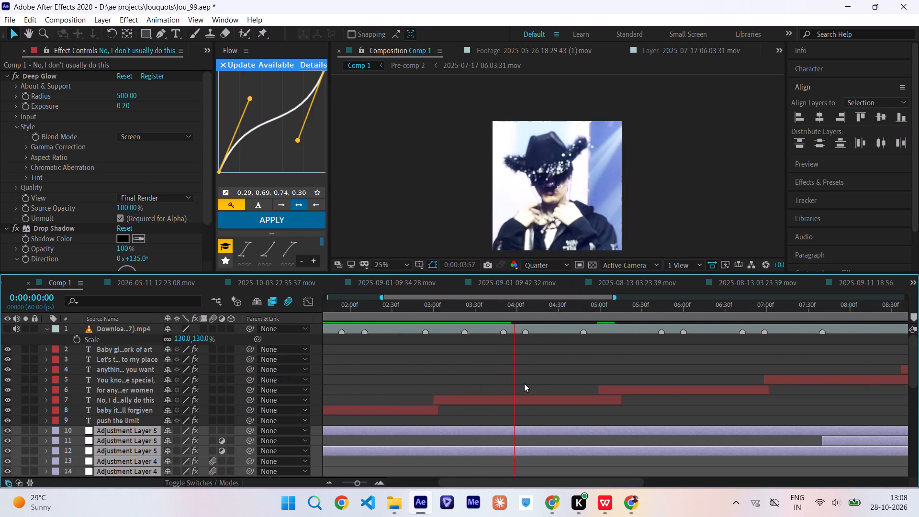
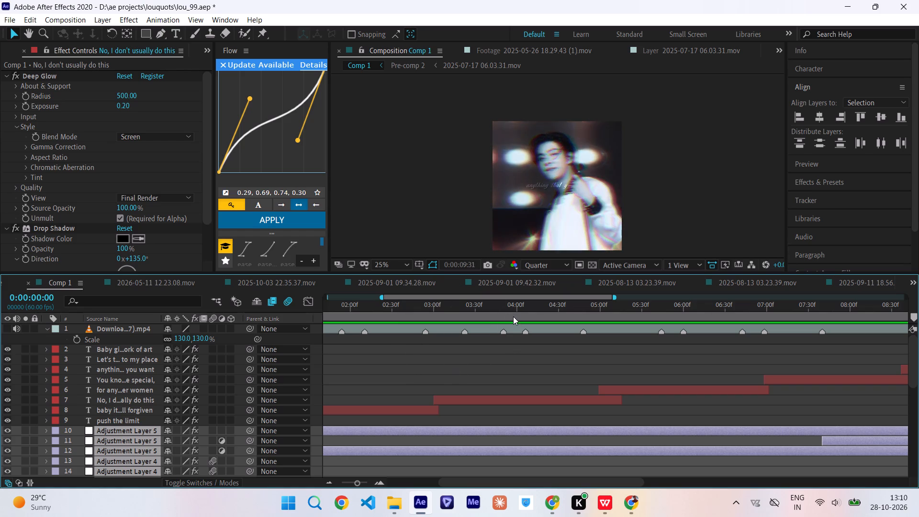
# Return the current time to 0:00:00:00 and start previewing the edit from the beginning.
pyautogui.moveTo(510, 314); pyautogui.dragTo(135, 347)
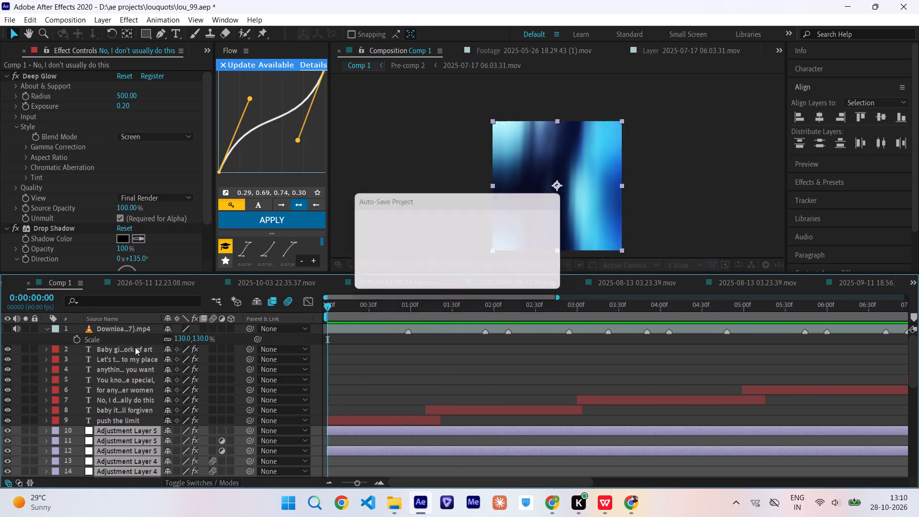
pyautogui.press('space')
pyautogui.press('space')
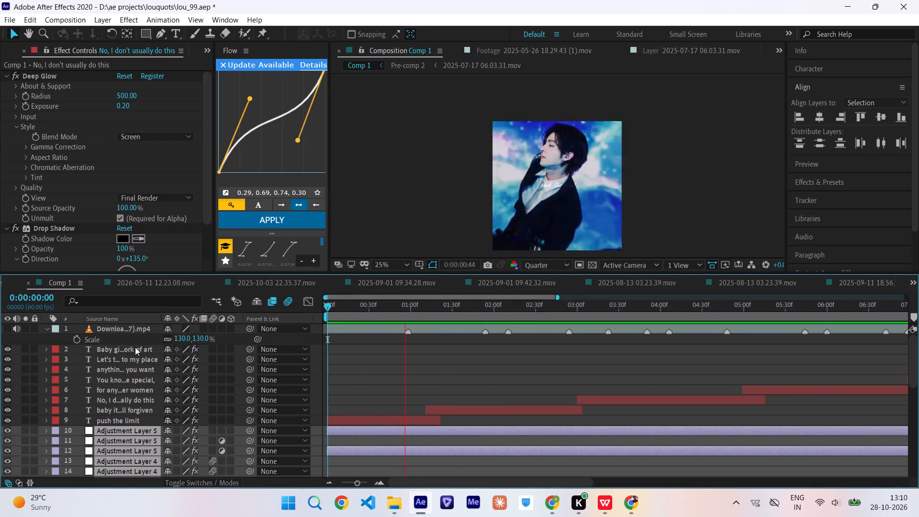
# Save the lou_99.aep project and deselect the adjustment and solid layers.
pyautogui.hotkey('ctrl', 's')
pyautogui.click(528, 354)
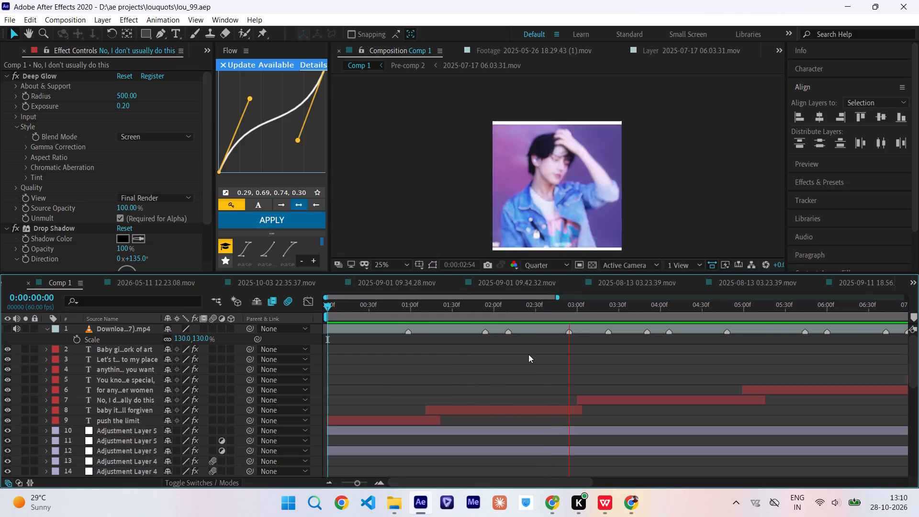
# Follow the running preview along the timeline, checking the lyrics over the footage up to the end of the layers.
pyautogui.hscroll(-5, 528, 354)
pyautogui.scroll(1, 528, 354)
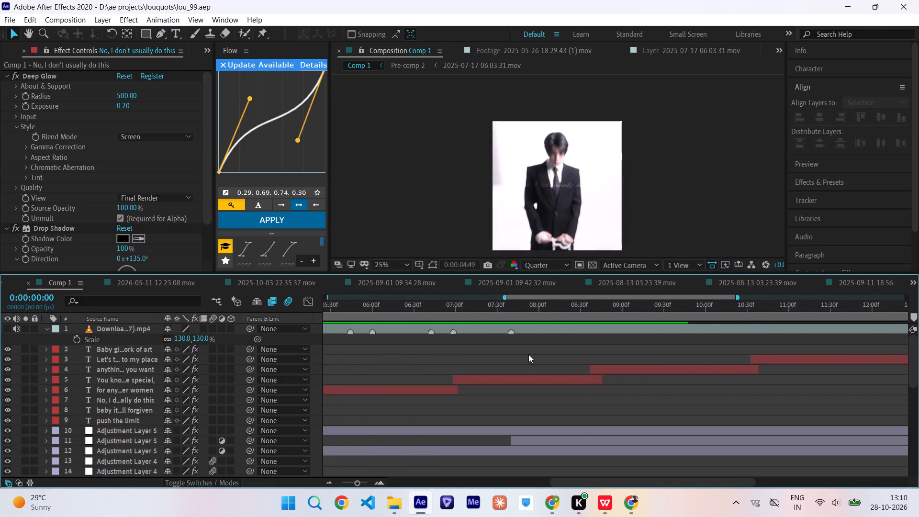
pyautogui.scroll(1, 528, 354)
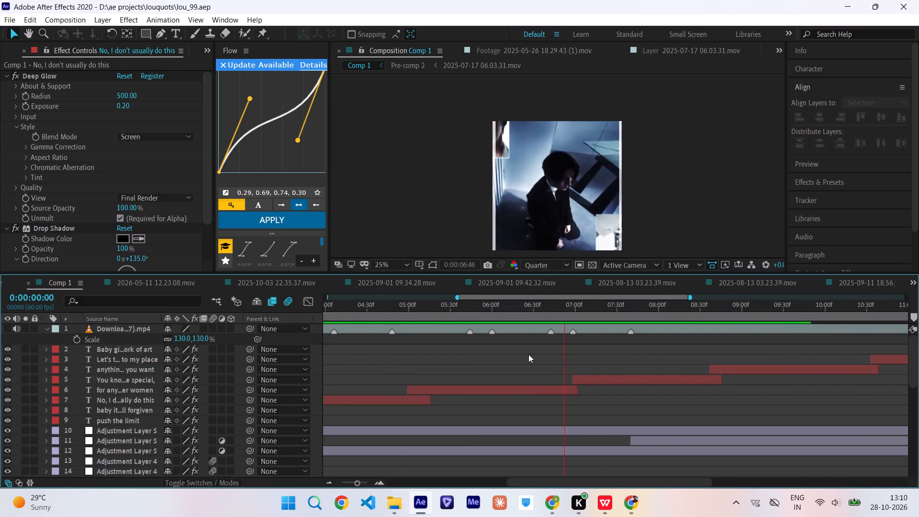
pyautogui.scroll(2, 528, 354)
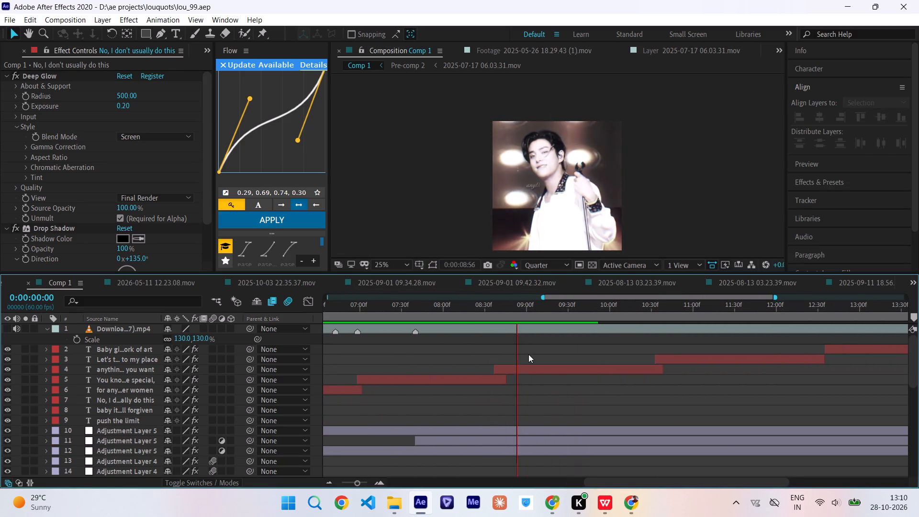
pyautogui.hscroll(-10, 528, 354)
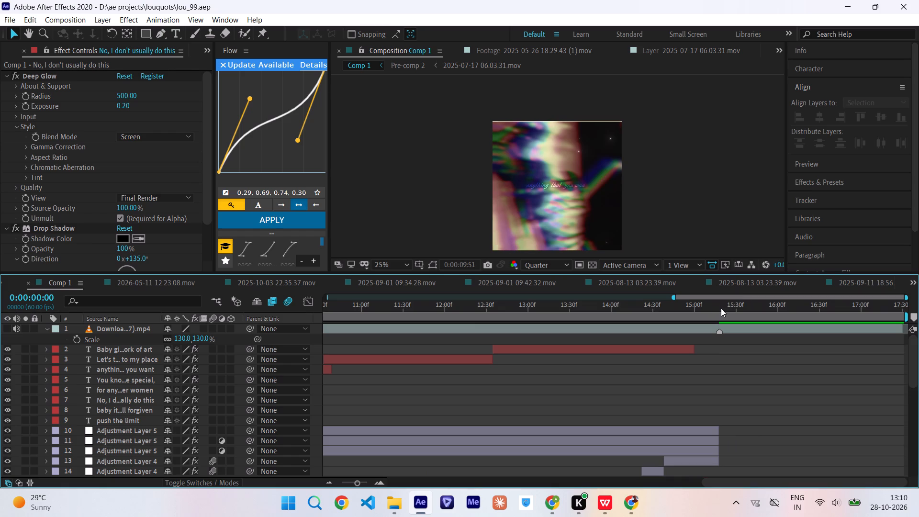
# Set the current time to 0:00:15:19 and preview the edit while examining the lower adjustment, solid and footage layers, 25 to 39.
pyautogui.click(721, 308)
pyautogui.press('space')
pyautogui.hscroll(6, 721, 308)
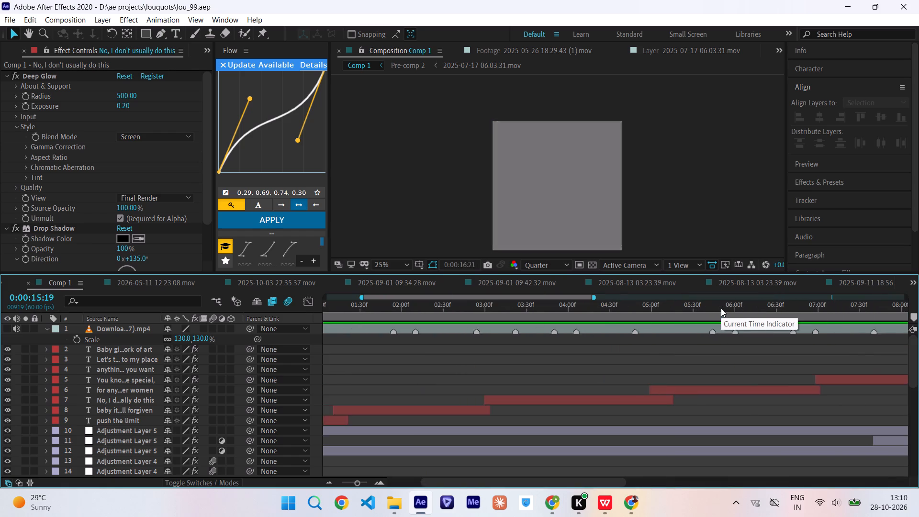
pyautogui.scroll(-18, 721, 308)
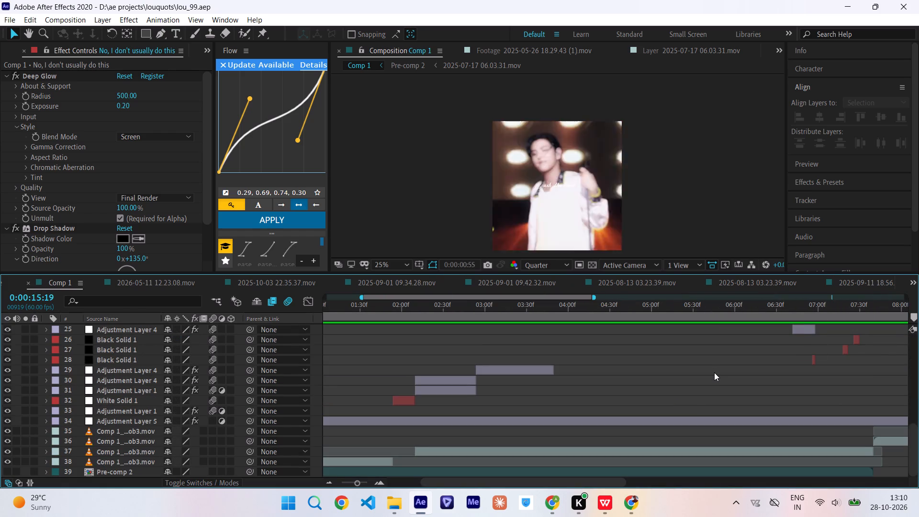
pyautogui.scroll(-5, 714, 372)
pyautogui.hscroll(-1, 714, 372)
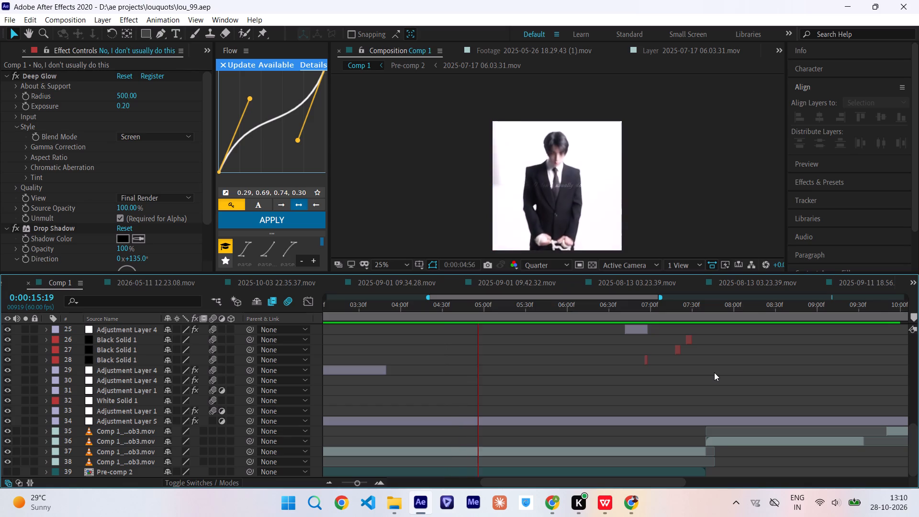
pyautogui.hscroll(-1, 714, 372)
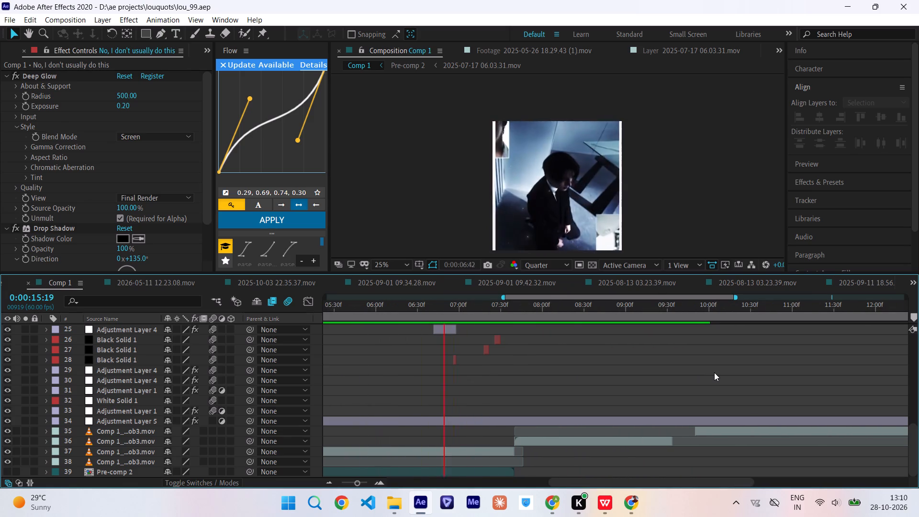
pyautogui.hscroll(-1, 714, 372)
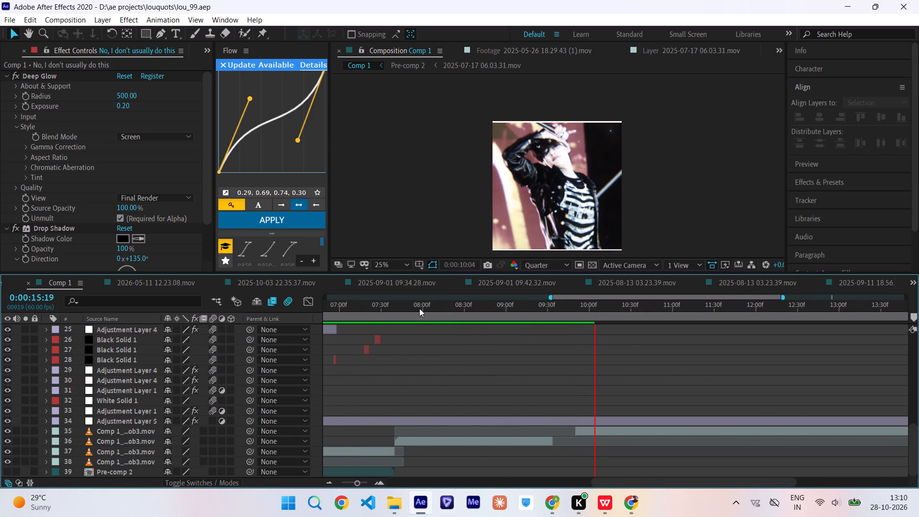
# Scrub the footage around 0:00:08:38, then replay the edit from 0:00:00:00 and follow the lower layers through to their end.
pyautogui.moveTo(419, 308); pyautogui.dragTo(478, 321)
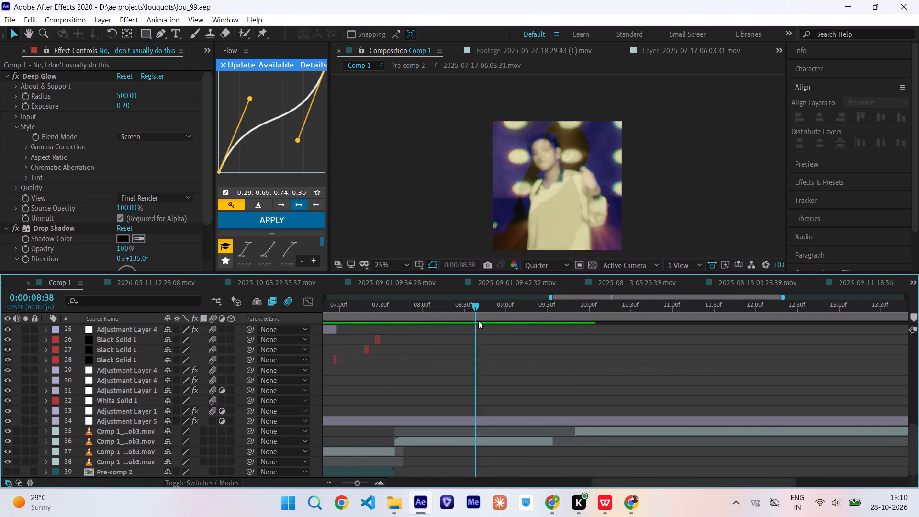
pyautogui.moveTo(478, 321); pyautogui.dragTo(199, 316)
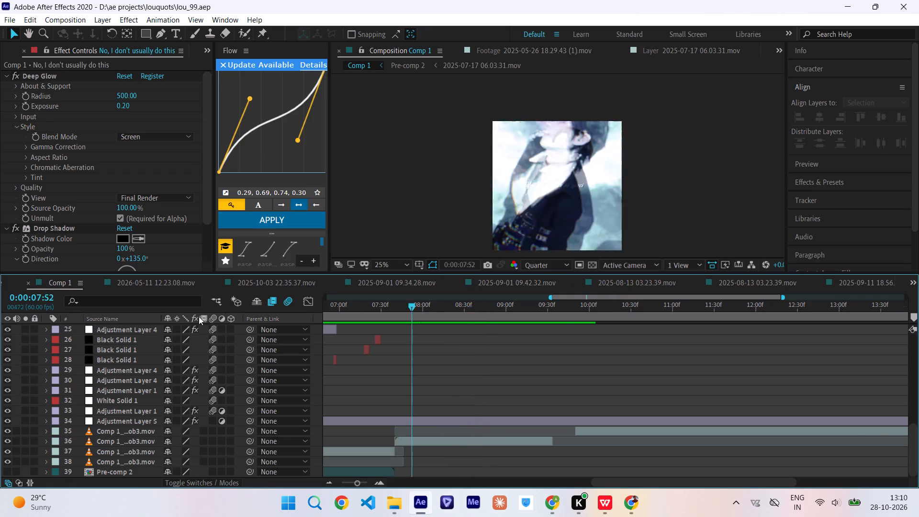
pyautogui.moveTo(199, 316); pyautogui.dragTo(137, 337)
pyautogui.press('space')
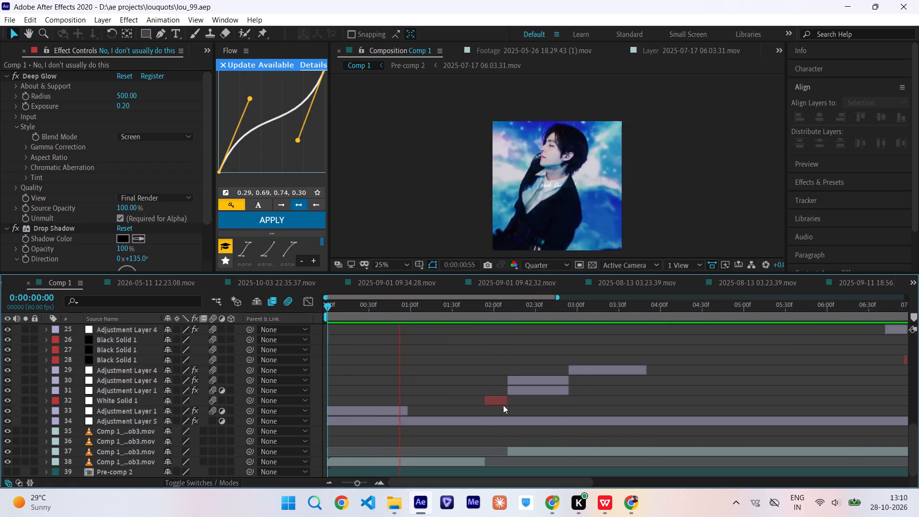
pyautogui.hscroll(-2, 689, 387)
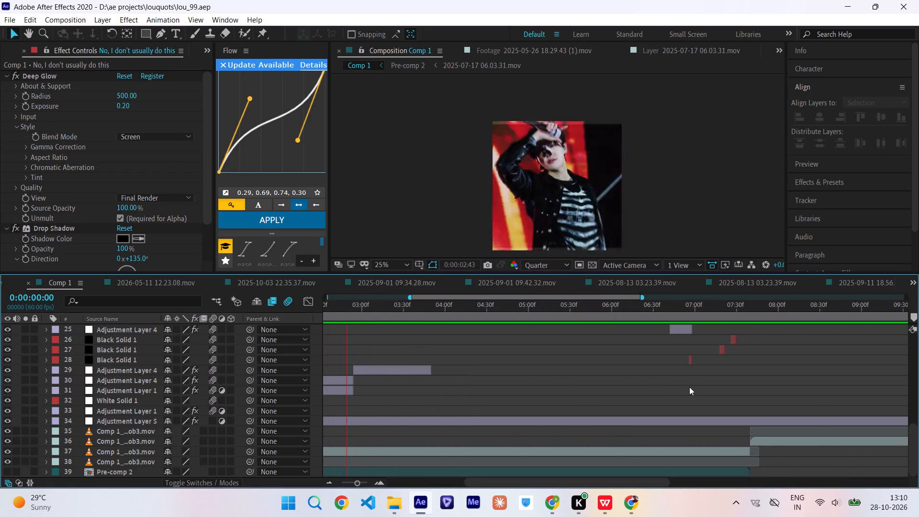
pyautogui.hscroll(-1, 689, 387)
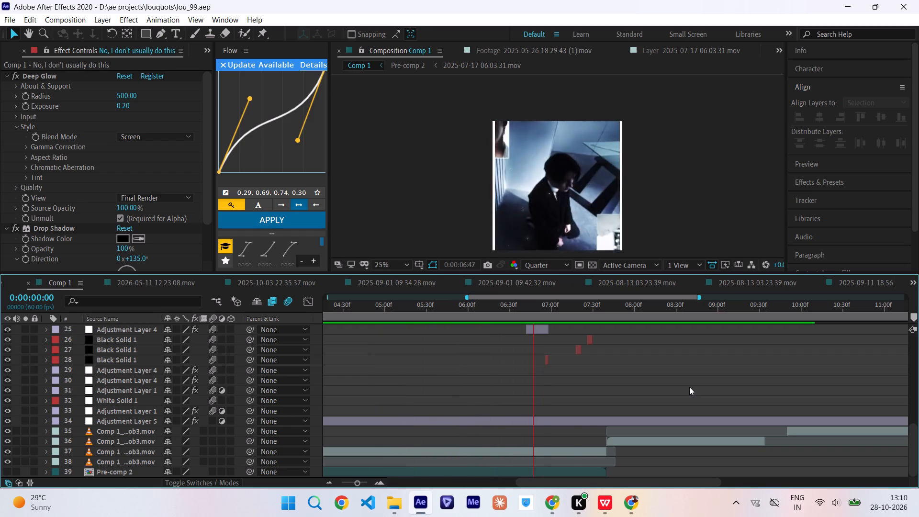
pyautogui.hscroll(-1, 689, 387)
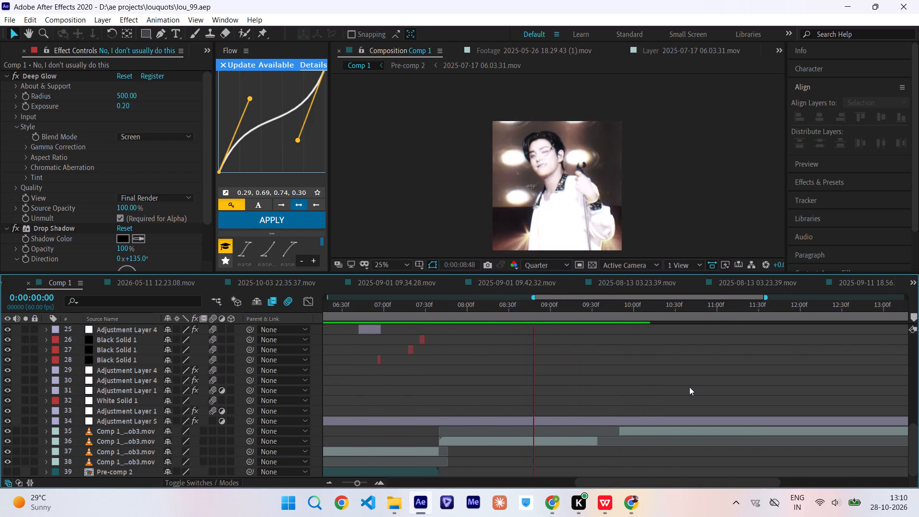
pyautogui.hscroll(-5, 689, 387)
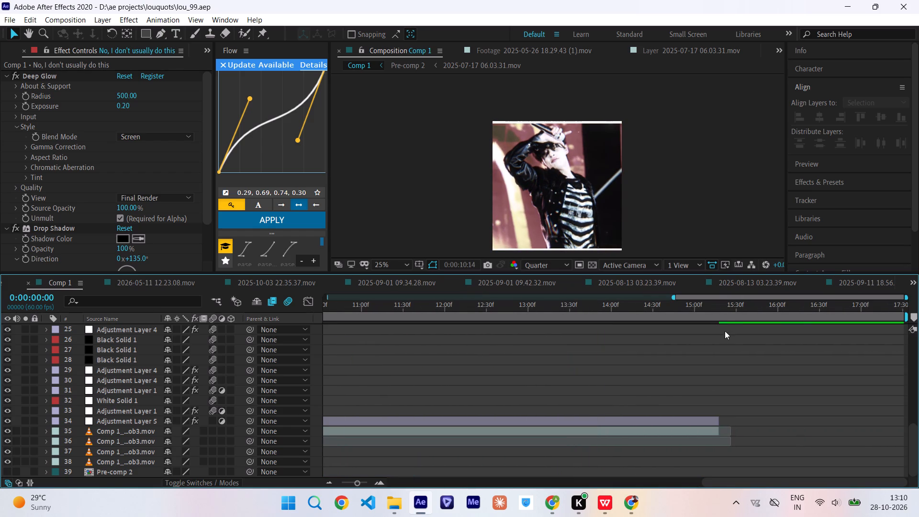
pyautogui.hscroll(7, 723, 313)
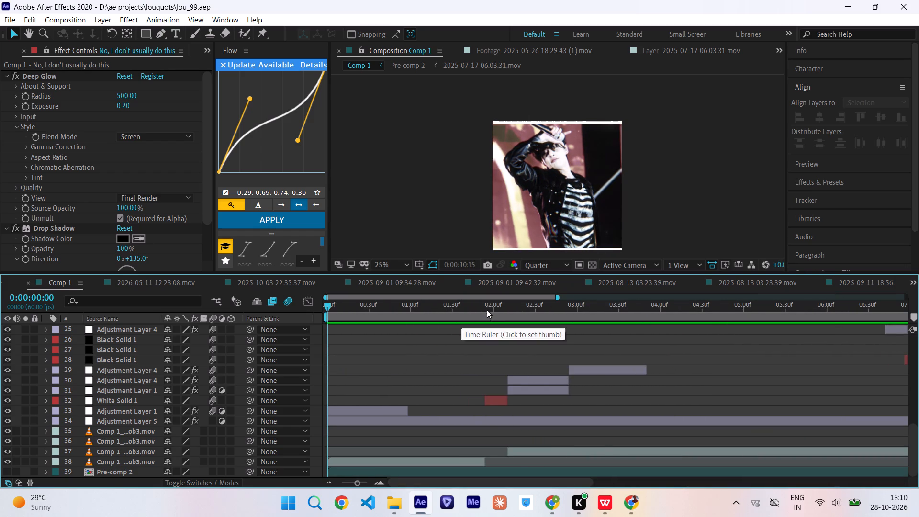
# Scrub to the transition at 0:00:02:11, then replay the edit from 0:00:00:00 and follow it along the timeline.
pyautogui.moveTo(487, 308); pyautogui.dragTo(511, 309)
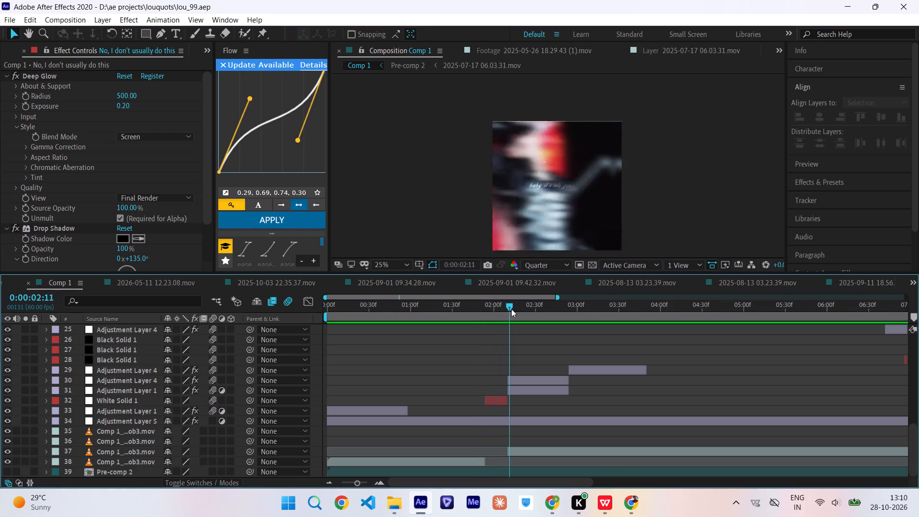
pyautogui.moveTo(511, 309); pyautogui.dragTo(234, 356)
pyautogui.press('space')
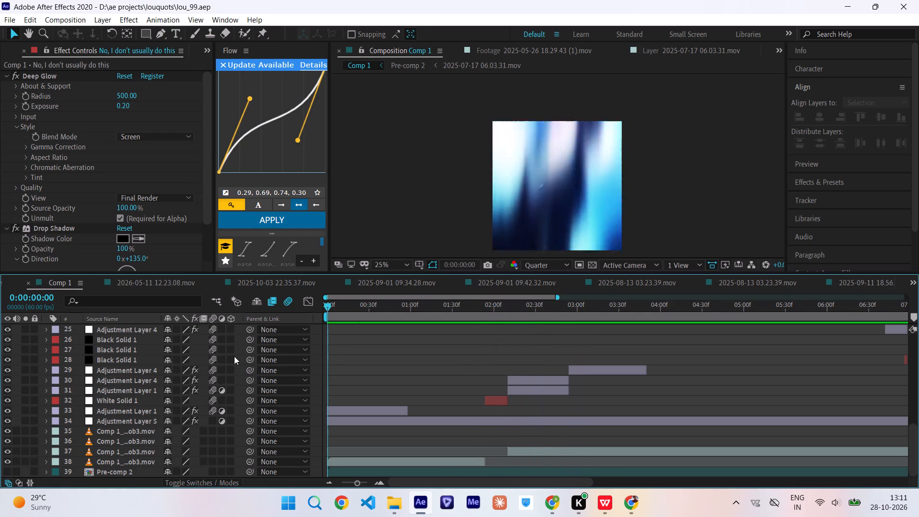
pyautogui.hscroll(-7, 570, 379)
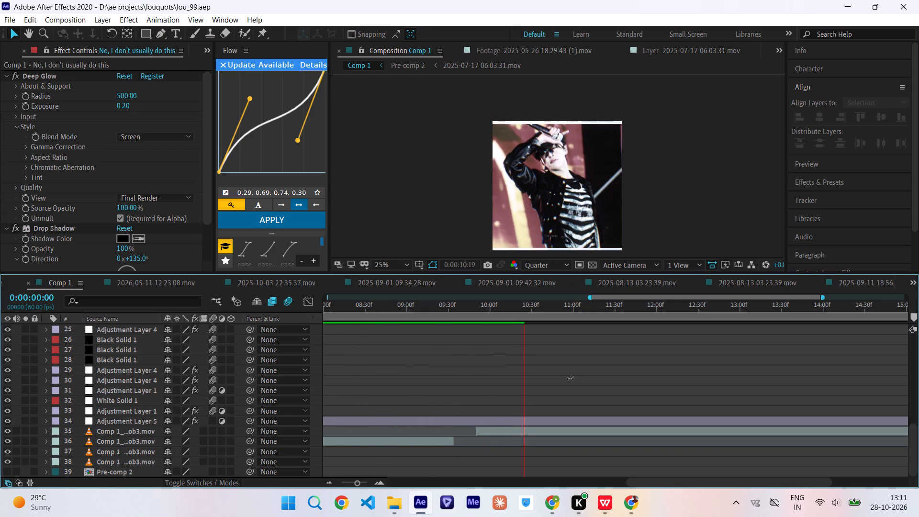
pyautogui.hscroll(-3, 570, 379)
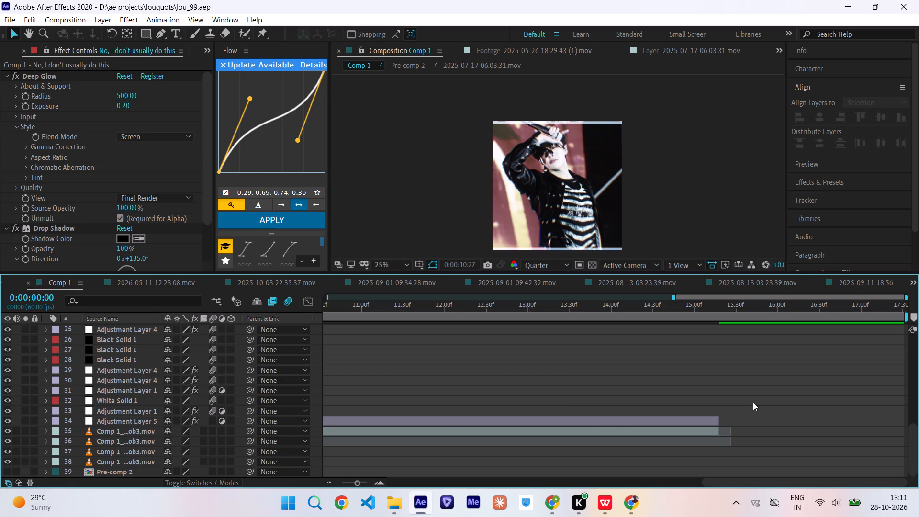
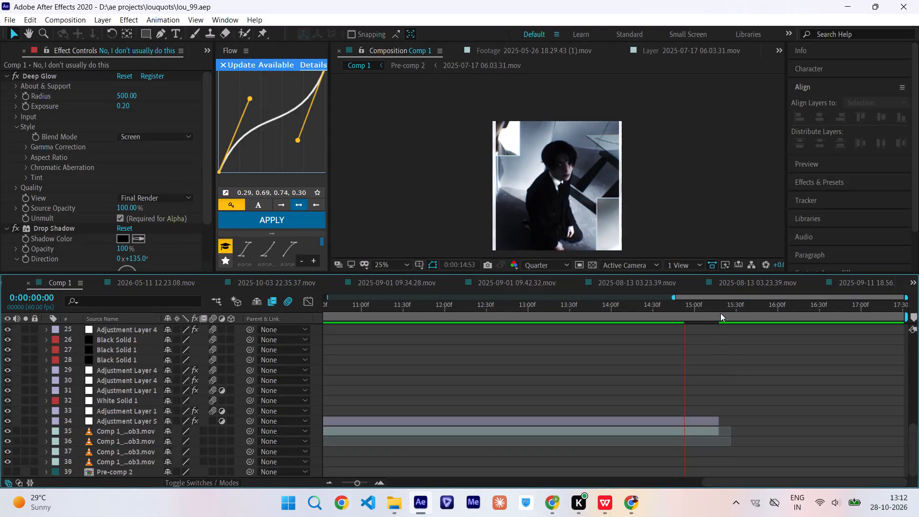
# Preview the ending from 0:00:15:19 and 0:00:15:00, and scrub the edit back to 0:00:00:00.
pyautogui.click(720, 310)
pyautogui.press('space')
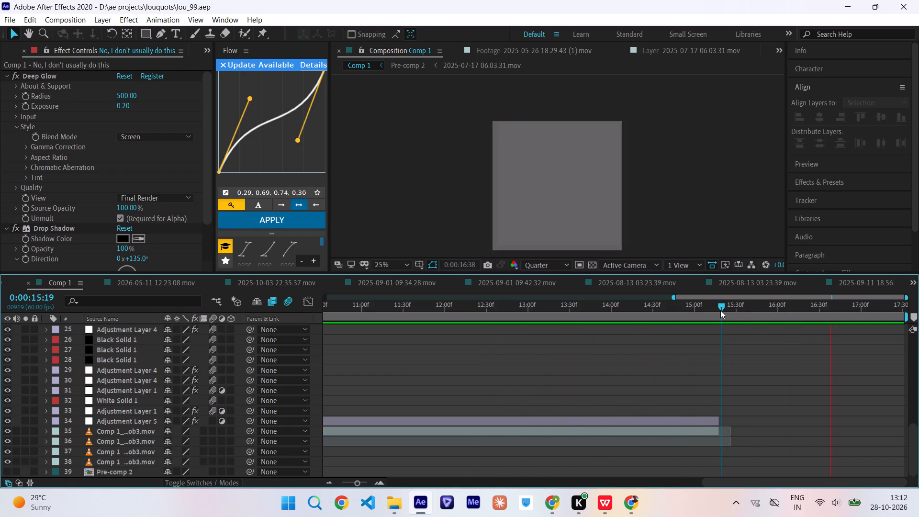
pyautogui.click(694, 304)
pyautogui.press('space')
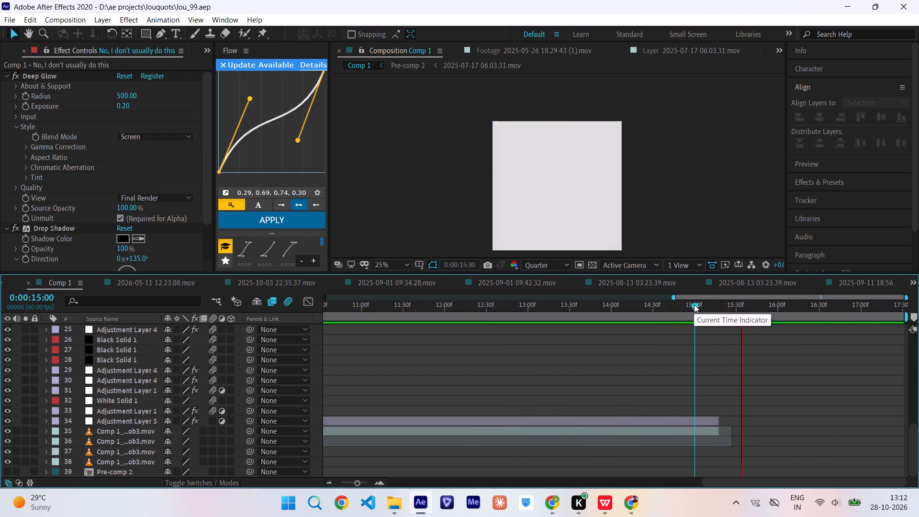
pyautogui.moveTo(694, 304); pyautogui.dragTo(726, 303)
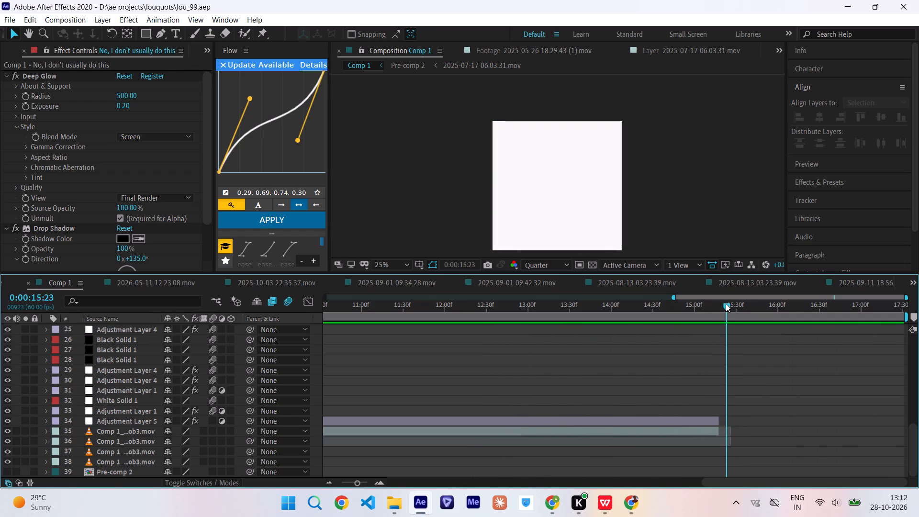
pyautogui.moveTo(726, 303); pyautogui.dragTo(250, 363)
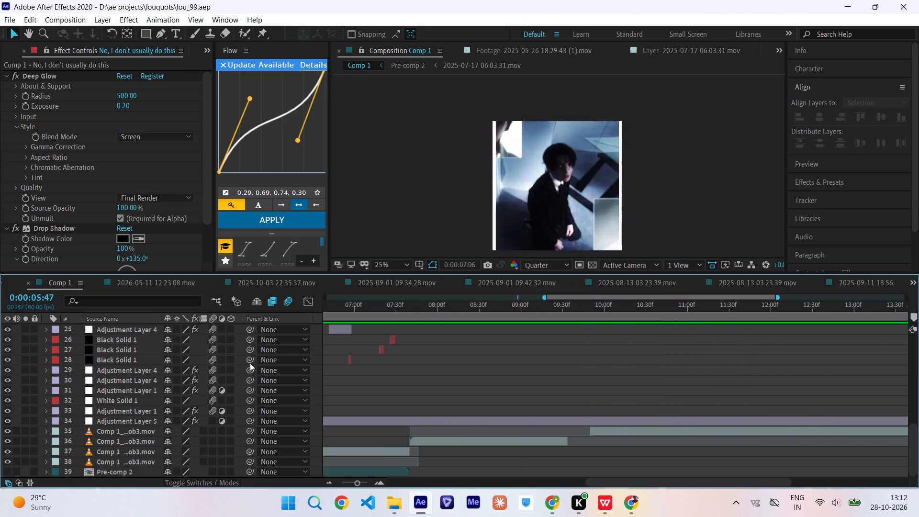
pyautogui.moveTo(250, 363); pyautogui.dragTo(249, 364)
# Collapse the Download (17).mp4 layer's Scale property and pre-compose layers 2 to 38, leaving out Pre-comp 2.
pyautogui.scroll(1, 442, 336)
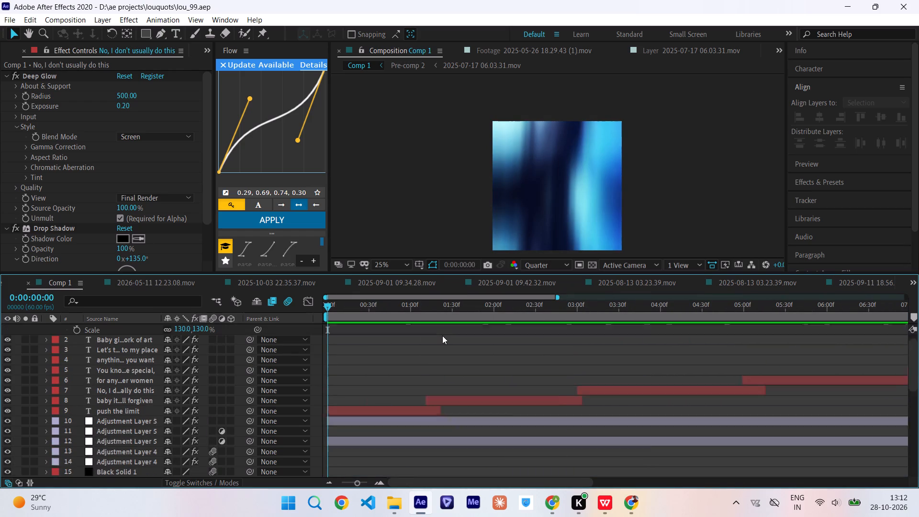
pyautogui.scroll(1, 442, 336)
pyautogui.click(439, 330)
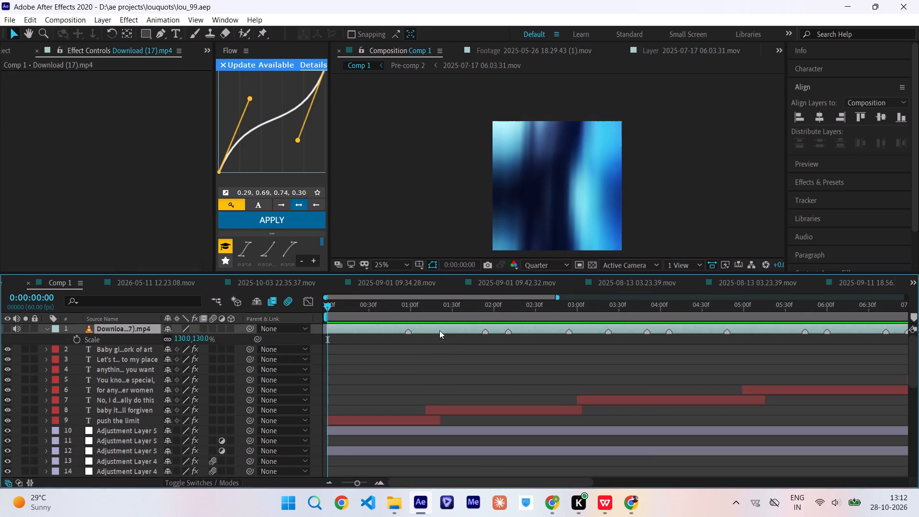
pyautogui.press('s')
pyautogui.hscroll(-1, 439, 330)
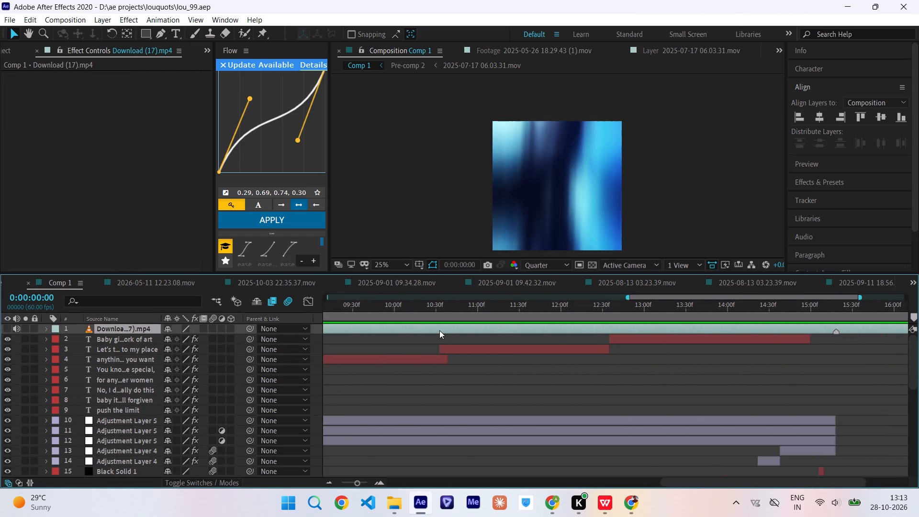
pyautogui.hscroll(-1, 439, 330)
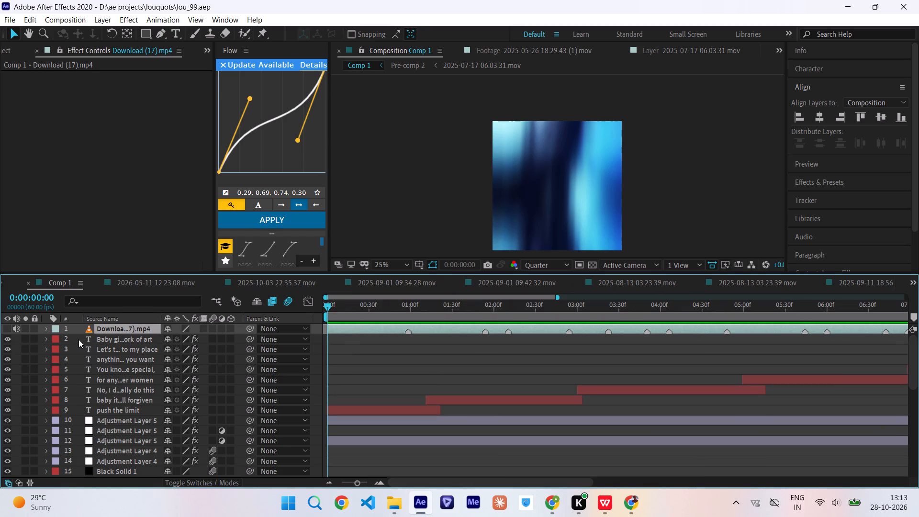
pyautogui.moveTo(78, 339); pyautogui.dragTo(198, 507)
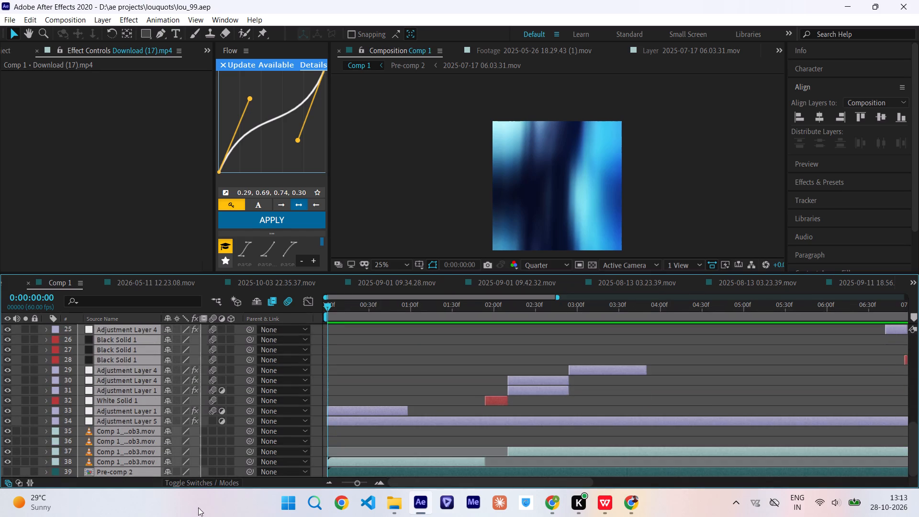
pyautogui.moveTo(198, 507); pyautogui.dragTo(164, 463)
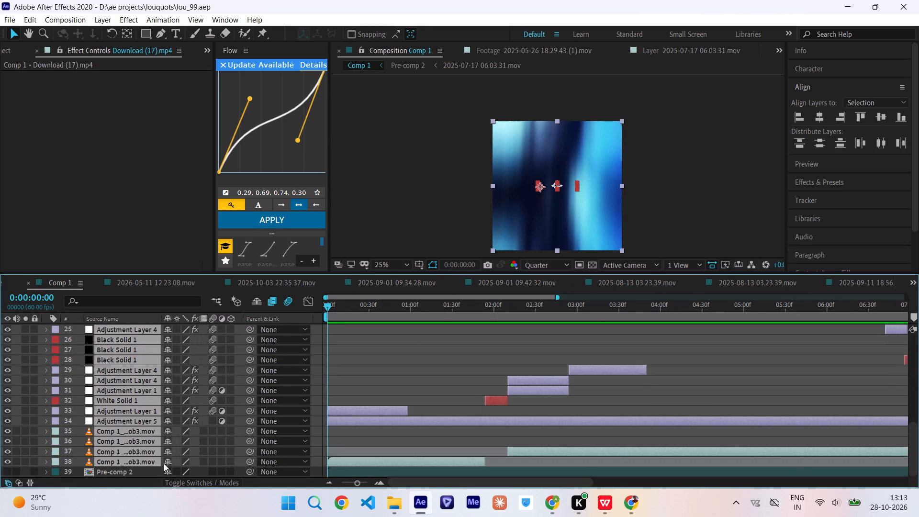
pyautogui.hotkey('ctrl', 'shift', 'c')
pyautogui.press('Return')
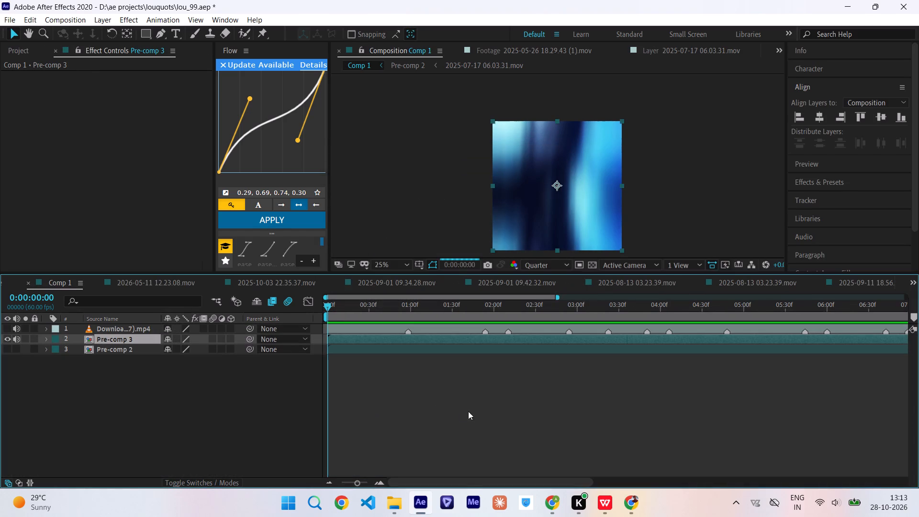
# Mute the new Pre-comp 3 layer's audio and duplicate the layer in Comp 1.
pyautogui.click(20, 337)
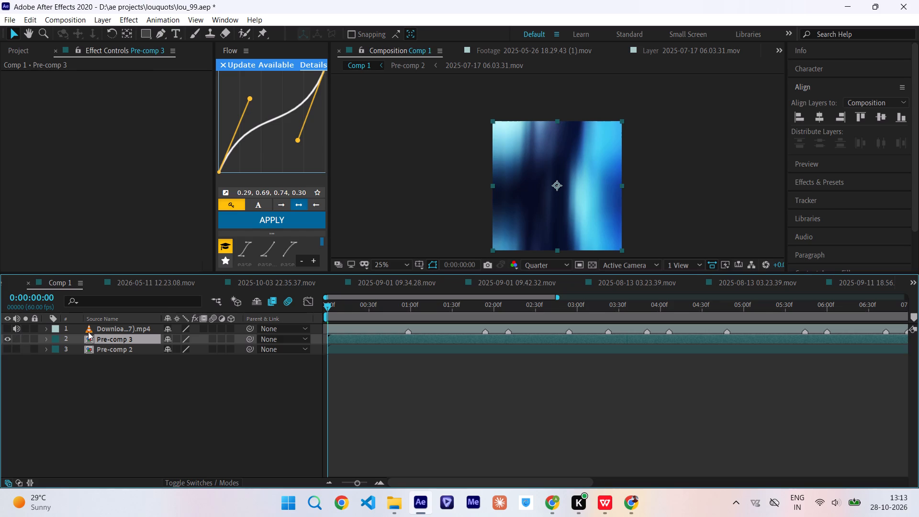
pyautogui.hscroll(-5, 499, 339)
pyautogui.click(499, 339)
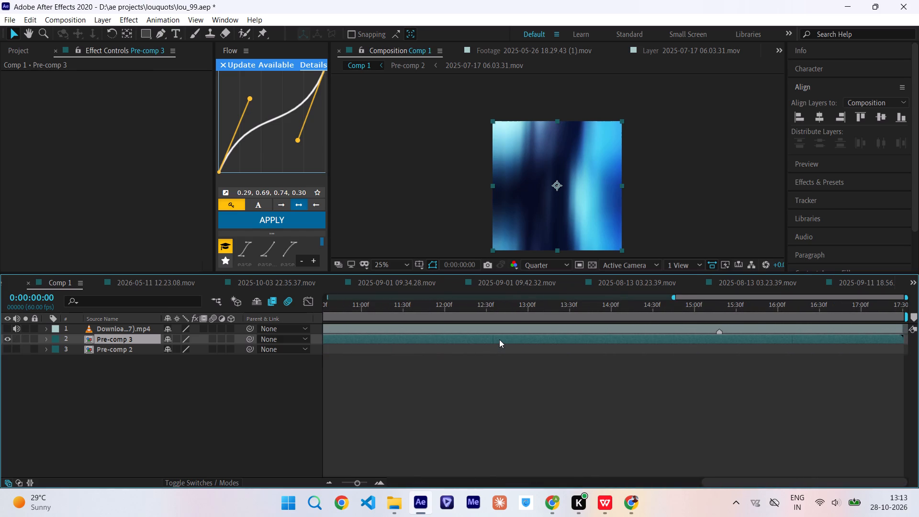
pyautogui.hotkey('ctrl', 'c')
pyautogui.hotkey('ctrl', 'v')
# Add a text layer reading "louquots" above the precomps, with the current time at 0:00:12:24.
pyautogui.click(478, 311)
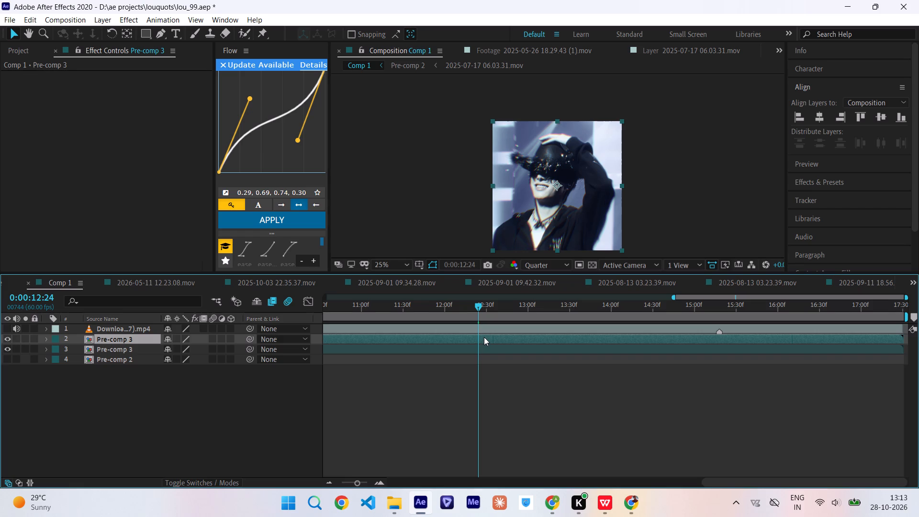
pyautogui.hotkey('ctrl', 'alt', 'shift', 't')
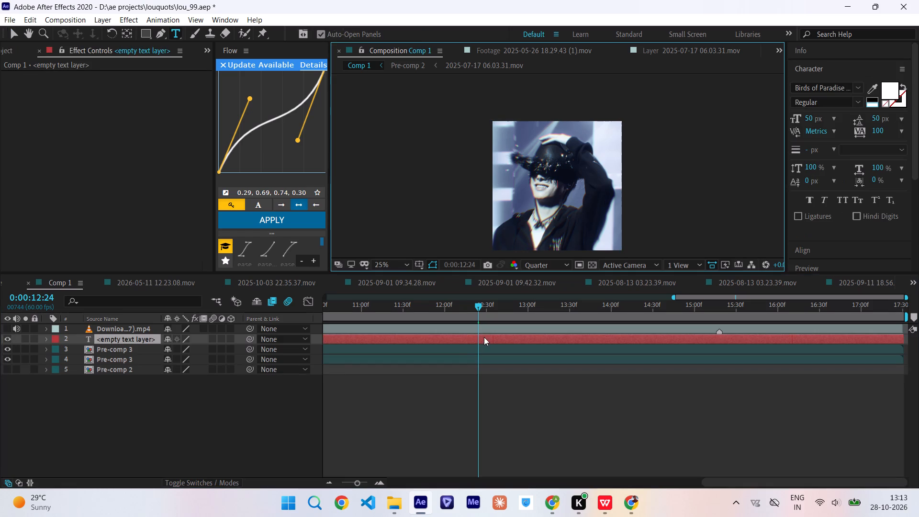
pyautogui.doubleClick(484, 337)
pyautogui.write('lo')
pyautogui.write('uquots')
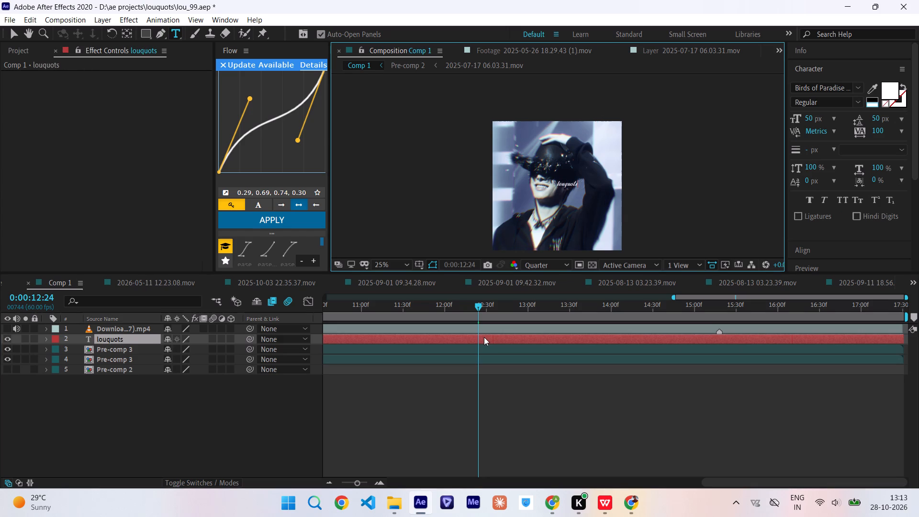
# Set the louquots text to the Billion Dreams font at 127 px.
pyautogui.doubleClick(484, 337)
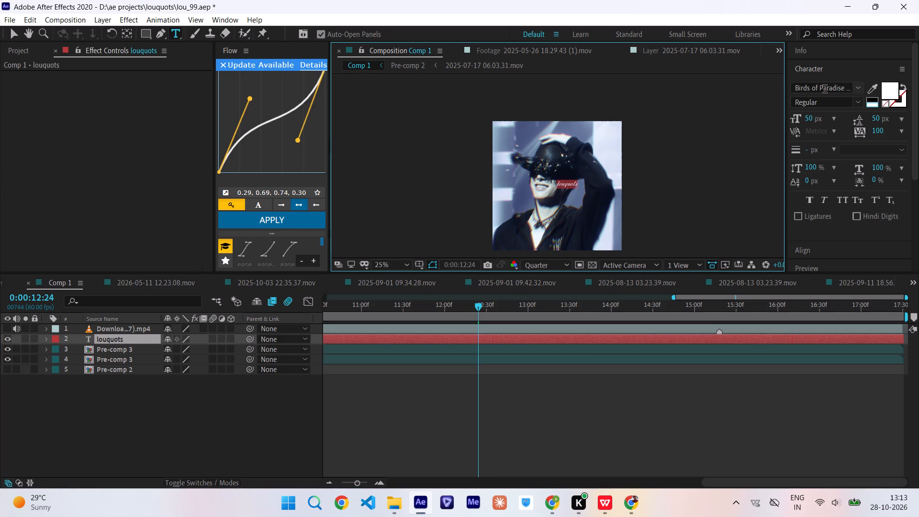
pyautogui.click(825, 90)
pyautogui.write('bi')
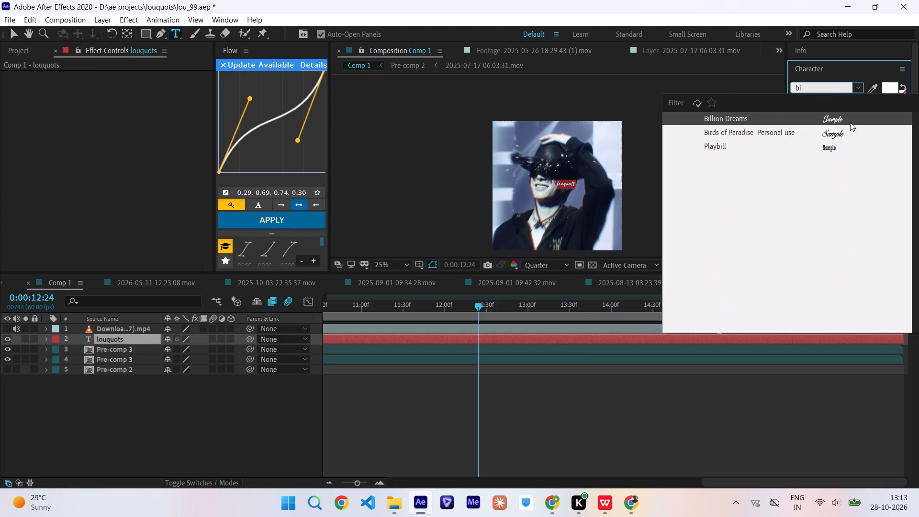
pyautogui.click(836, 121)
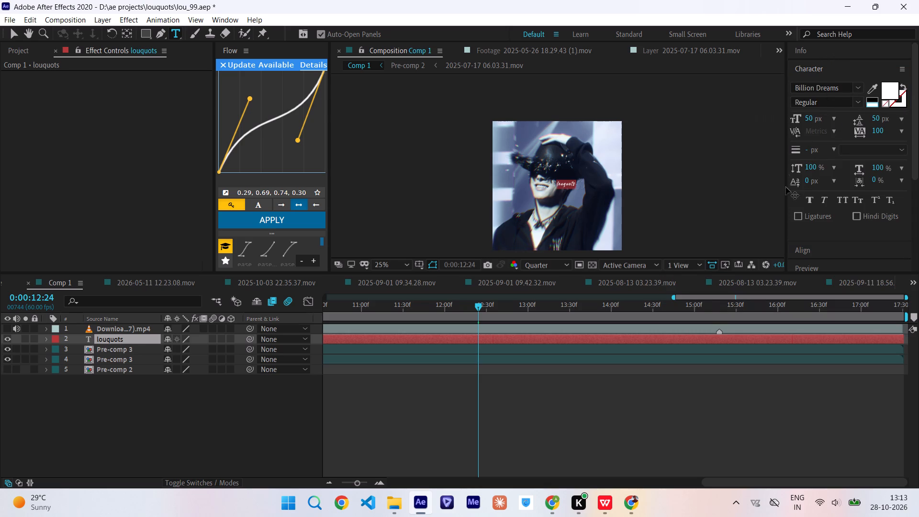
pyautogui.moveTo(808, 118); pyautogui.dragTo(863, 125)
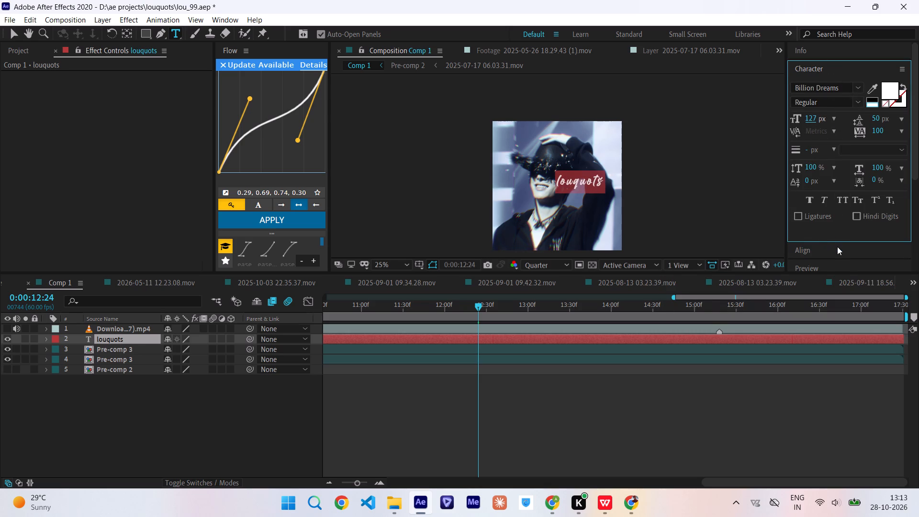
# Centre the louquots text horizontally and vertically in the composition.
pyautogui.click(837, 247)
pyautogui.click(816, 118)
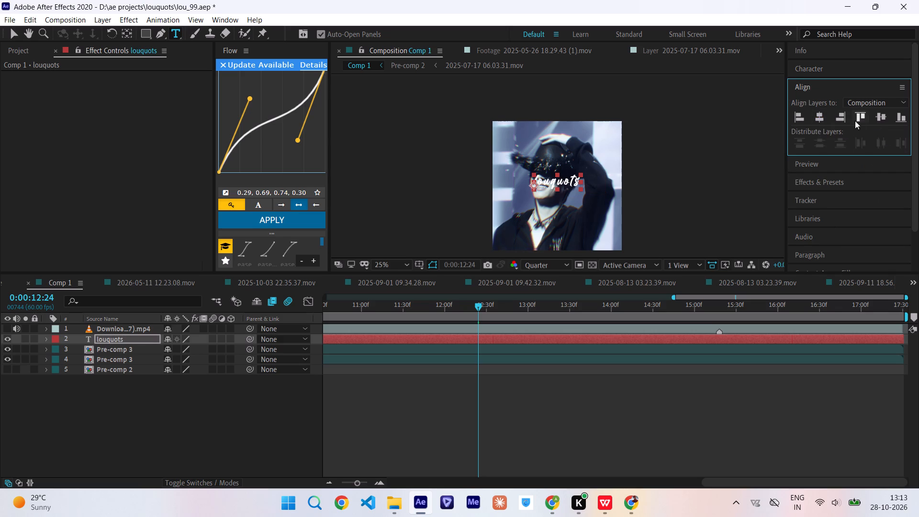
pyautogui.click(885, 118)
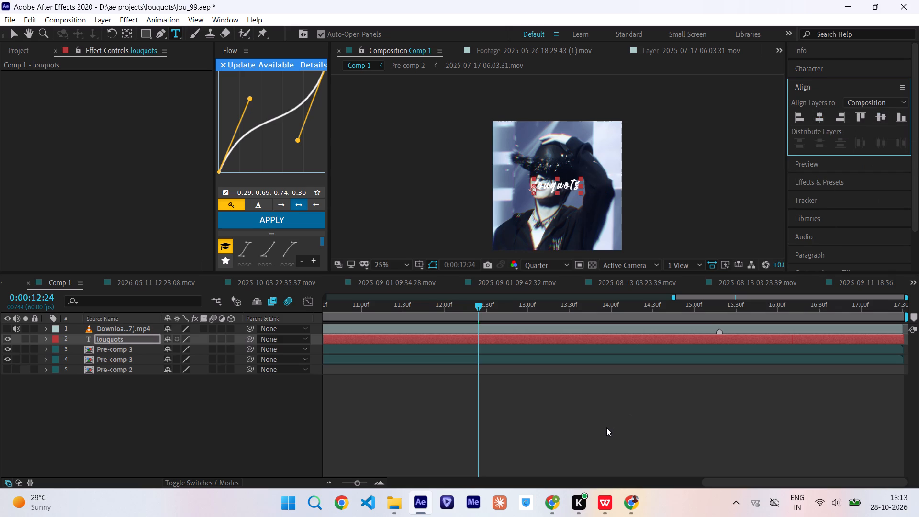
# Find the blur effects and apply BCC+Blur to the upper Pre-comp 3 layer.
pyautogui.click(606, 427)
pyautogui.click(574, 350)
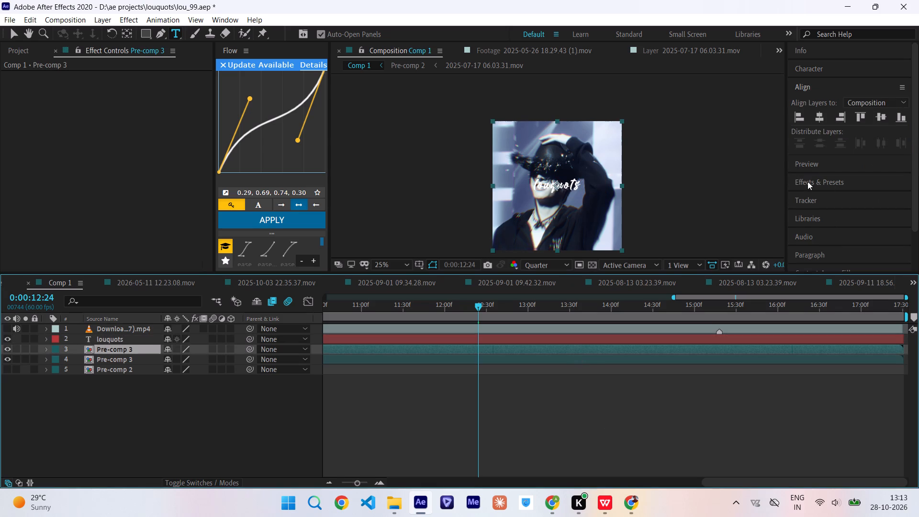
pyautogui.click(807, 181)
pyautogui.moveTo(837, 139); pyautogui.dragTo(757, 140)
pyautogui.write('blur')
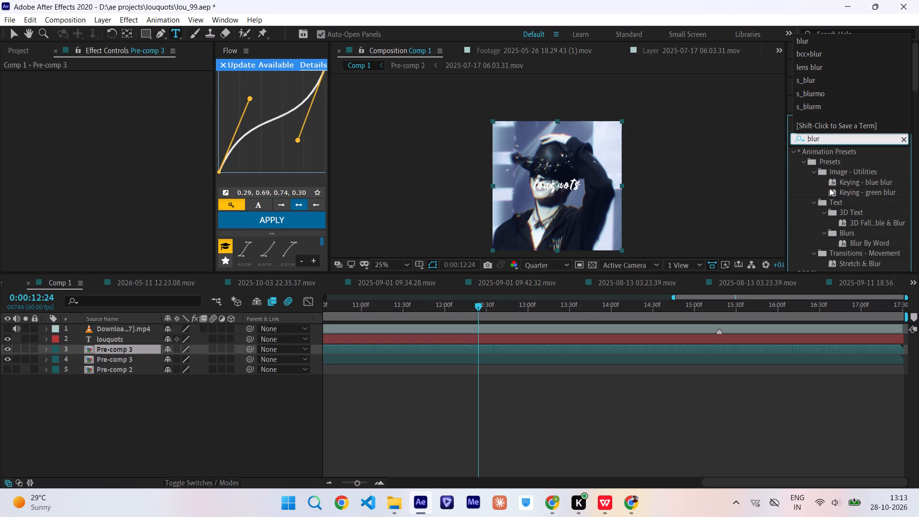
pyautogui.moveTo(830, 190); pyautogui.dragTo(607, 346)
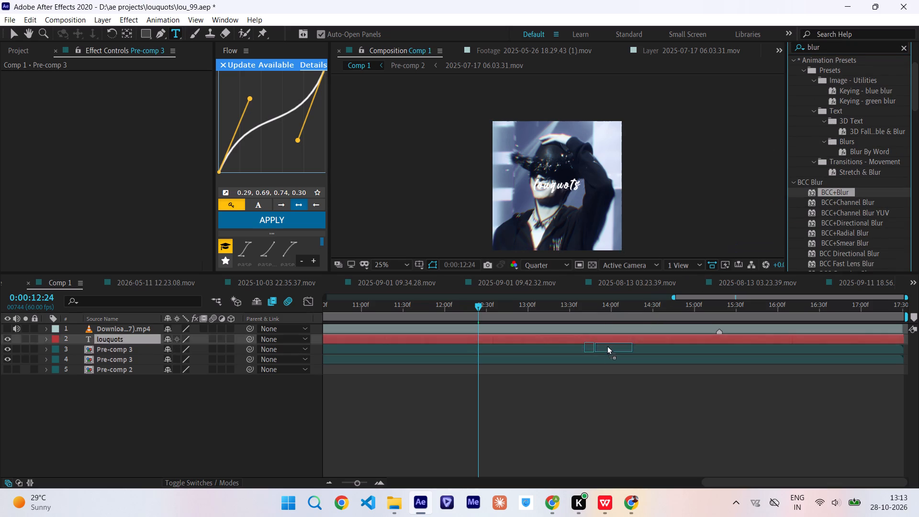
pyautogui.moveTo(607, 346); pyautogui.dragTo(604, 349)
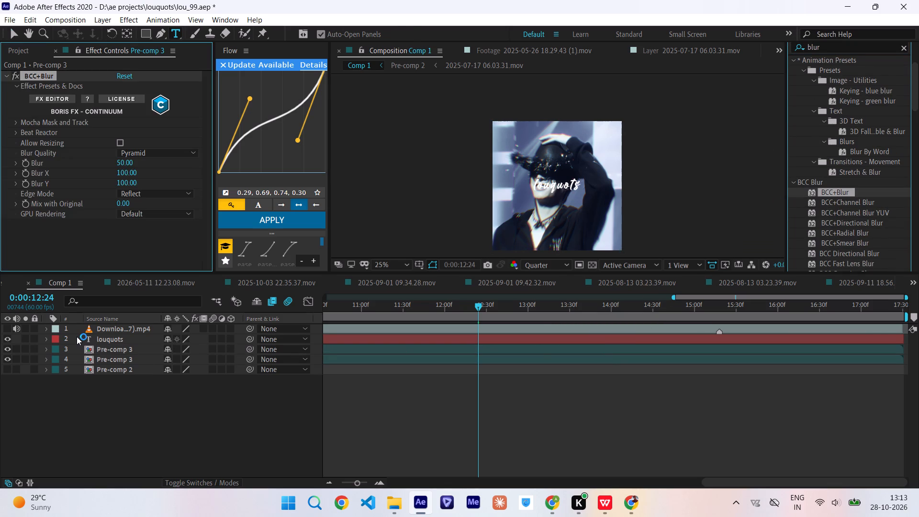
# Set the louquots text layer's blending mode to Stencil Alpha.
pyautogui.moveTo(78, 338); pyautogui.dragTo(95, 350)
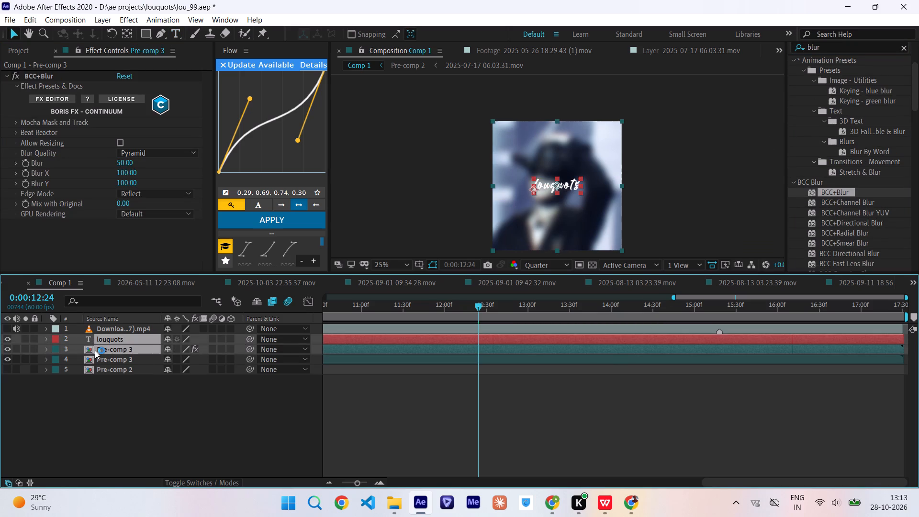
pyautogui.click(416, 399)
pyautogui.click(401, 339)
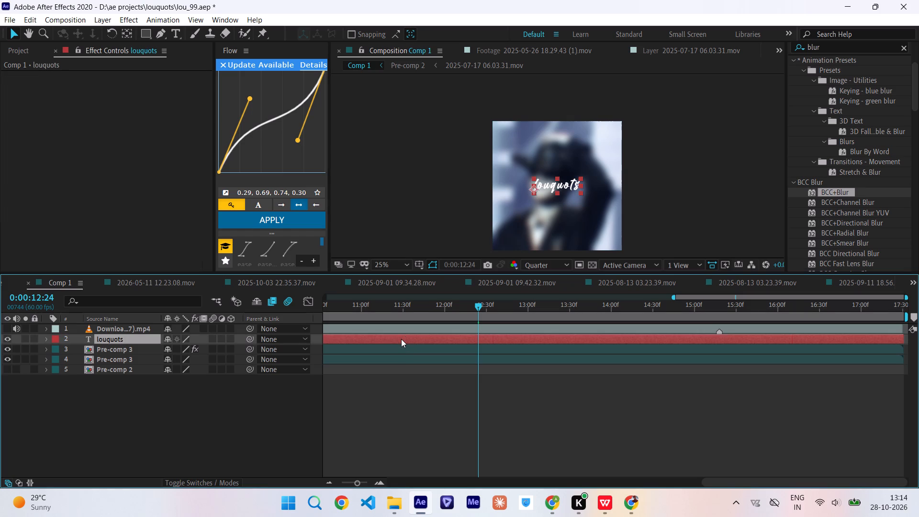
pyautogui.click(401, 339)
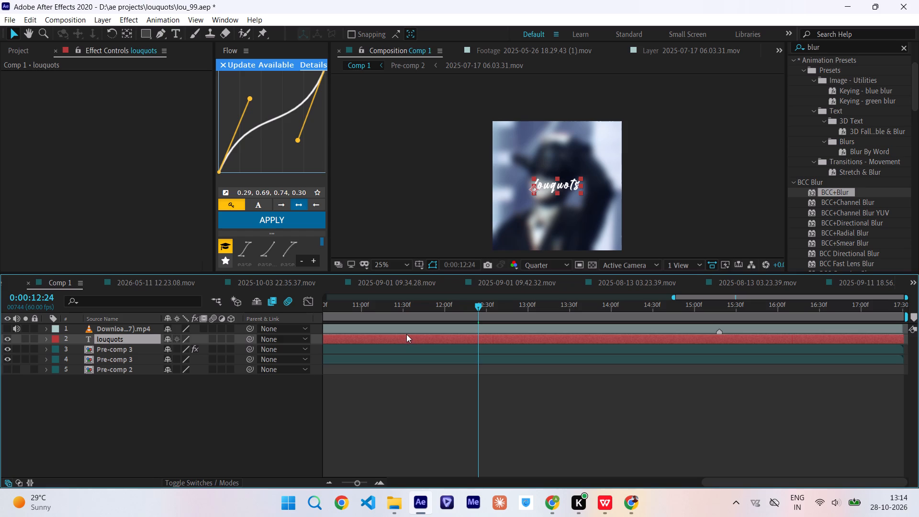
pyautogui.rightClick(407, 339)
pyautogui.rightClick(407, 339)
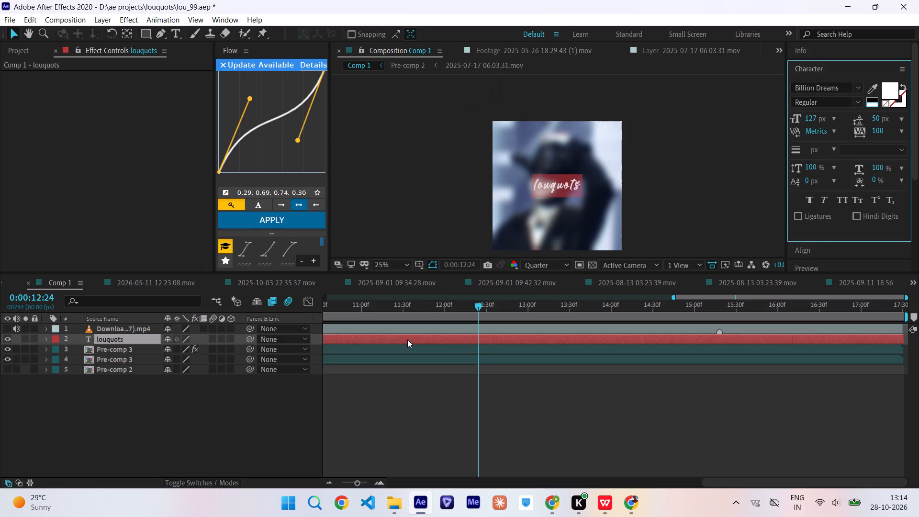
pyautogui.rightClick(407, 339)
pyautogui.rightClick(407, 339)
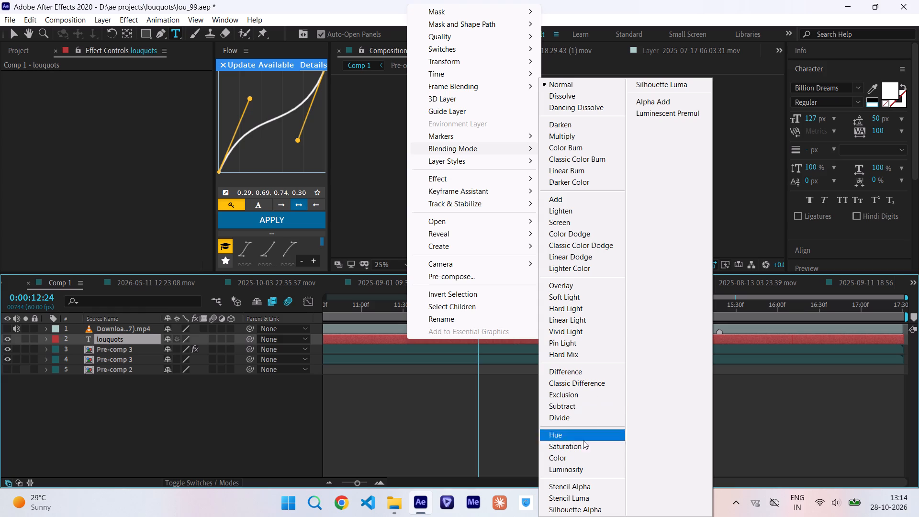
pyautogui.click(579, 484)
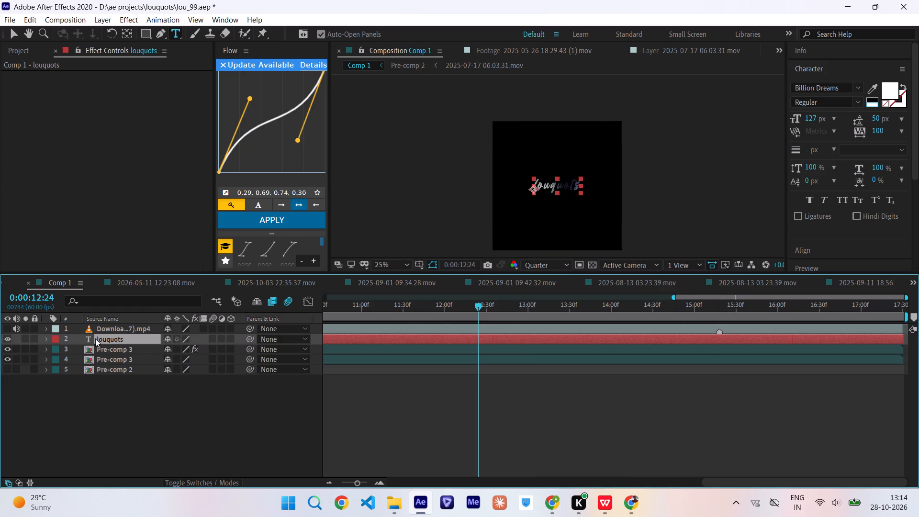
# Pre-compose the louquots text layer together with the blurred Pre-comp 3 layer directly below it.
pyautogui.moveTo(78, 339); pyautogui.dragTo(91, 349)
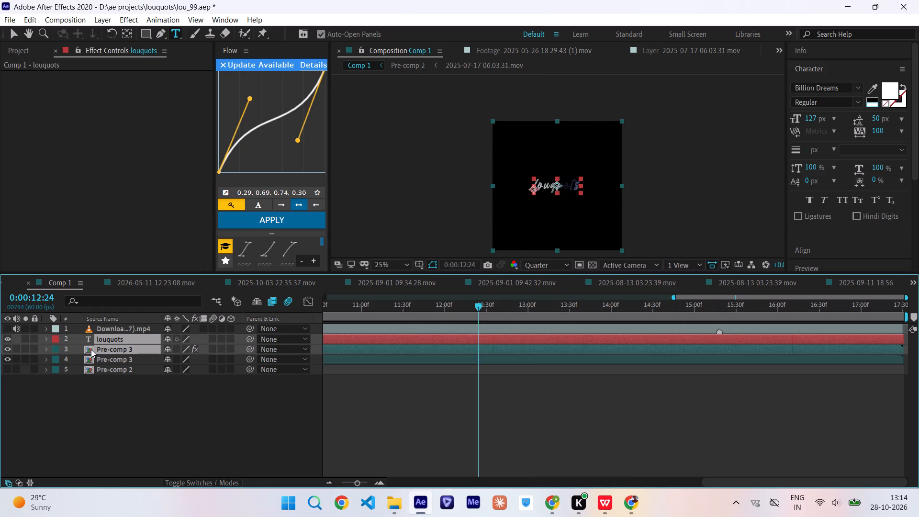
pyautogui.hotkey('ctrl', 'shift', 'c')
pyautogui.press('Return')
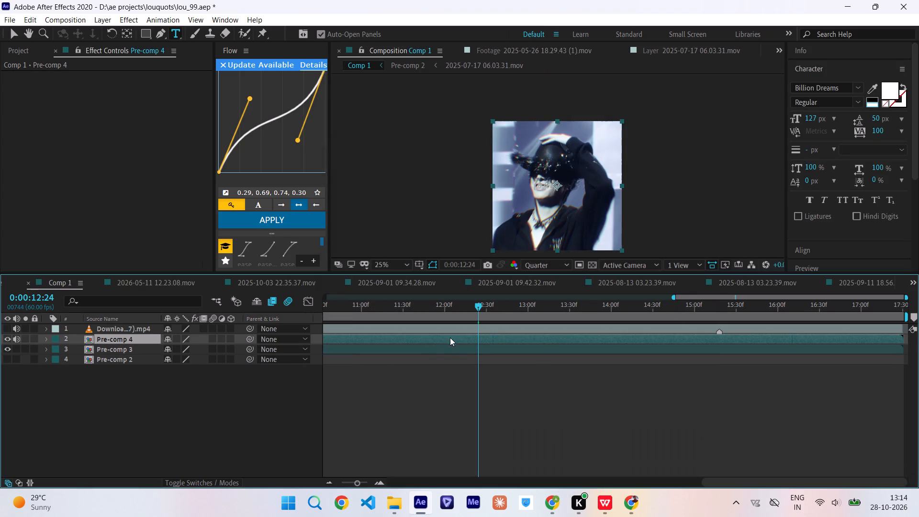
# Scale the Pre-comp 4 watermark layer to 42% and mute its audio.
pyautogui.press('s')
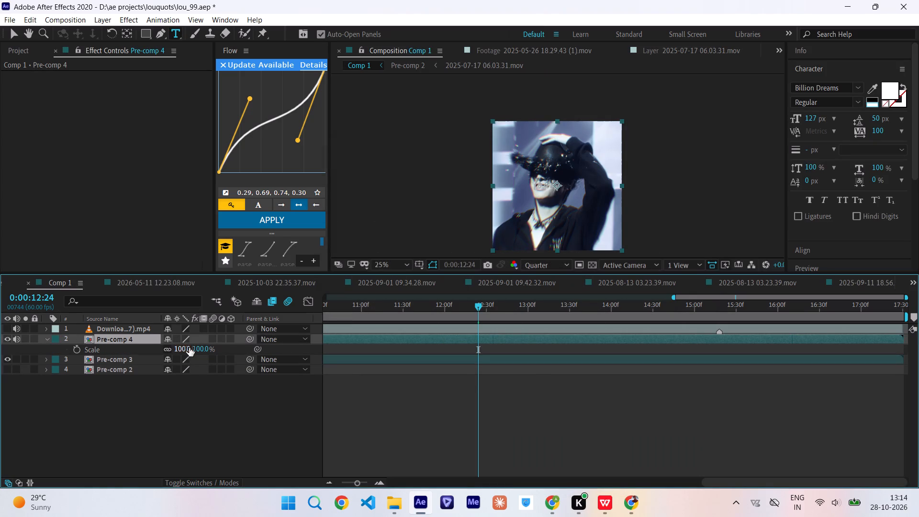
pyautogui.moveTo(186, 348); pyautogui.dragTo(150, 346)
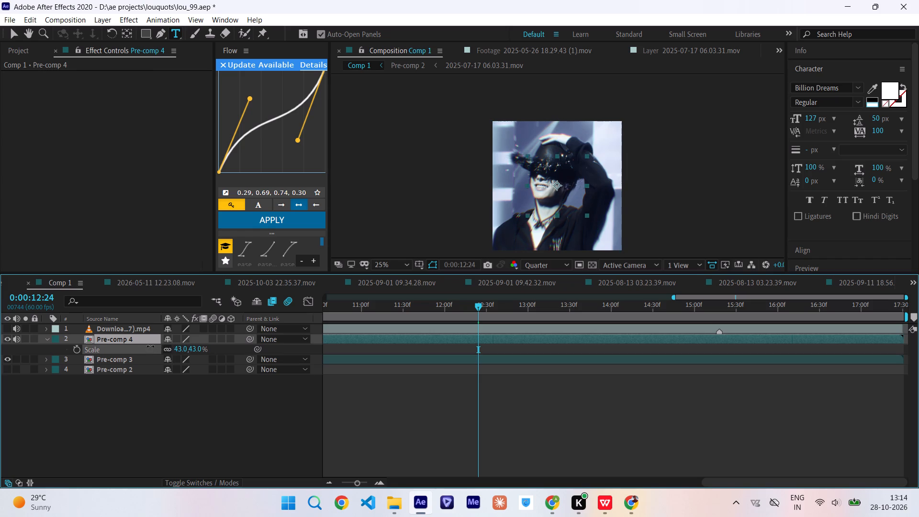
pyautogui.moveTo(150, 346); pyautogui.dragTo(149, 346)
pyautogui.click(16, 339)
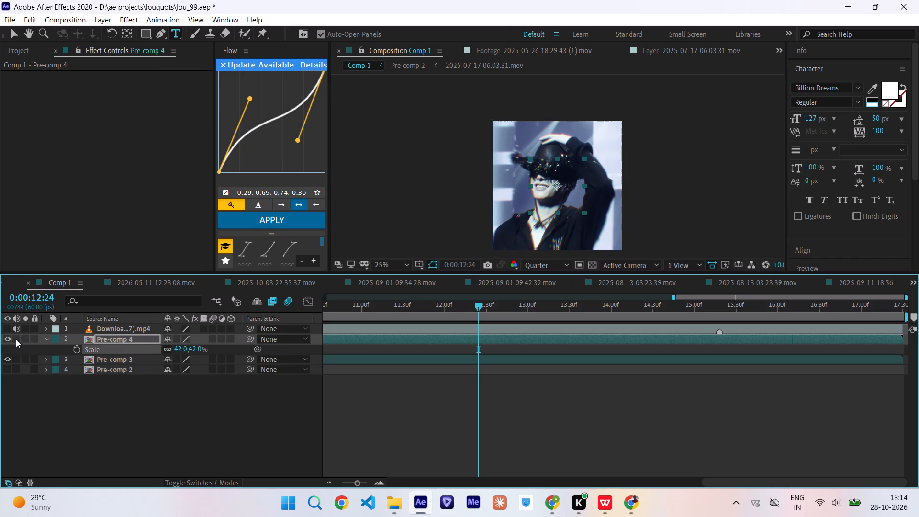
# Move the Pre-comp 4 watermark down near the frame's bottom edge, at Y about 972, and centre it horizontally in the composition.
pyautogui.click(13, 30)
pyautogui.moveTo(557, 199); pyautogui.dragTo(560, 234)
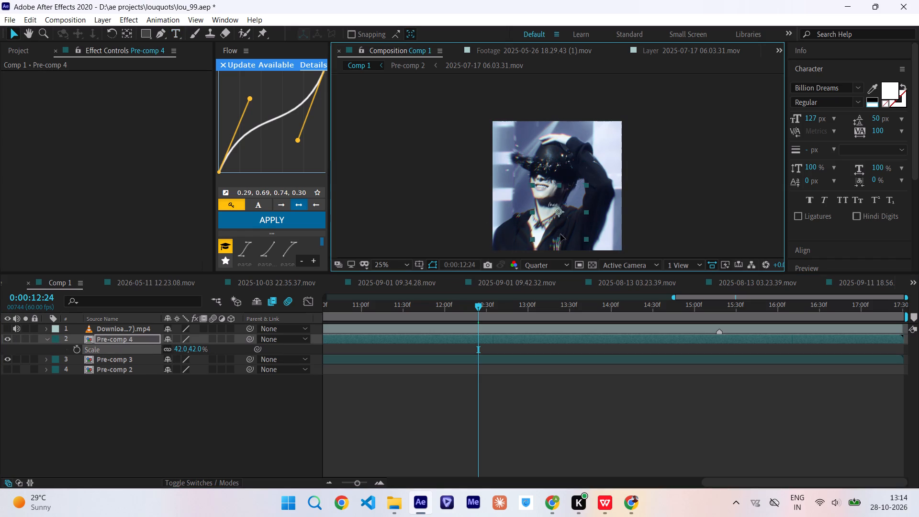
pyautogui.moveTo(560, 234); pyautogui.dragTo(556, 243)
pyautogui.click(826, 46)
pyautogui.click(826, 46)
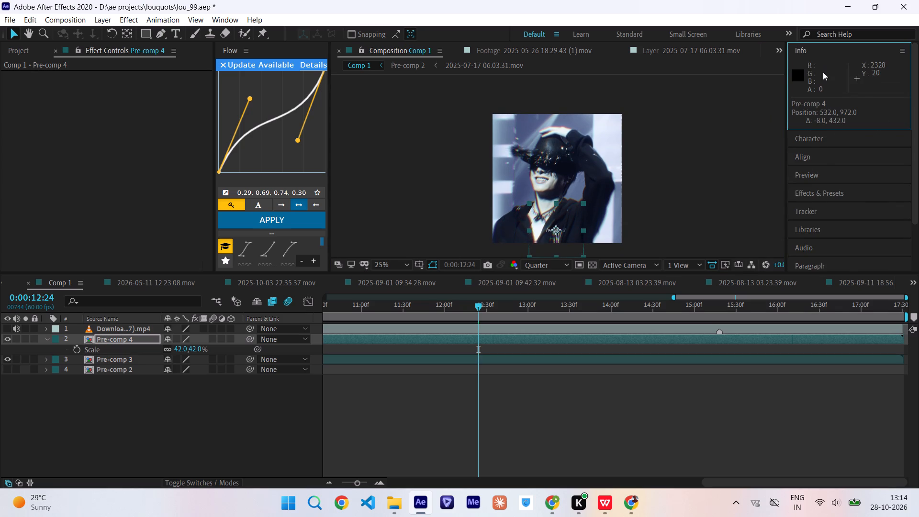
pyautogui.click(822, 155)
pyautogui.click(818, 117)
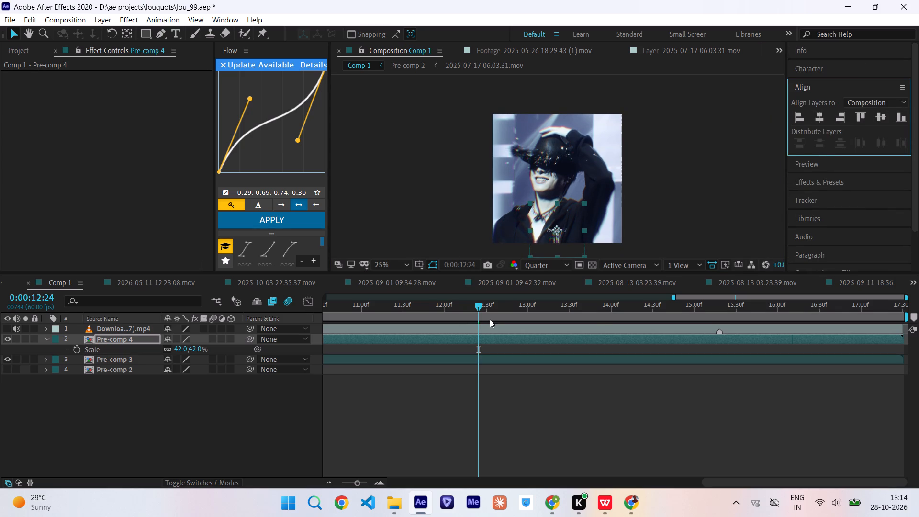
# Apply Deep Glow to the Pre-comp 4 watermark layer with an exposure of 0.2.
pyautogui.moveTo(490, 319); pyautogui.dragTo(399, 329)
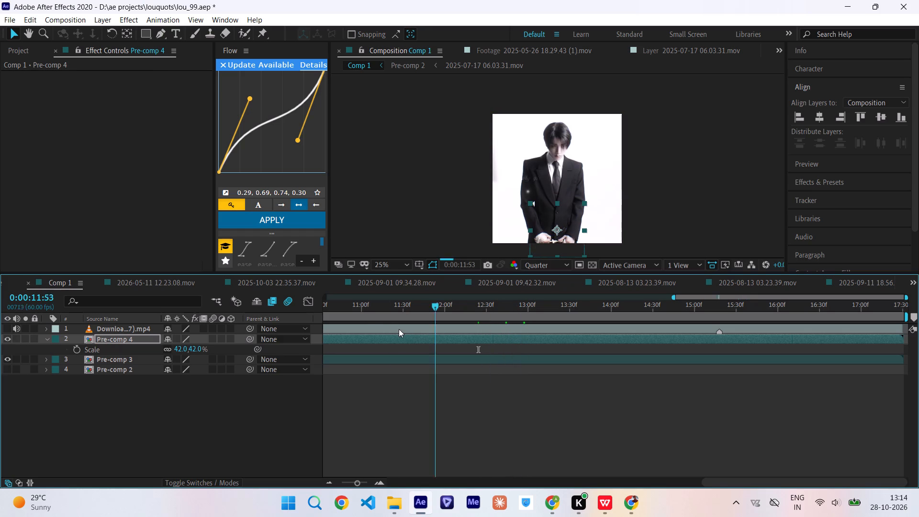
pyautogui.moveTo(399, 329); pyautogui.dragTo(415, 326)
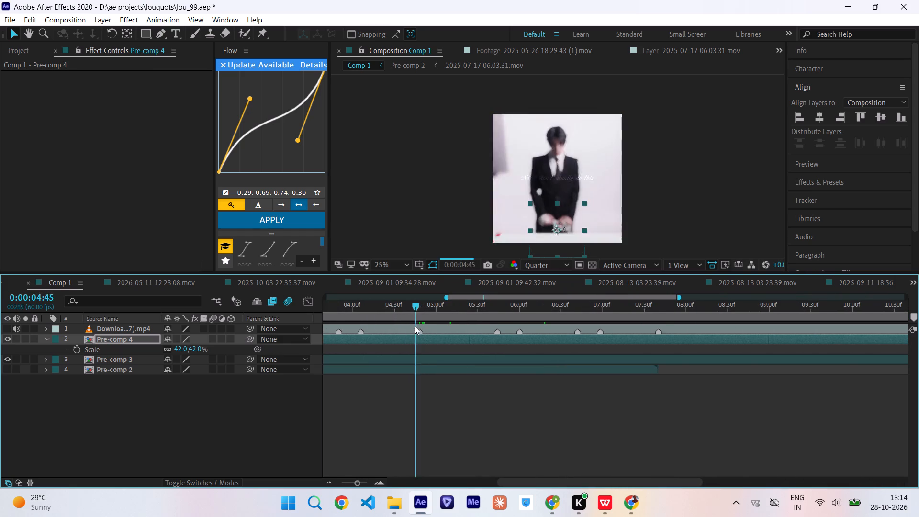
pyautogui.moveTo(415, 326); pyautogui.dragTo(365, 345)
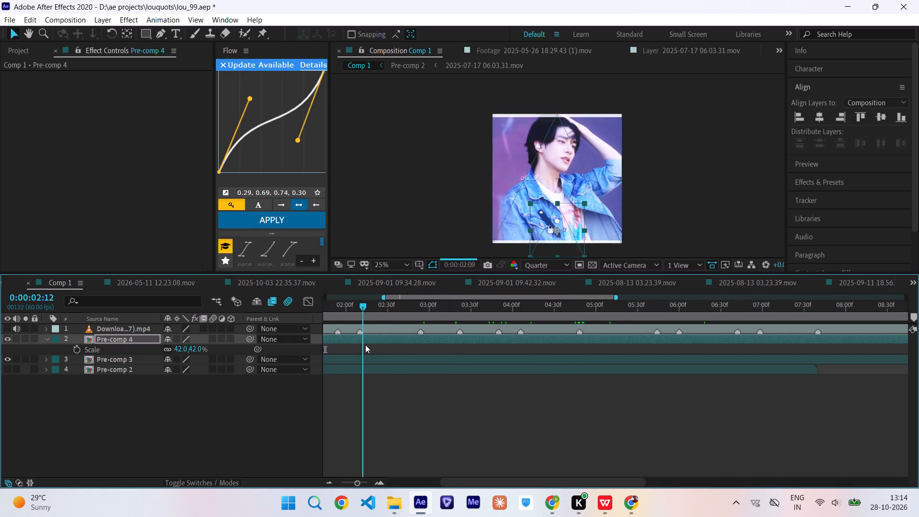
pyautogui.moveTo(365, 345); pyautogui.dragTo(428, 347)
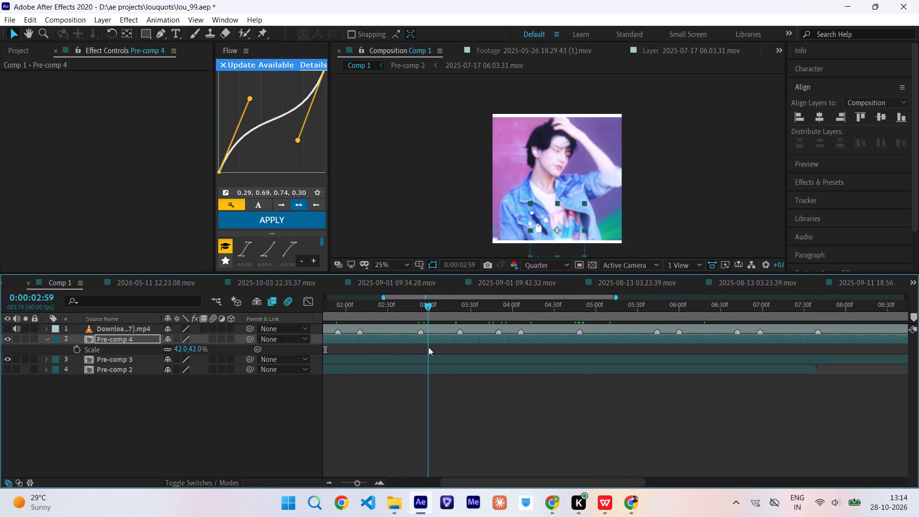
pyautogui.moveTo(428, 347); pyautogui.dragTo(435, 347)
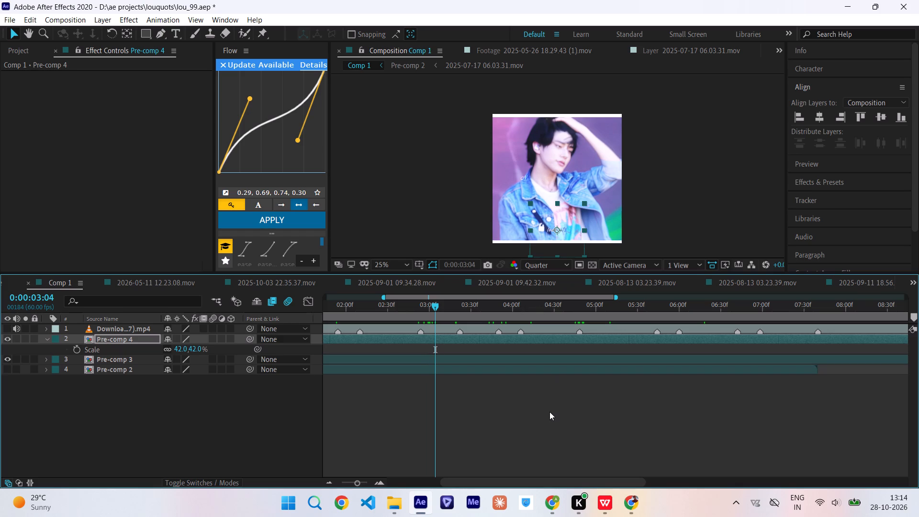
pyautogui.click(549, 410)
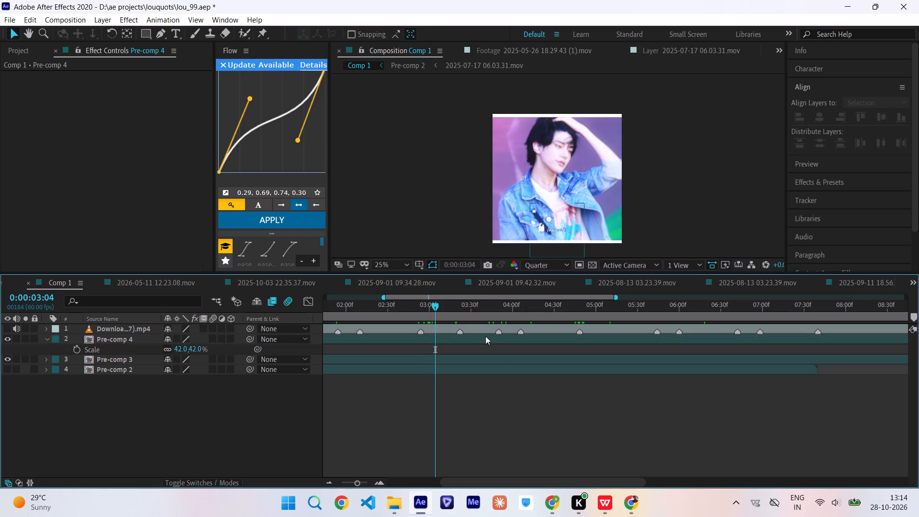
pyautogui.click(485, 336)
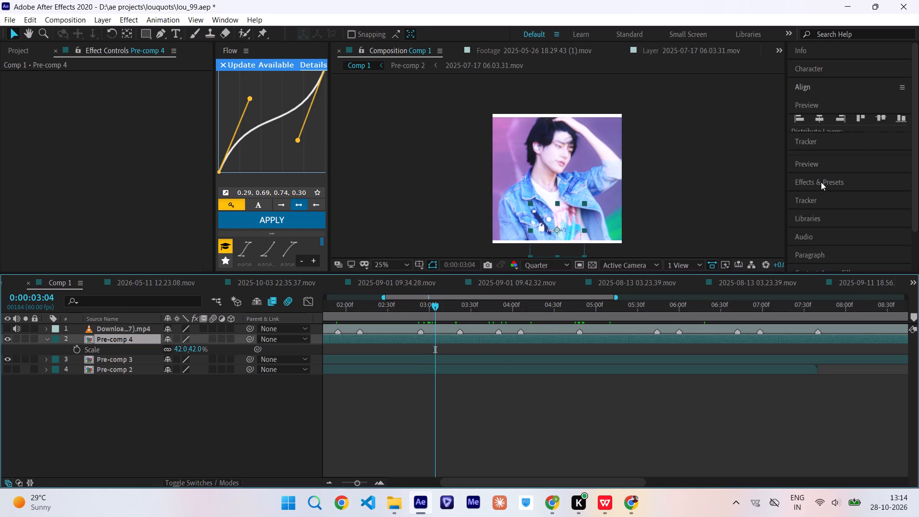
pyautogui.click(821, 182)
pyautogui.moveTo(823, 142); pyautogui.dragTo(761, 149)
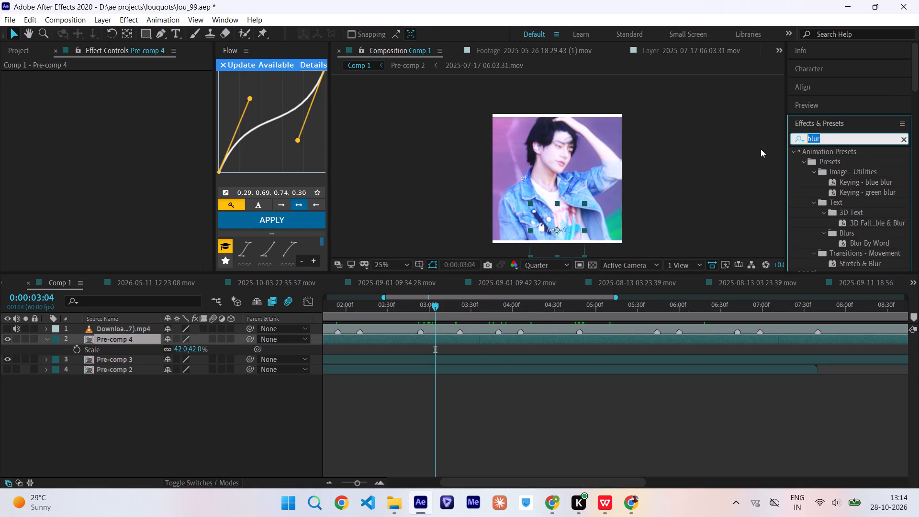
pyautogui.write('deep g')
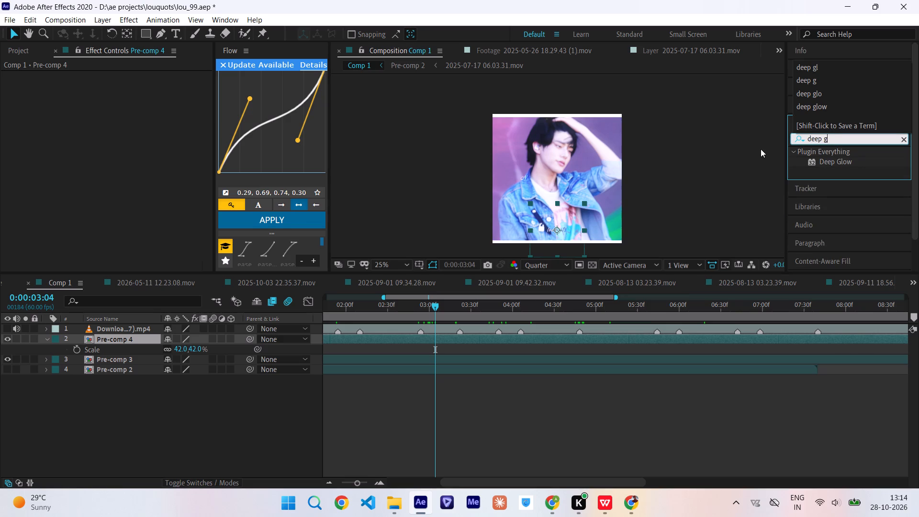
pyautogui.moveTo(845, 161); pyautogui.dragTo(557, 339)
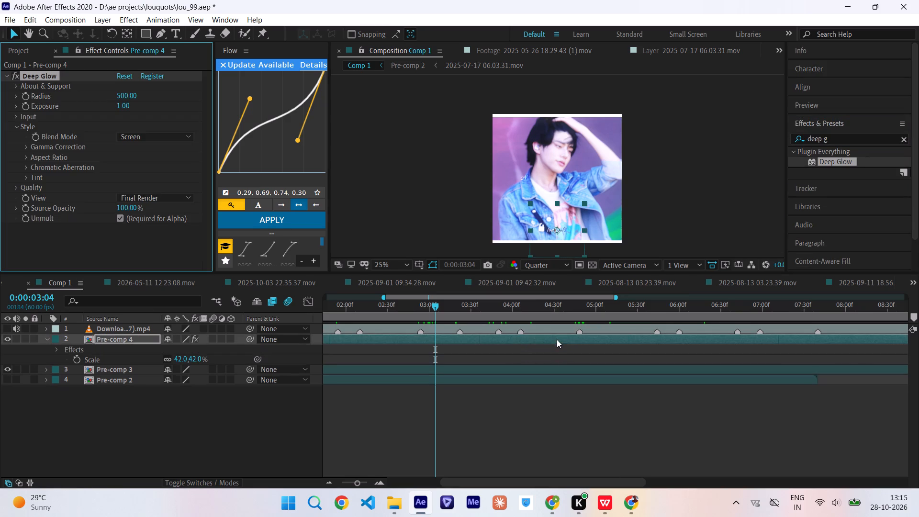
pyautogui.click(123, 109)
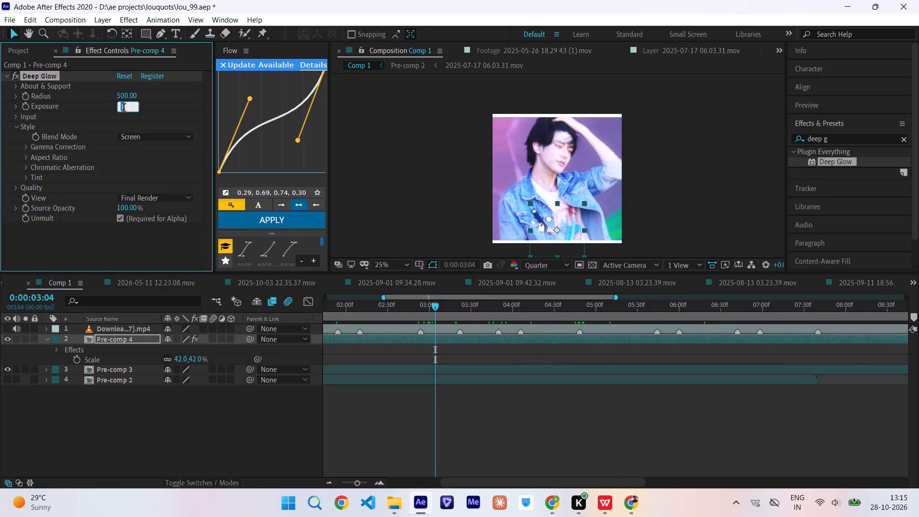
pyautogui.write('0.2')
pyautogui.press('Return')
# Add the Perspective Drop Shadow effect to Pre-comp 4 with 100% opacity, distance 8 and softness 8.
pyautogui.moveTo(833, 139); pyautogui.dragTo(744, 151)
pyautogui.write('drop sh')
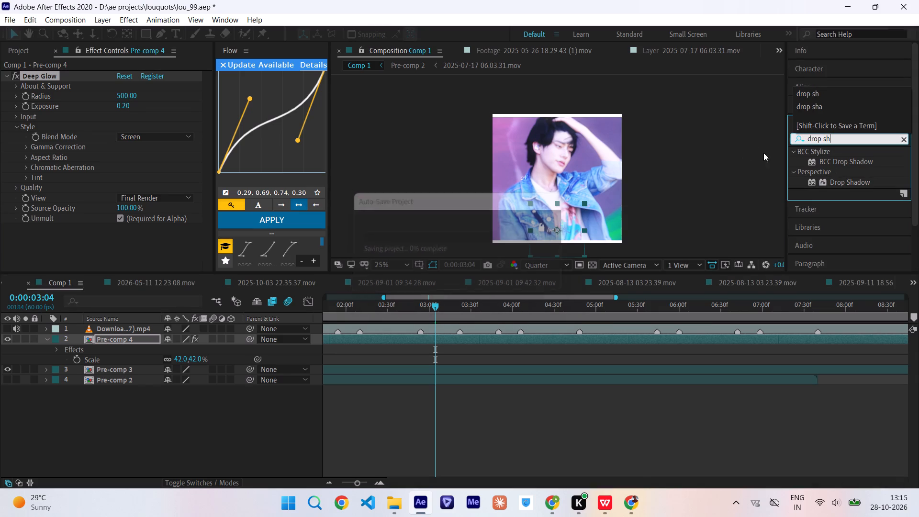
pyautogui.moveTo(835, 180); pyautogui.dragTo(536, 336)
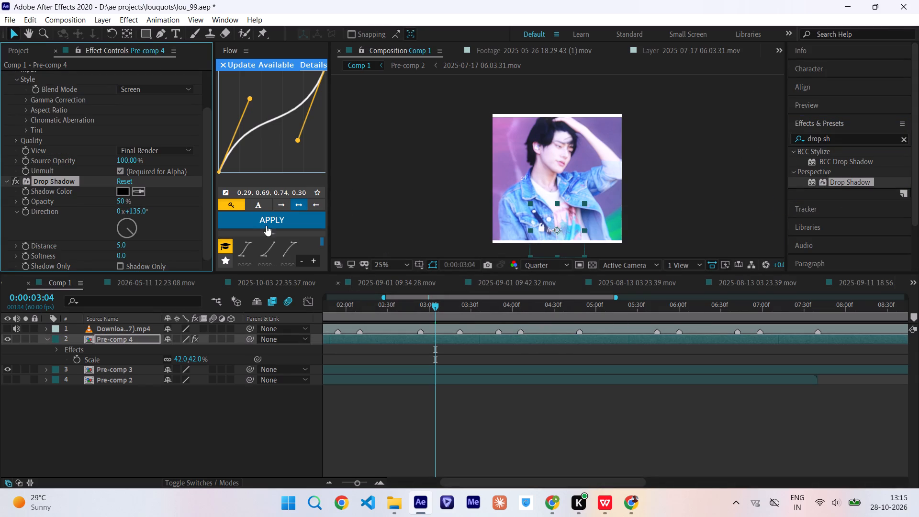
pyautogui.moveTo(123, 200); pyautogui.dragTo(423, 177)
pyautogui.click(117, 244)
pyautogui.press('8')
pyautogui.press('Return')
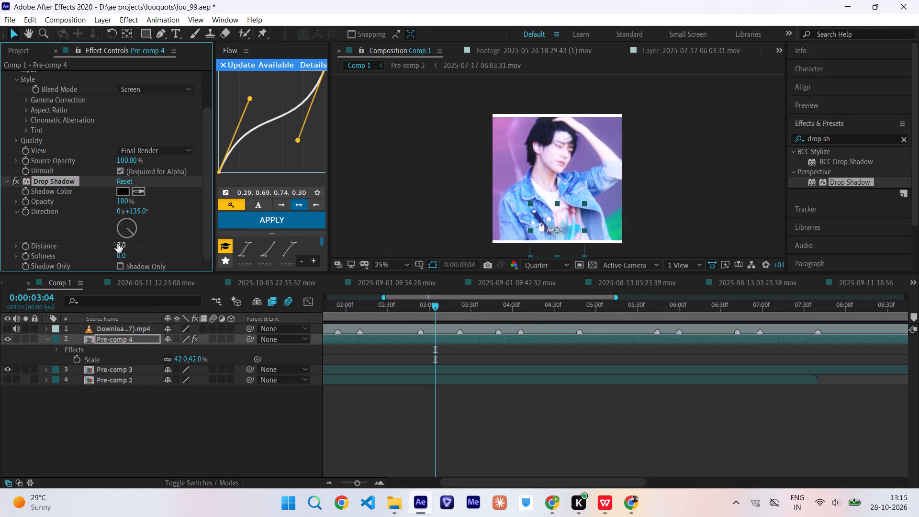
pyautogui.click(117, 256)
pyautogui.press('8')
pyautogui.press('Return')
pyautogui.click(430, 423)
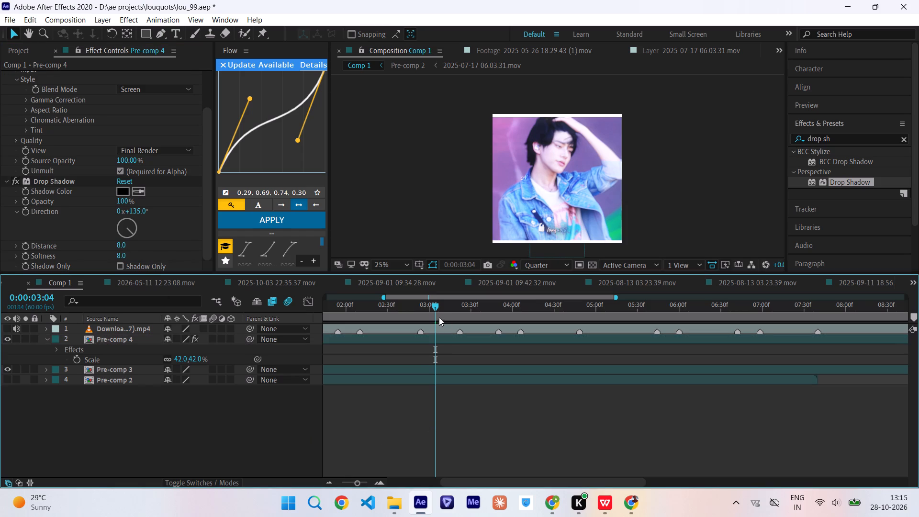
# Scrub through Comp 1 and preview it from the start to check how the louquots watermark reads over the clips.
pyautogui.moveTo(437, 313); pyautogui.dragTo(516, 318)
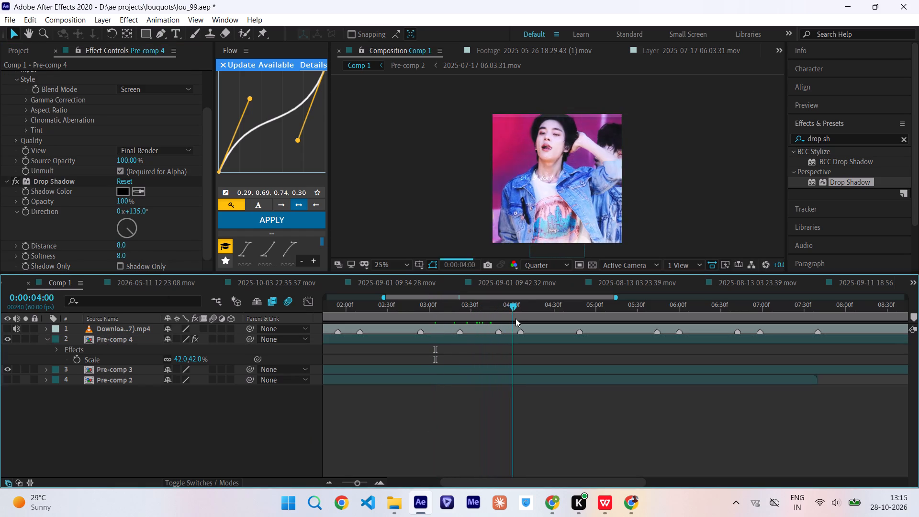
pyautogui.moveTo(516, 318); pyautogui.dragTo(594, 319)
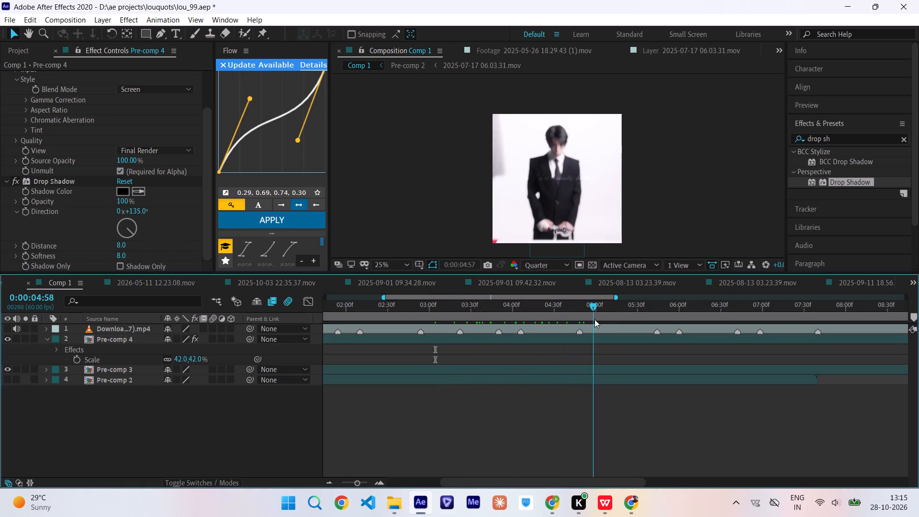
pyautogui.moveTo(594, 319); pyautogui.dragTo(725, 318)
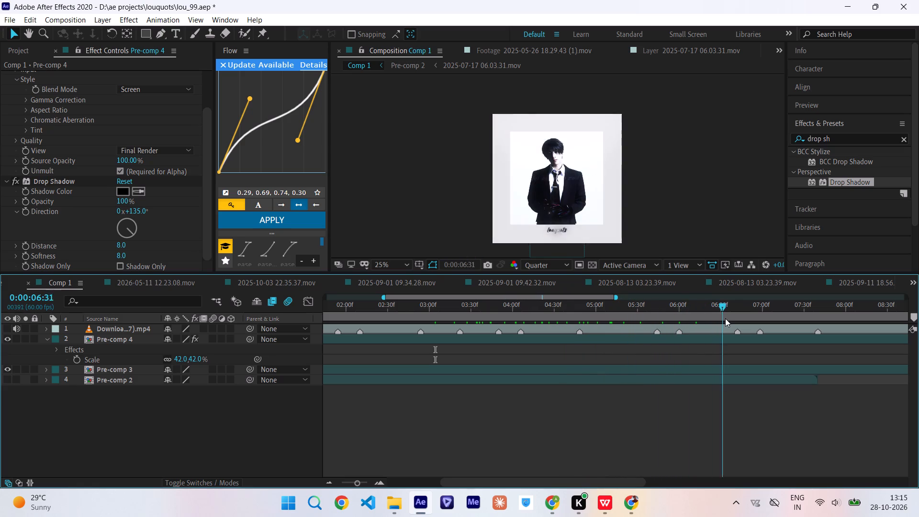
pyautogui.moveTo(725, 318); pyautogui.dragTo(313, 317)
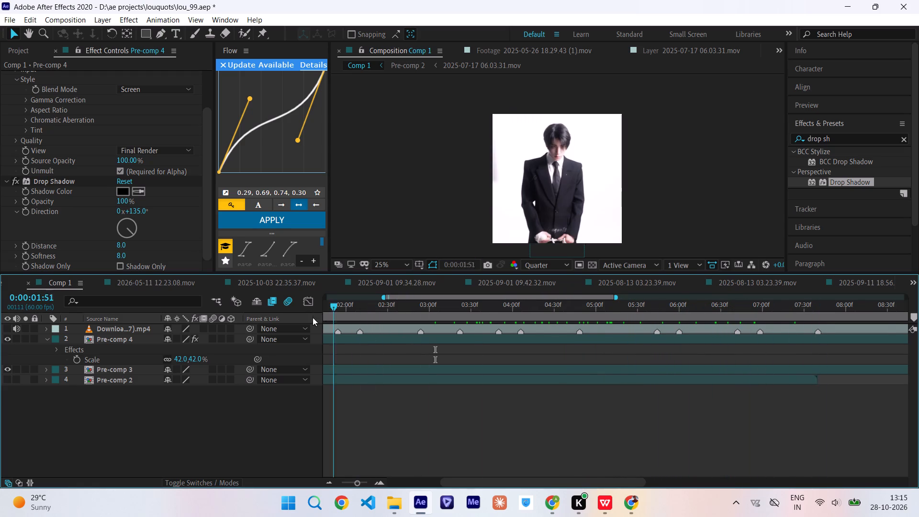
pyautogui.moveTo(313, 317); pyautogui.dragTo(368, 326)
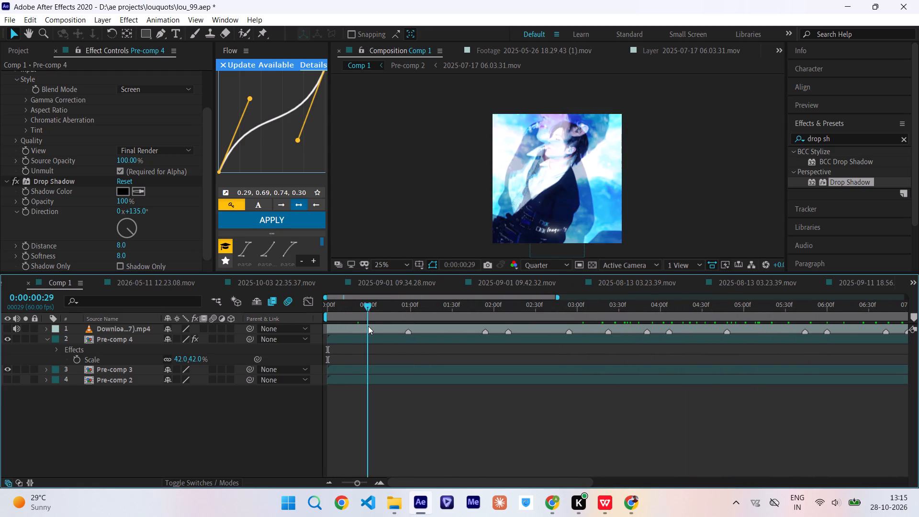
pyautogui.moveTo(368, 326); pyautogui.dragTo(405, 325)
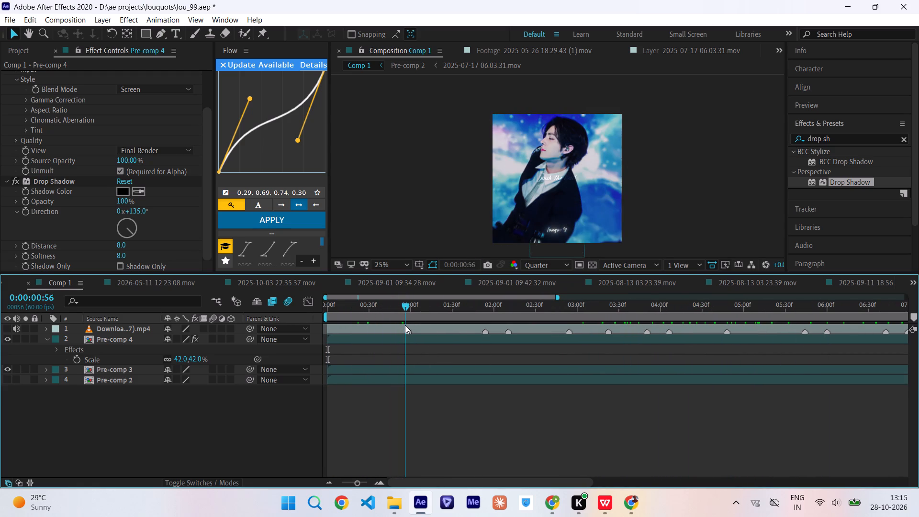
pyautogui.moveTo(405, 325); pyautogui.dragTo(224, 389)
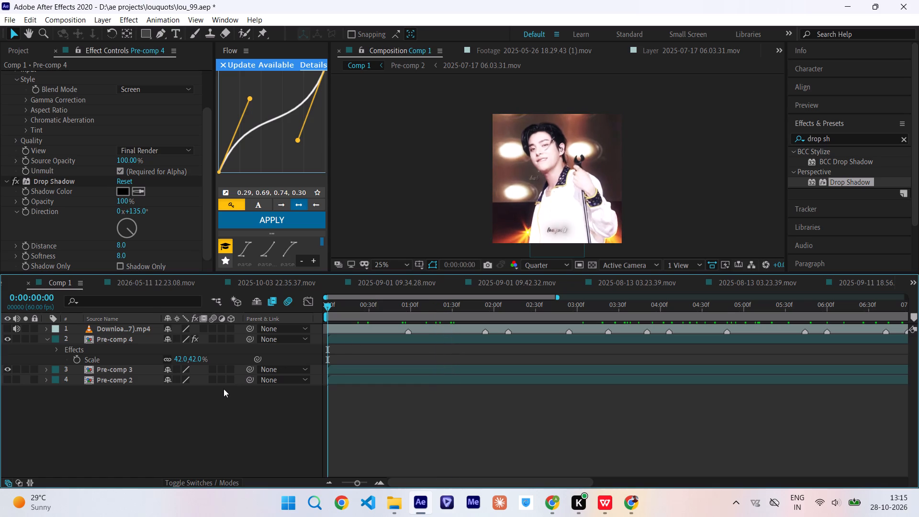
pyautogui.press('space')
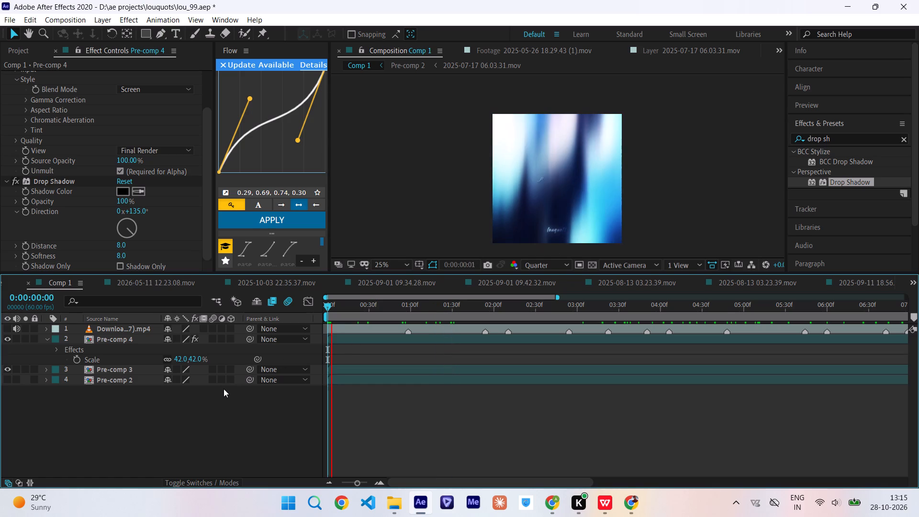
pyautogui.hscroll(-3, 515, 401)
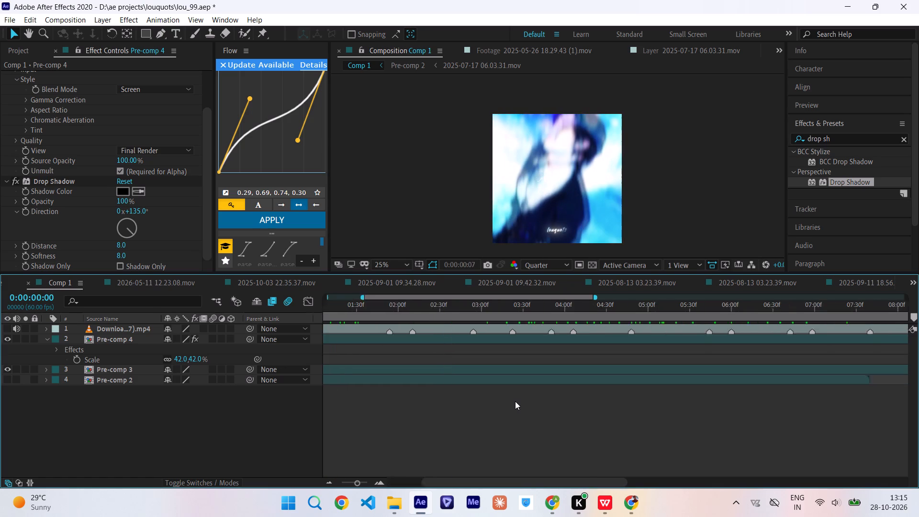
pyautogui.hscroll(-7, 515, 401)
pyautogui.hscroll(20, 515, 401)
pyautogui.hscroll(20, 515, 401)
pyautogui.hscroll(20, 515, 401)
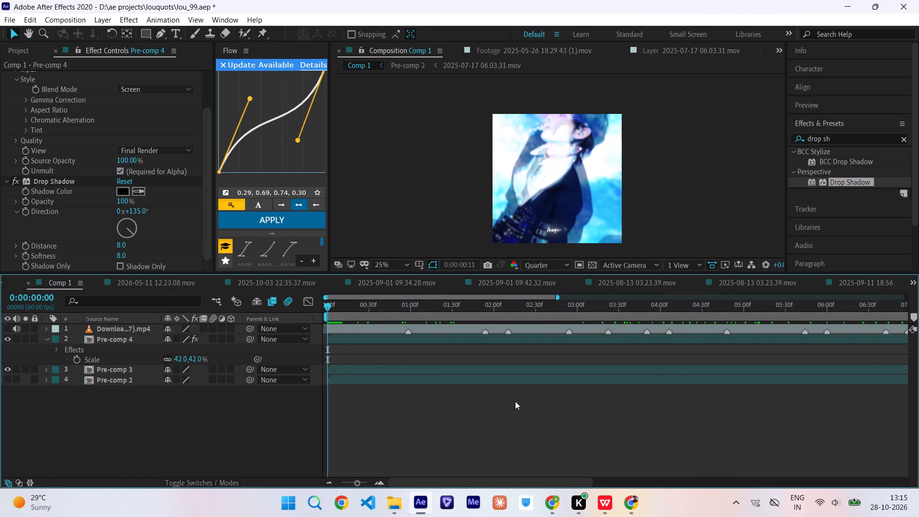
# Save the lou_99.aep project.
pyautogui.hotkey('ctrl', 's')
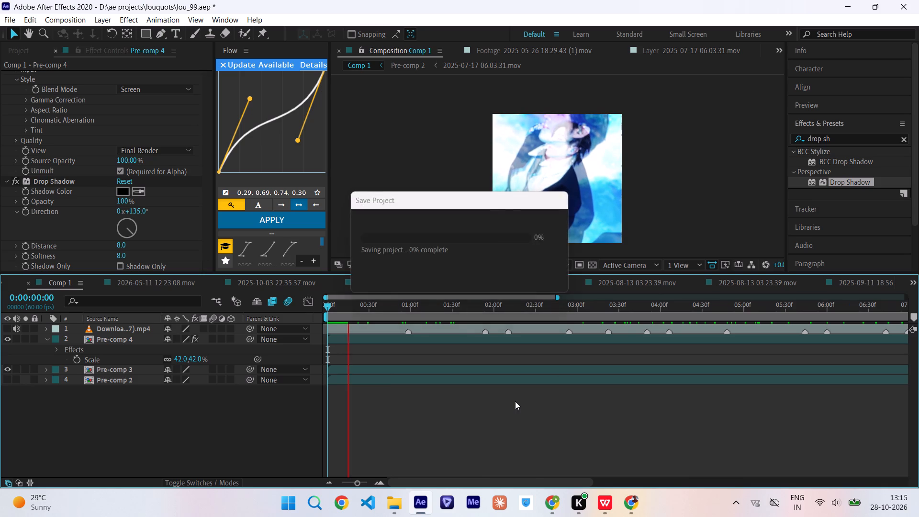
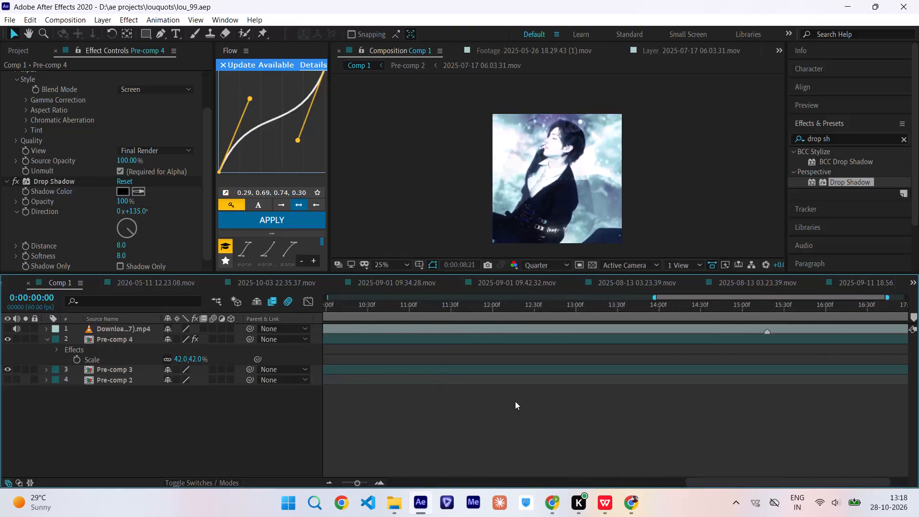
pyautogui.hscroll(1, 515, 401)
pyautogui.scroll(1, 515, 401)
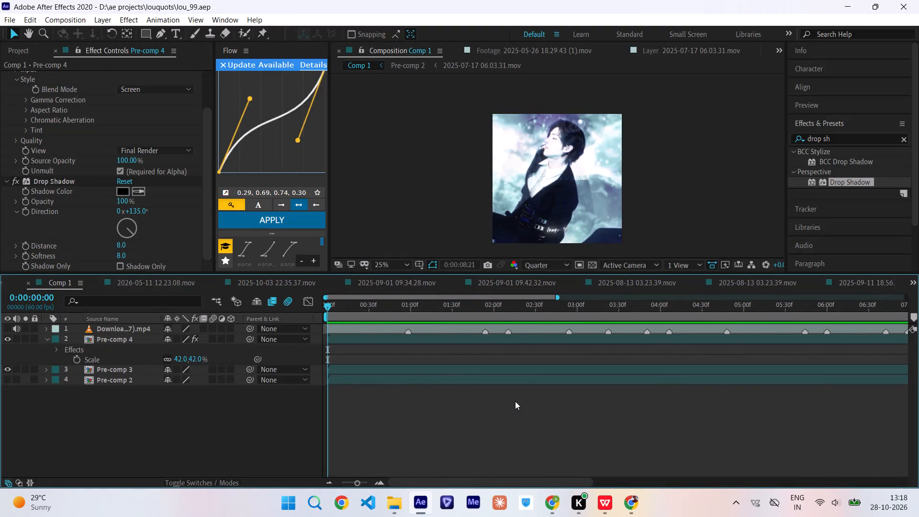
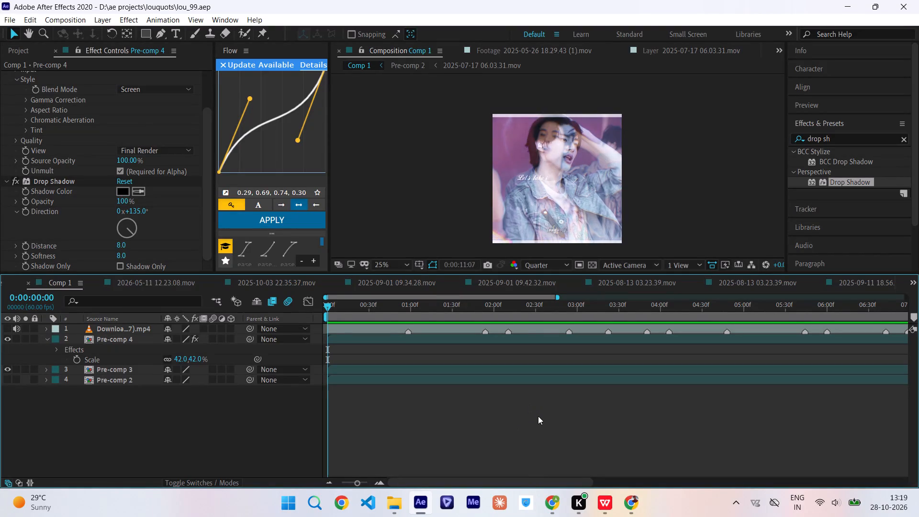
# Play Comp 1 from the start to review how the watermark sits over the whole edit.
pyautogui.press('space')
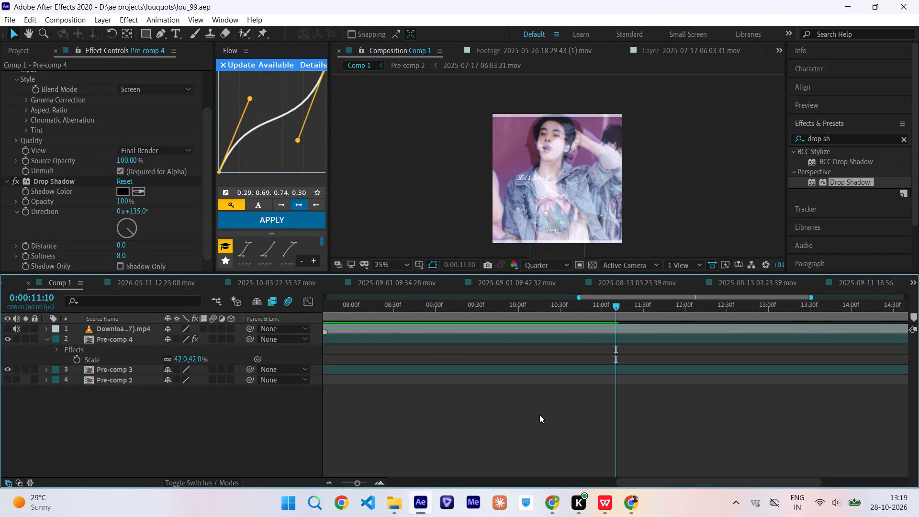
pyautogui.moveTo(498, 311); pyautogui.dragTo(88, 378)
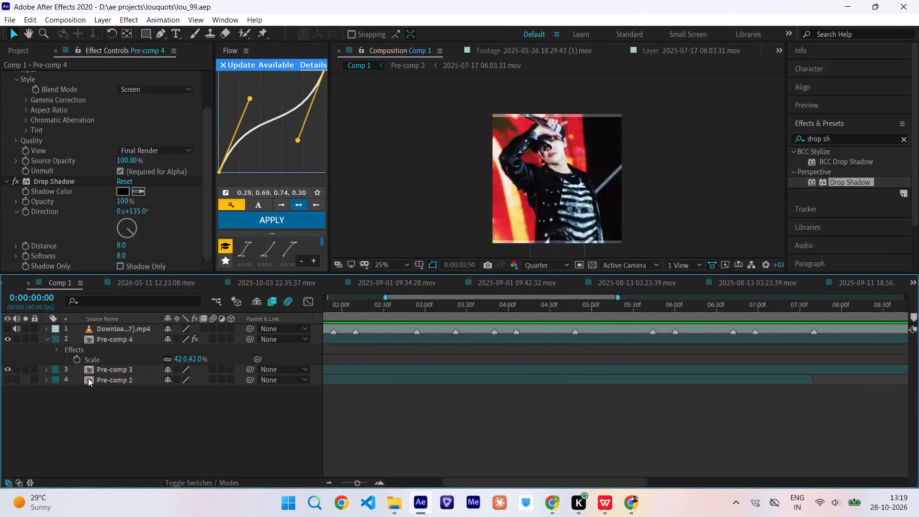
pyautogui.moveTo(88, 378); pyautogui.dragTo(59, 385)
pyautogui.press('space')
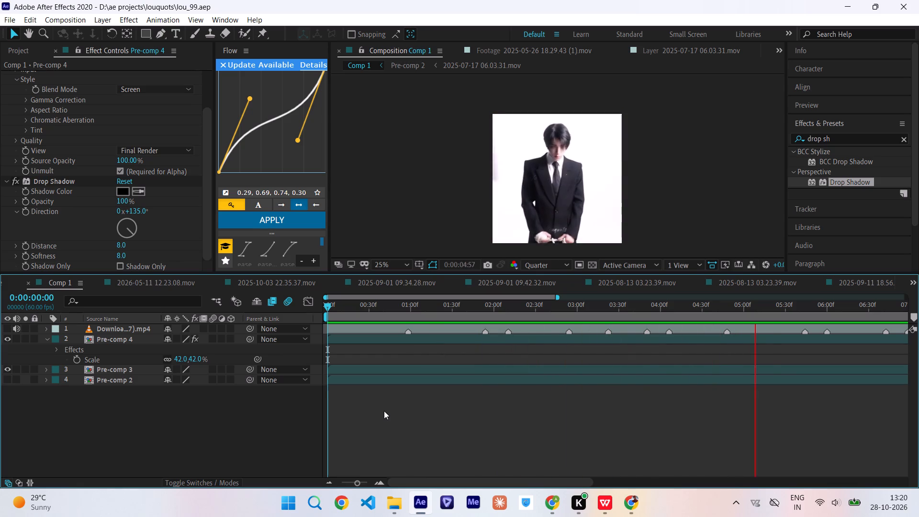
pyautogui.hscroll(-2, 549, 416)
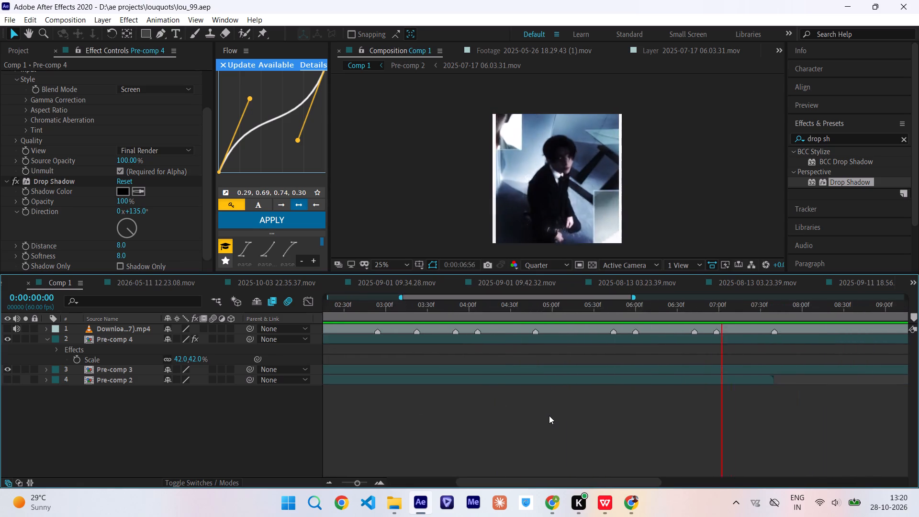
pyautogui.hscroll(-2, 549, 416)
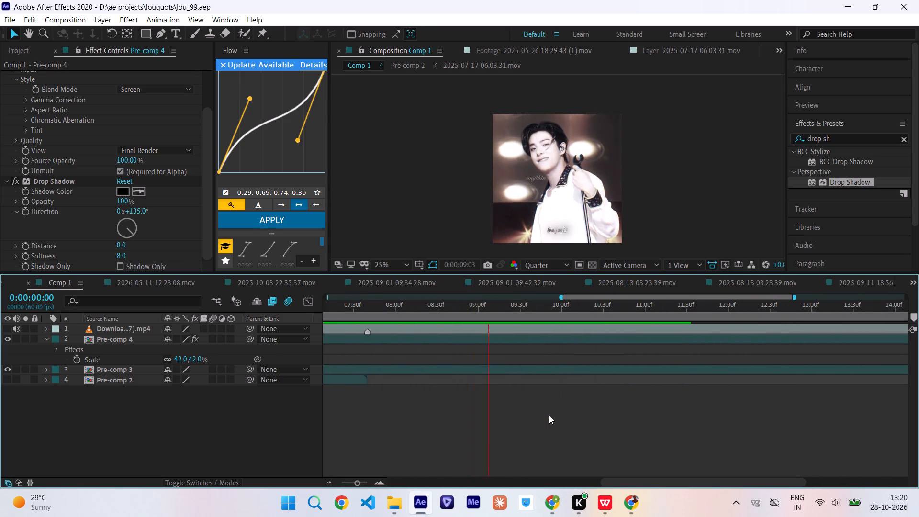
pyautogui.hscroll(-1, 549, 416)
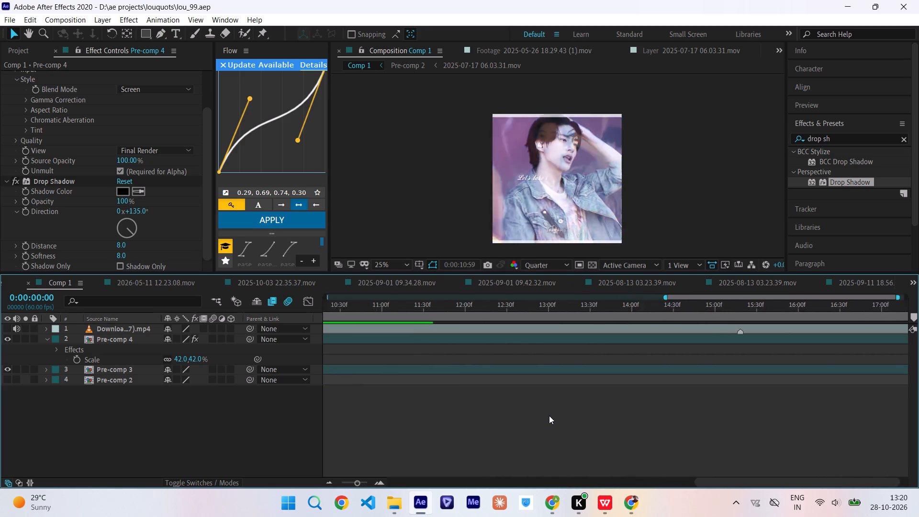
pyautogui.hscroll(-3, 549, 416)
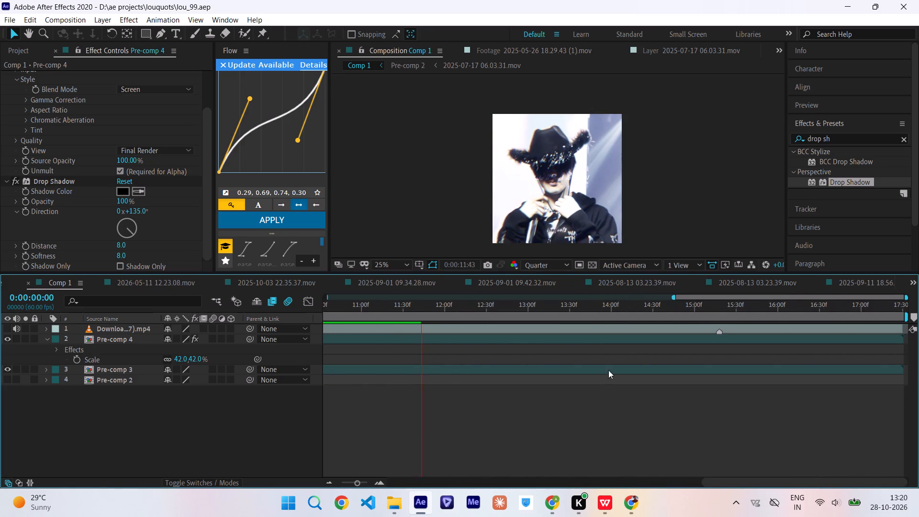
# Split the Pre-comp 4 watermark layer at 0:00:15:18, one frame past the last audio marker, and delete the part after it.
pyautogui.moveTo(714, 310); pyautogui.dragTo(718, 315)
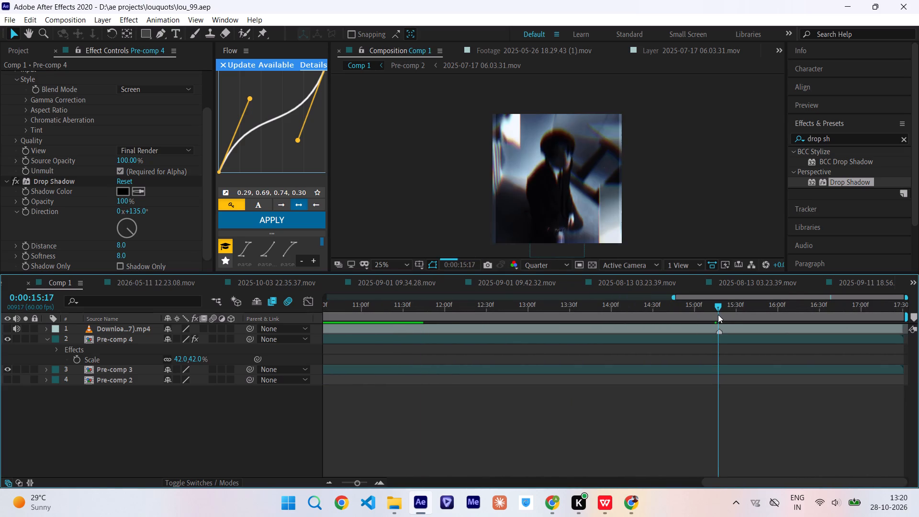
pyautogui.moveTo(718, 315); pyautogui.dragTo(718, 317)
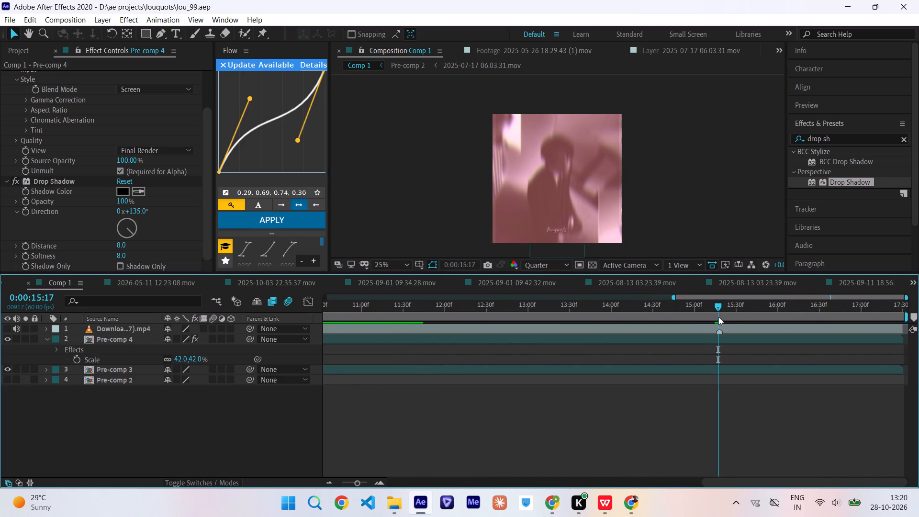
pyautogui.hotkey('ctrl', 'Right')
pyautogui.click(721, 342)
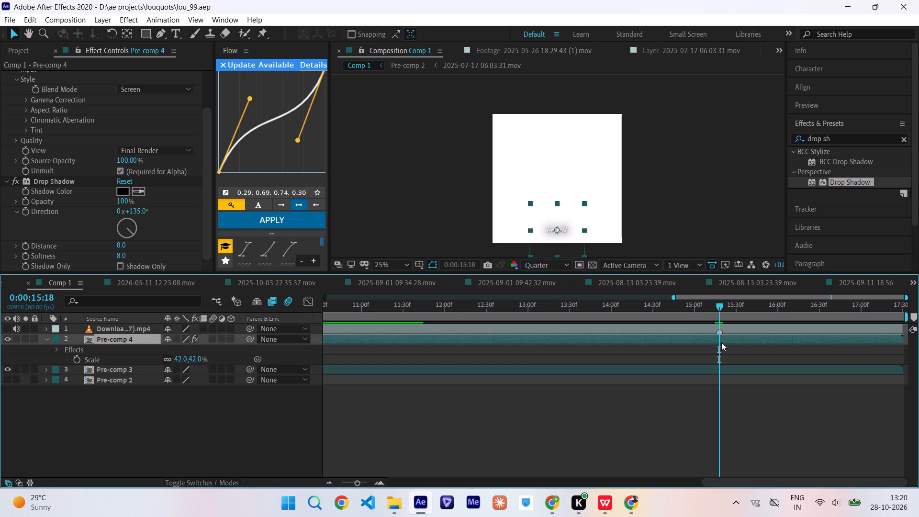
pyautogui.hotkey('ctrl', 'shift', 'd')
pyautogui.press('Delete')
# Preview Comp 1 from the beginning to check the edit with the trimmed watermark layer.
pyautogui.press('space')
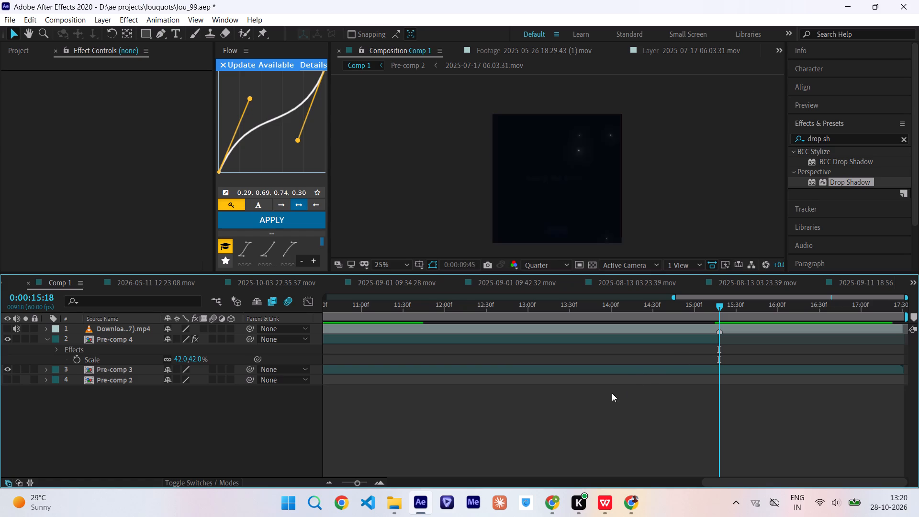
pyautogui.hscroll(3, 606, 396)
pyautogui.hscroll(-1, 606, 396)
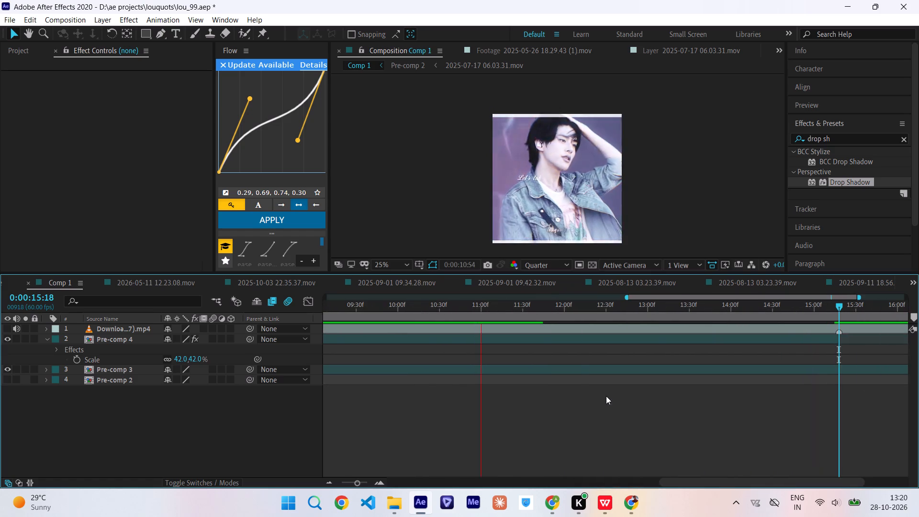
pyautogui.hscroll(-5, 606, 396)
pyautogui.scroll(1, 606, 396)
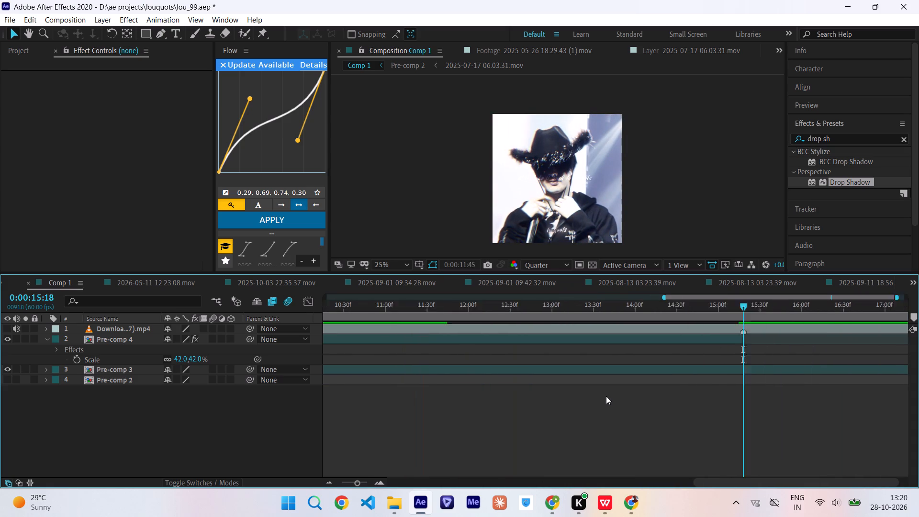
pyautogui.scroll(1, 606, 396)
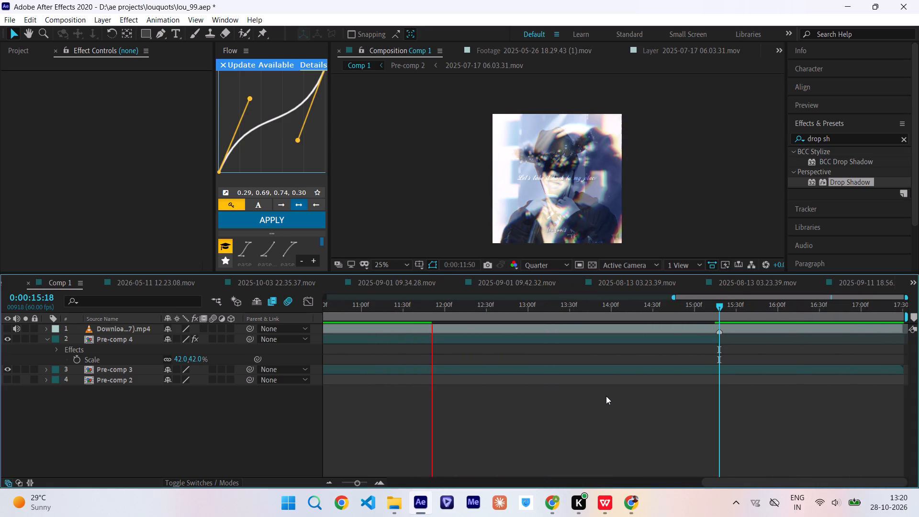
pyautogui.click(720, 305)
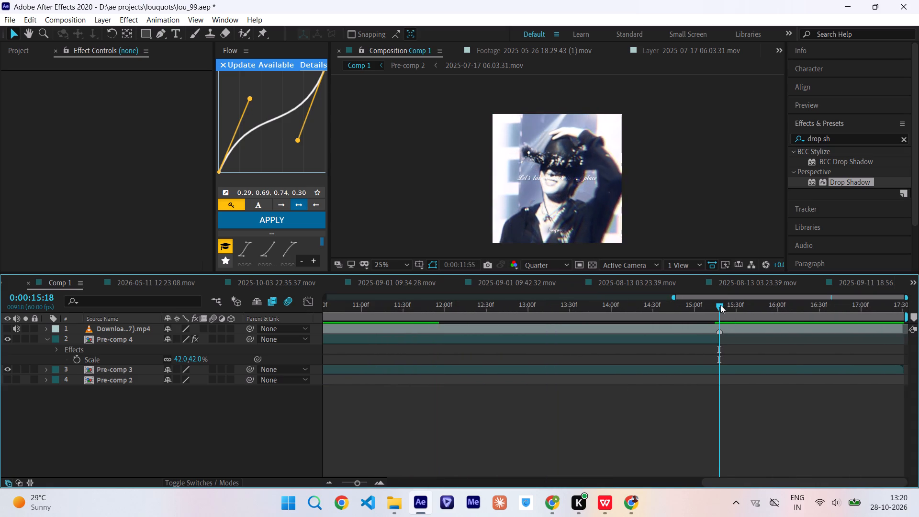
pyautogui.press('space')
pyautogui.hscroll(6, 675, 344)
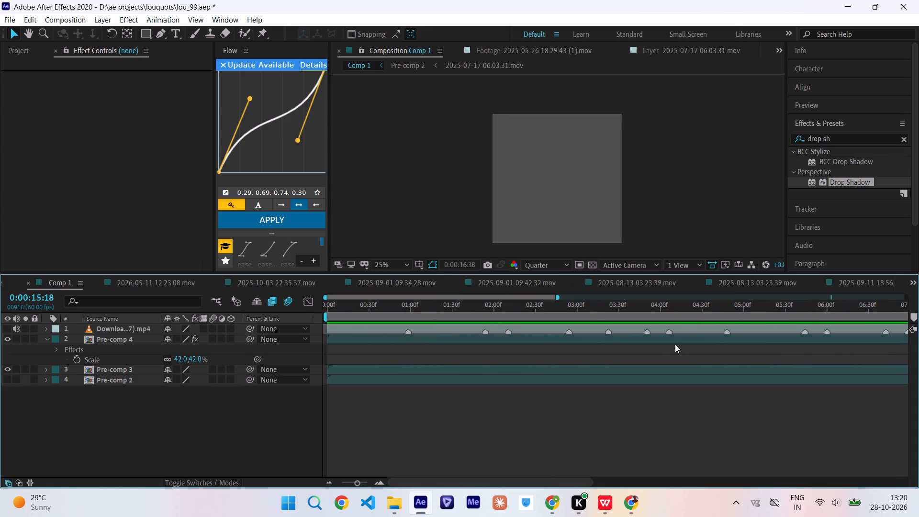
pyautogui.hscroll(4, 675, 344)
pyautogui.hscroll(-1, 675, 344)
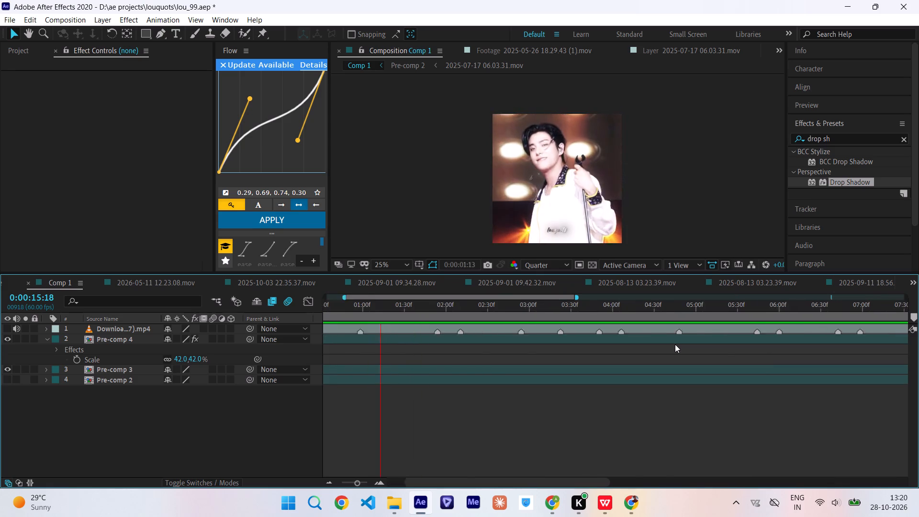
pyautogui.hscroll(-2, 675, 344)
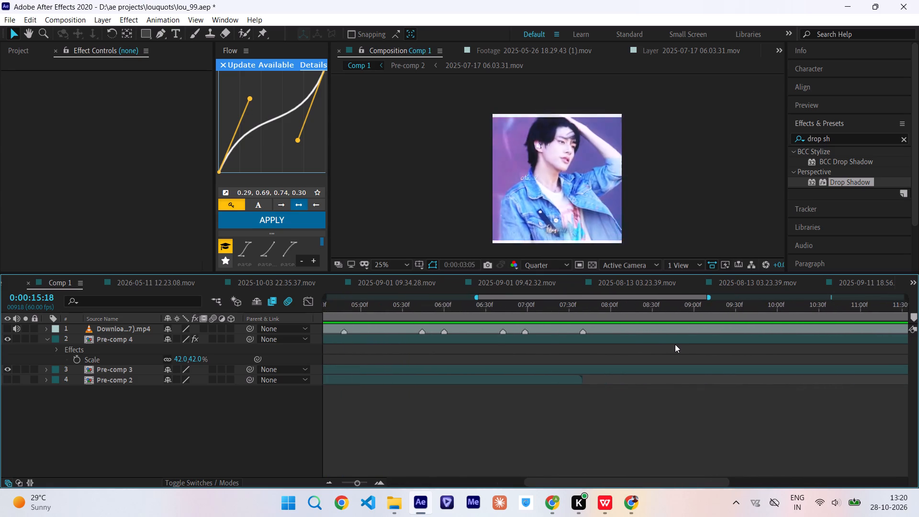
pyautogui.hscroll(-2, 675, 344)
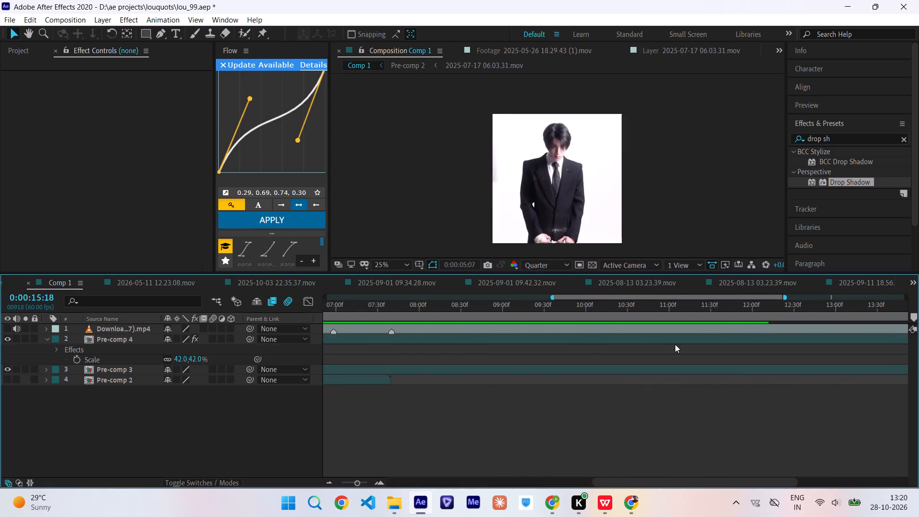
pyautogui.hscroll(-1, 675, 344)
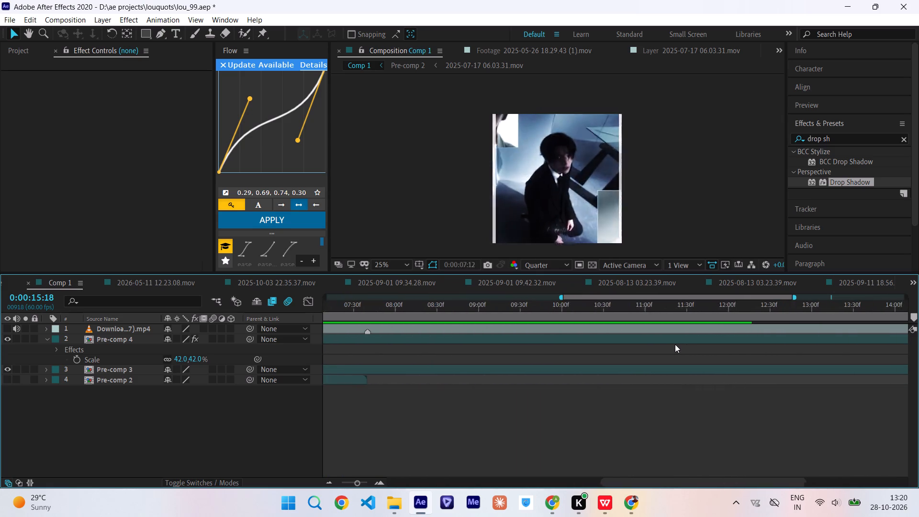
pyautogui.hscroll(-2, 675, 344)
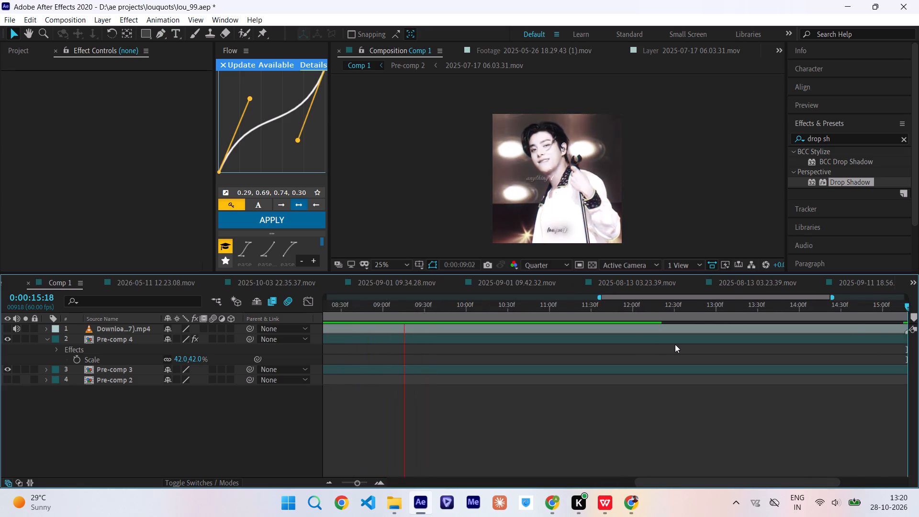
pyautogui.hscroll(-1, 675, 344)
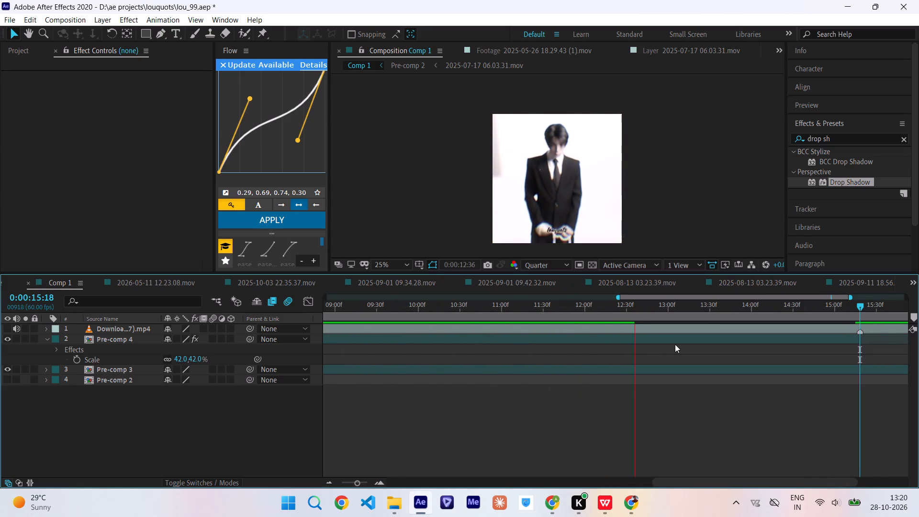
# Save the lou_99.aep project.
pyautogui.hotkey('ctrl', 's')
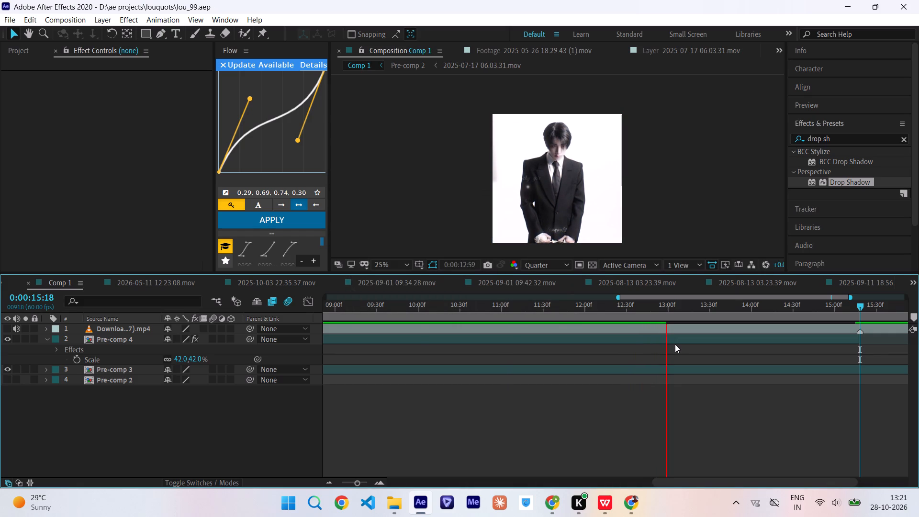
# Play Comp 1 through to its end, replaying the final section from 0:00:14:23 to check where the watermark stops.
pyautogui.hscroll(-2, 675, 344)
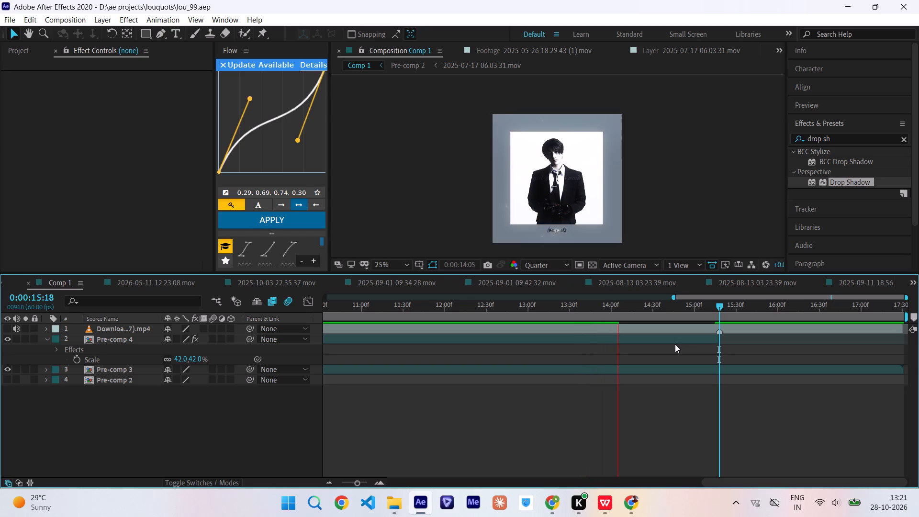
pyautogui.click(720, 306)
pyautogui.press('space')
pyautogui.hscroll(5, 622, 365)
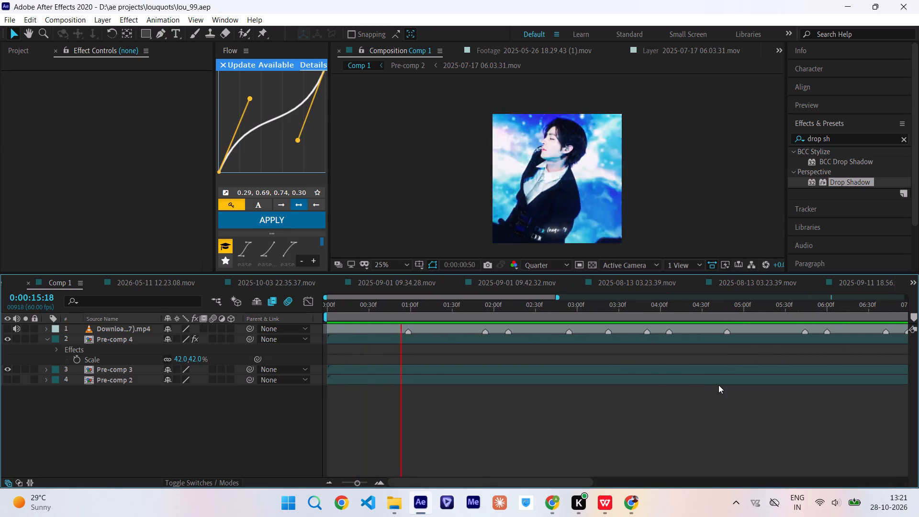
pyautogui.hscroll(-1, 718, 385)
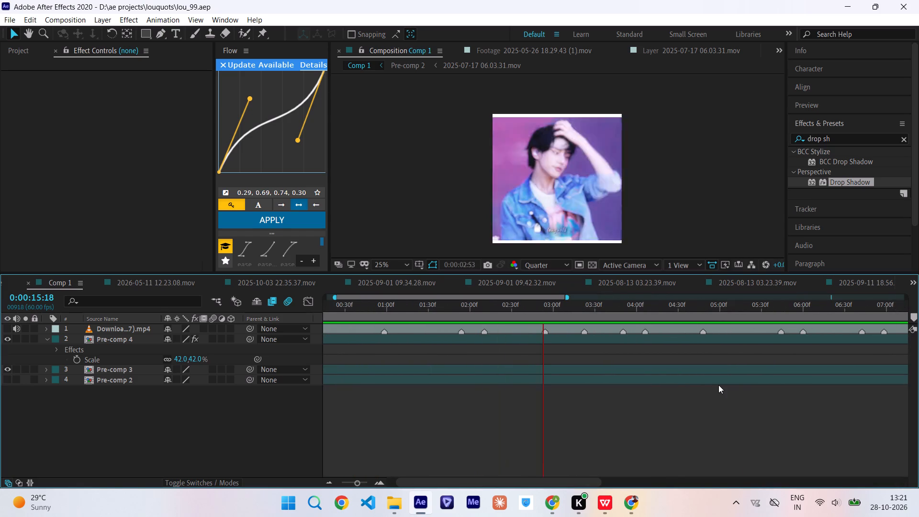
pyautogui.hscroll(-2, 718, 385)
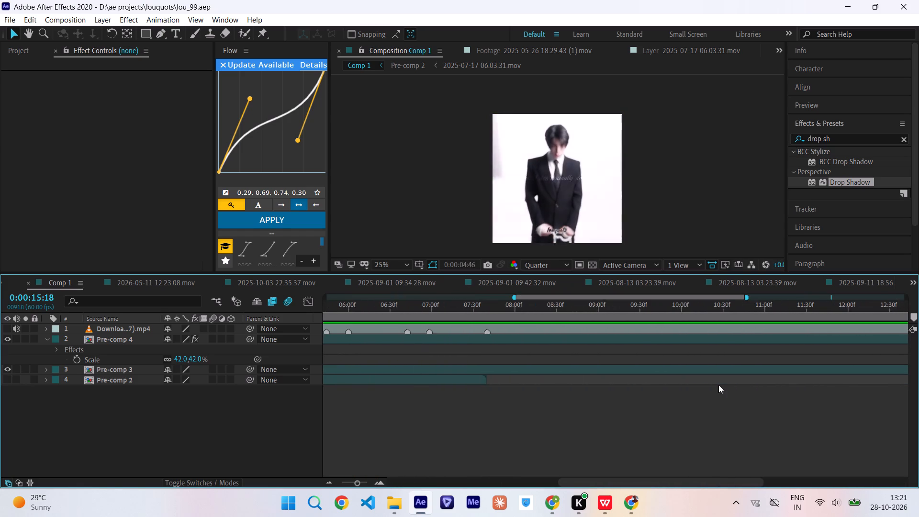
pyautogui.hscroll(-2, 718, 385)
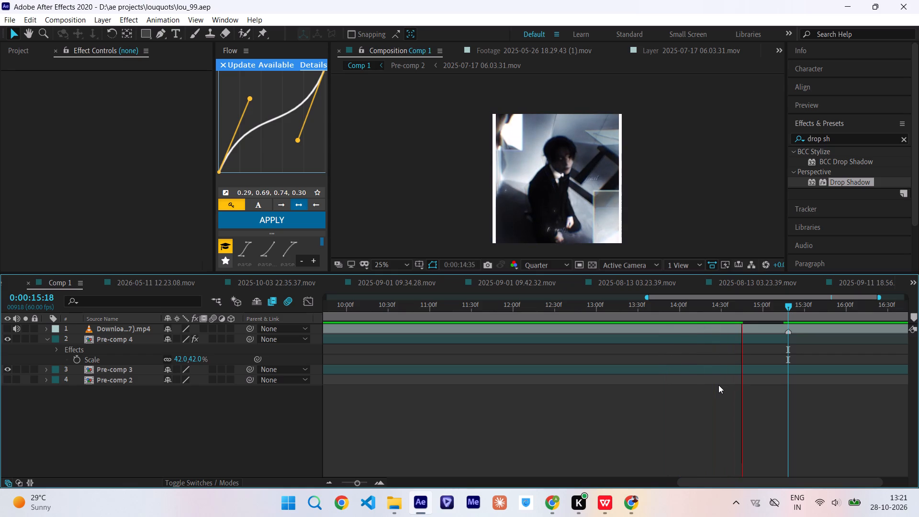
pyautogui.hscroll(-1, 718, 385)
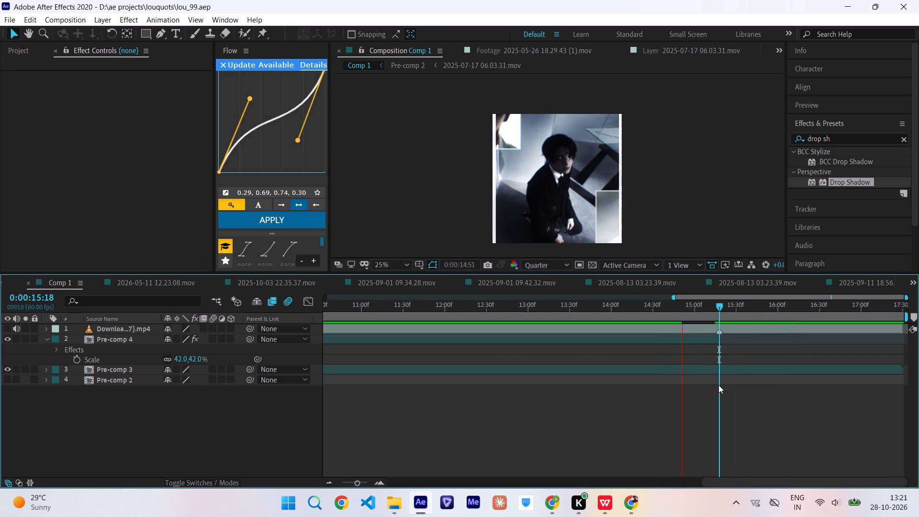
pyautogui.hscroll(-1, 718, 385)
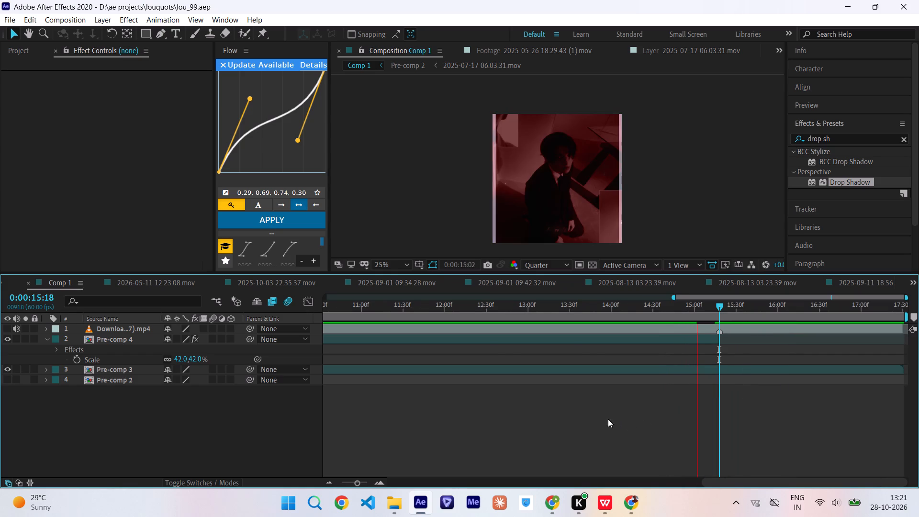
pyautogui.hscroll(-1, 601, 414)
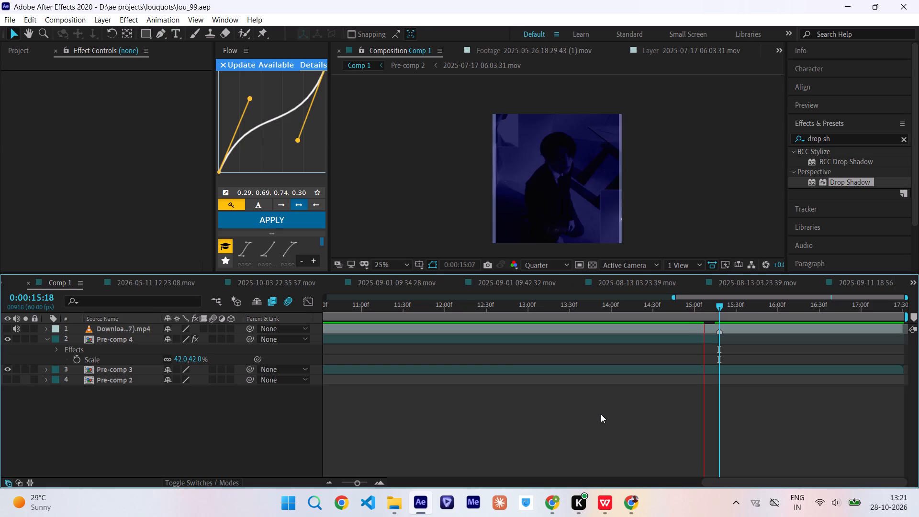
pyautogui.scroll(1, 601, 414)
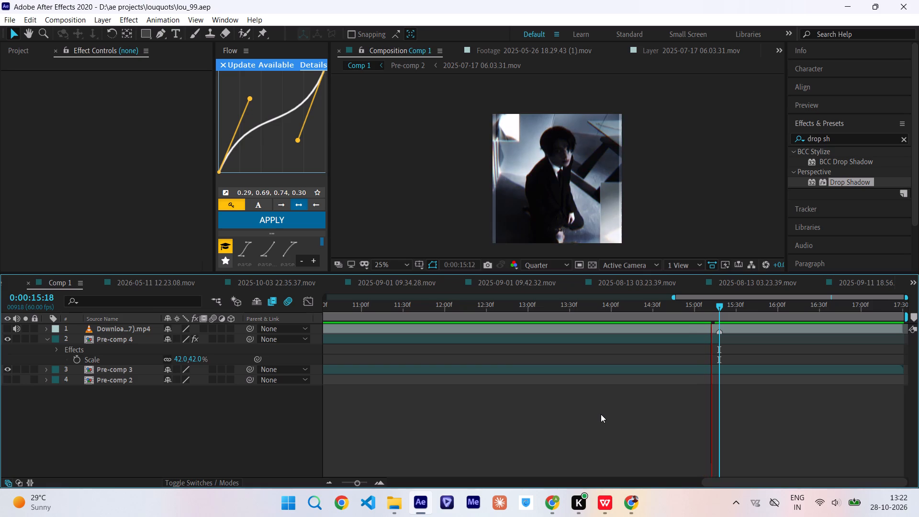
pyautogui.hscroll(20, 601, 414)
pyautogui.hscroll(20, 601, 414)
pyautogui.hscroll(4, 601, 414)
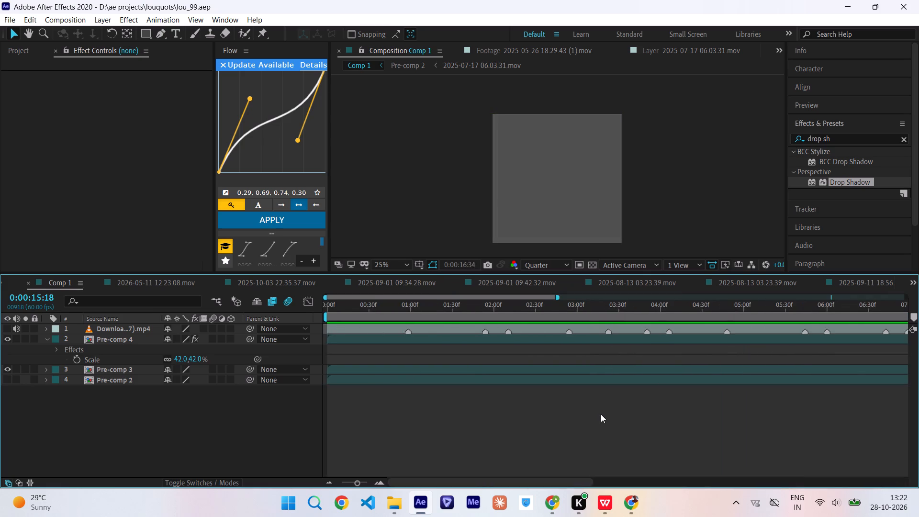
pyautogui.hscroll(20, 601, 414)
pyautogui.hscroll(13, 601, 414)
pyautogui.hscroll(-8, 601, 414)
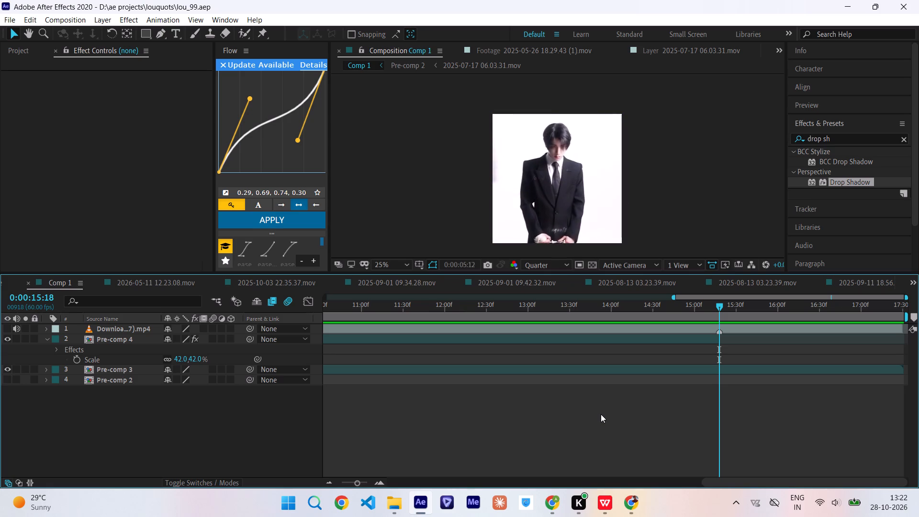
pyautogui.hscroll(-3, 601, 414)
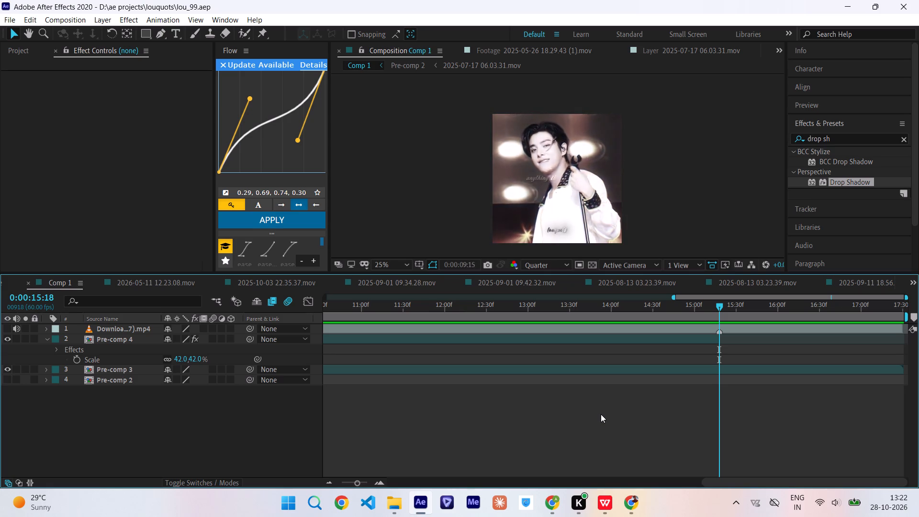
pyautogui.hscroll(-1, 601, 414)
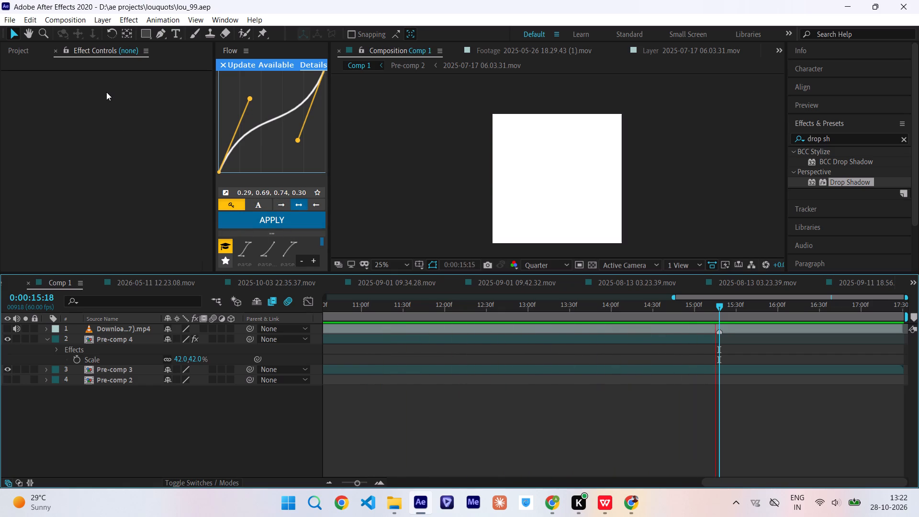
pyautogui.click(644, 308)
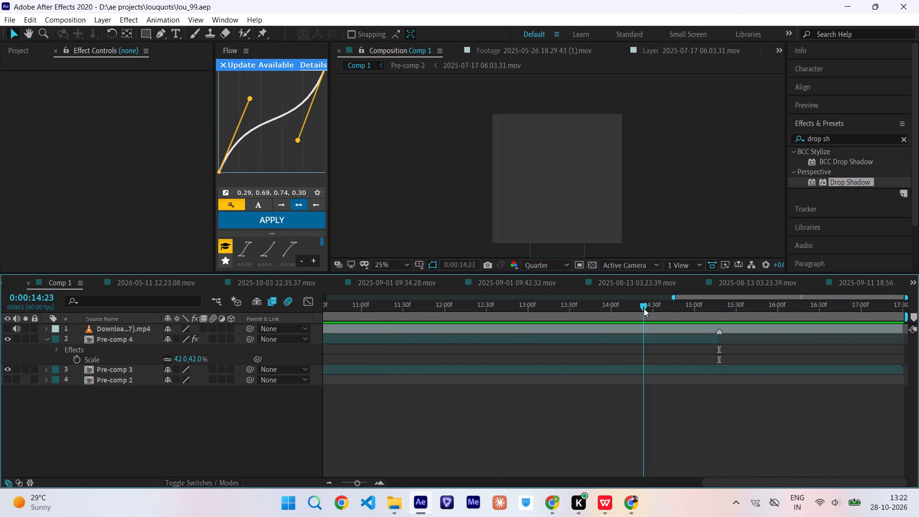
pyautogui.press('space')
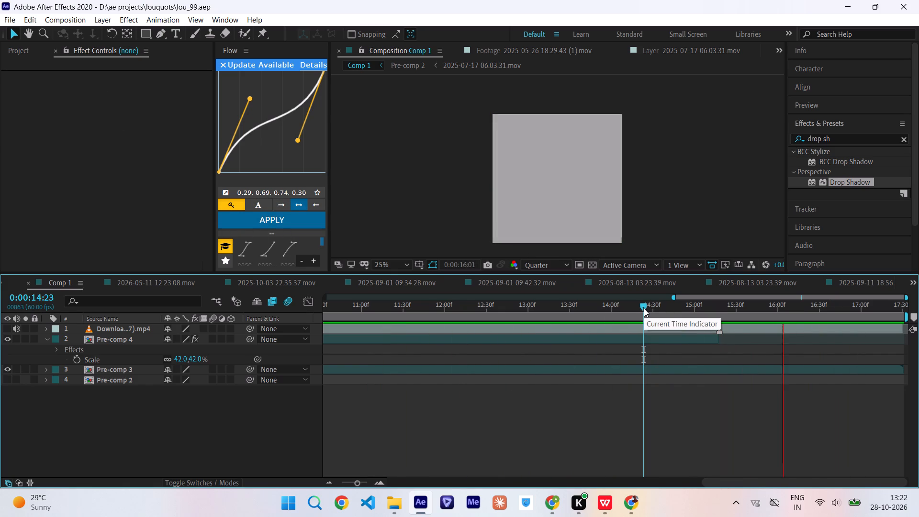
pyautogui.press('space')
# Export Comp 1 by adding it to the Adobe Media Encoder queue.
pyautogui.click(2, 17)
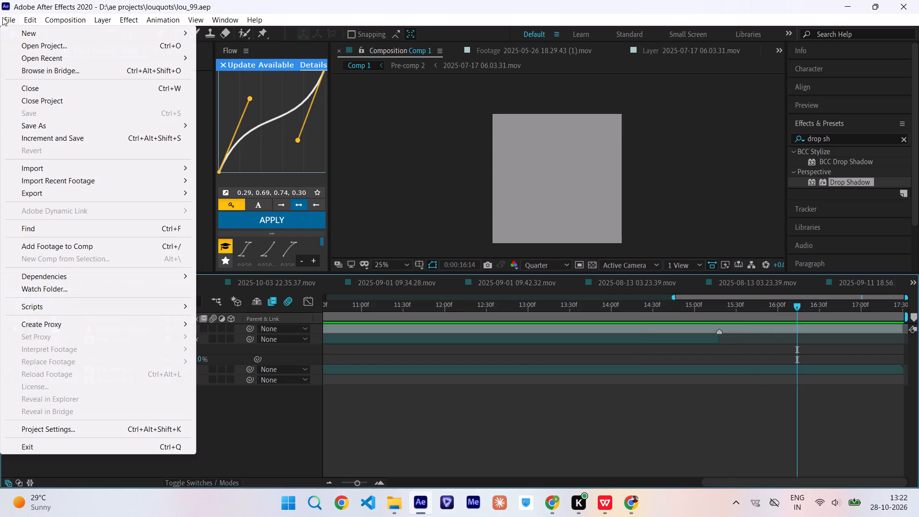
pyautogui.click(202, 195)
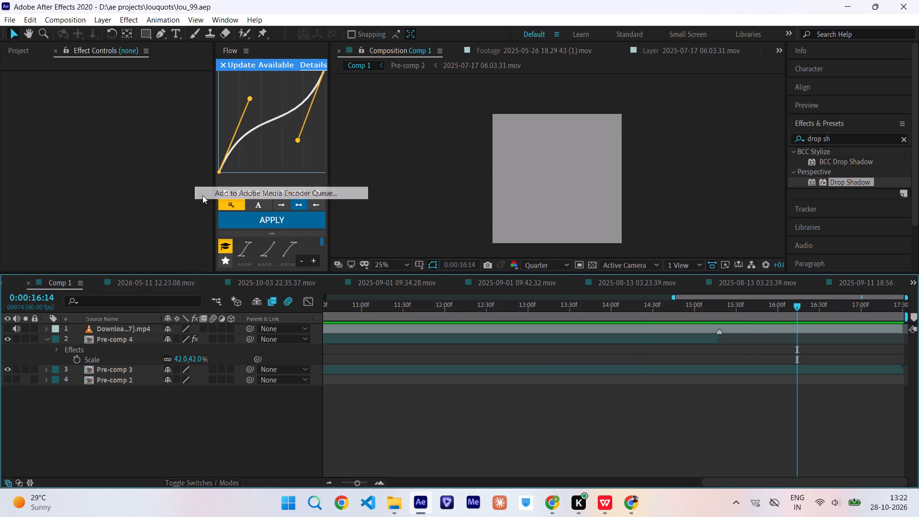
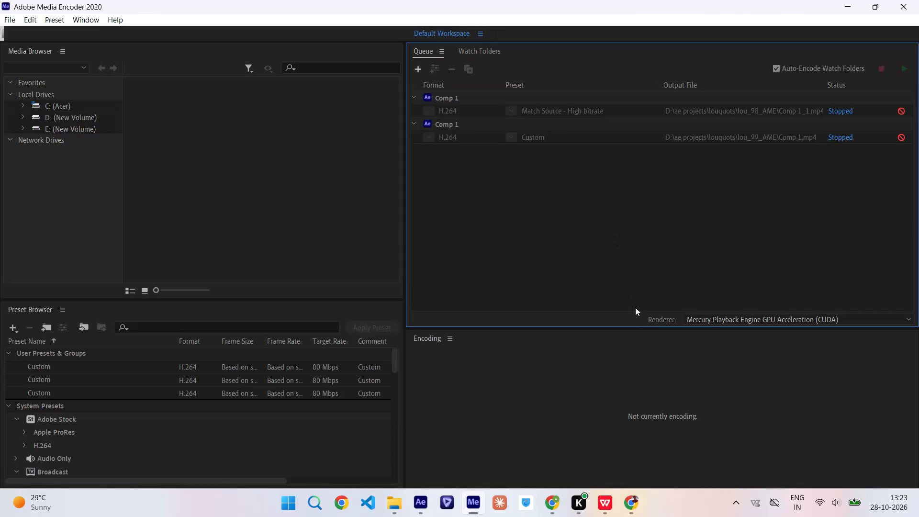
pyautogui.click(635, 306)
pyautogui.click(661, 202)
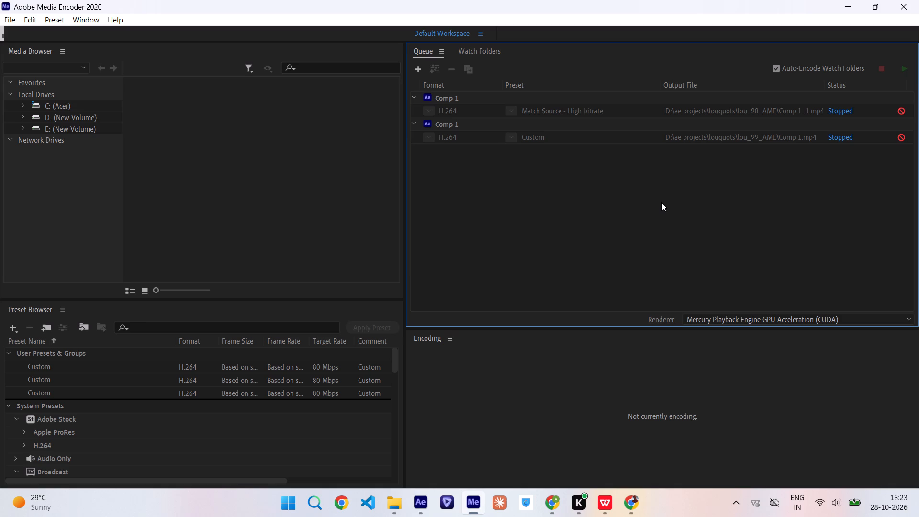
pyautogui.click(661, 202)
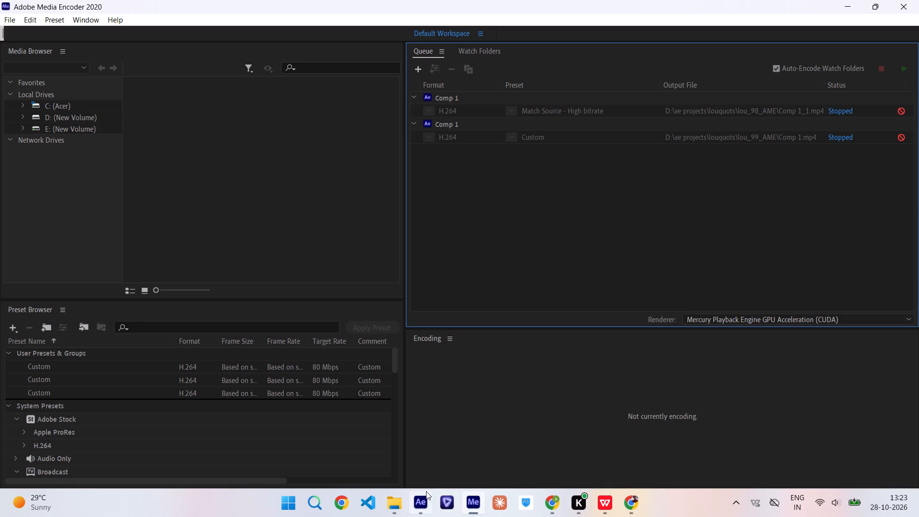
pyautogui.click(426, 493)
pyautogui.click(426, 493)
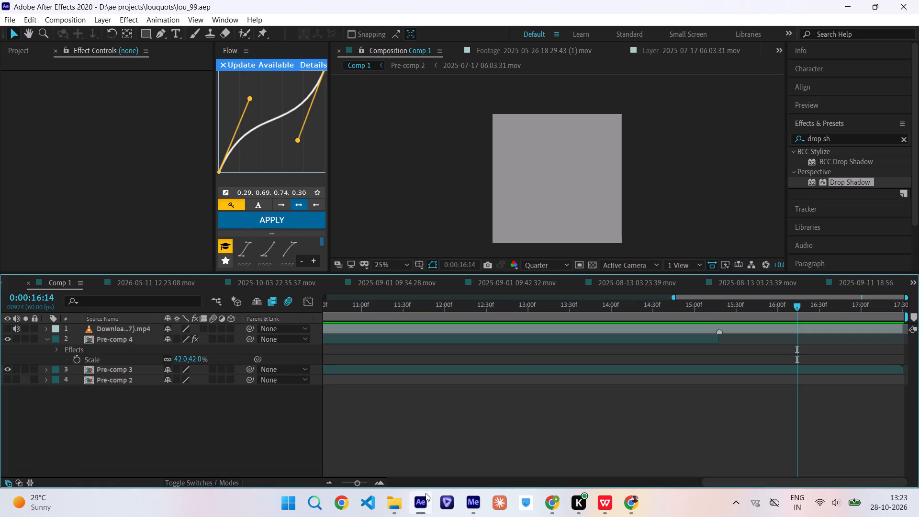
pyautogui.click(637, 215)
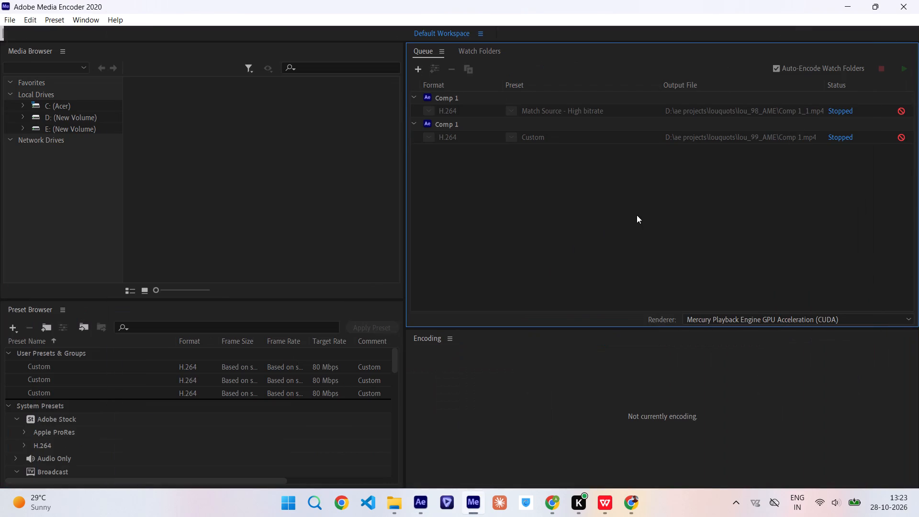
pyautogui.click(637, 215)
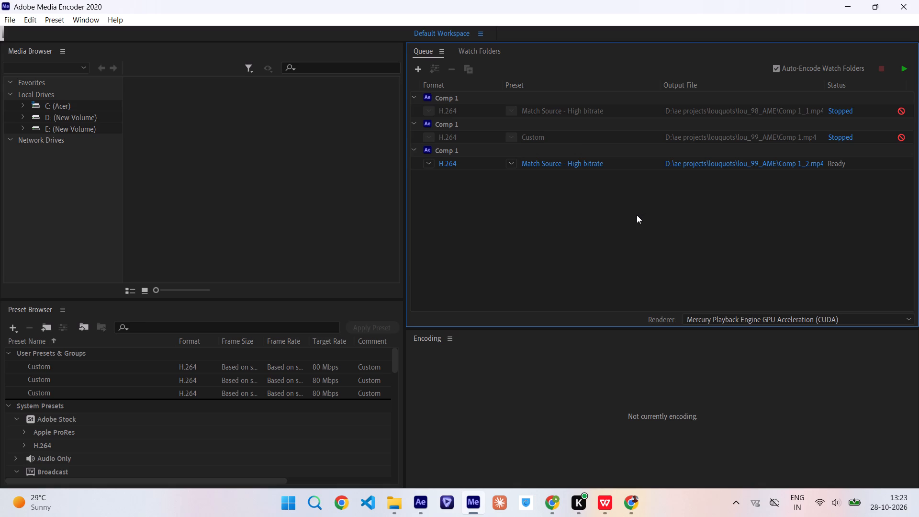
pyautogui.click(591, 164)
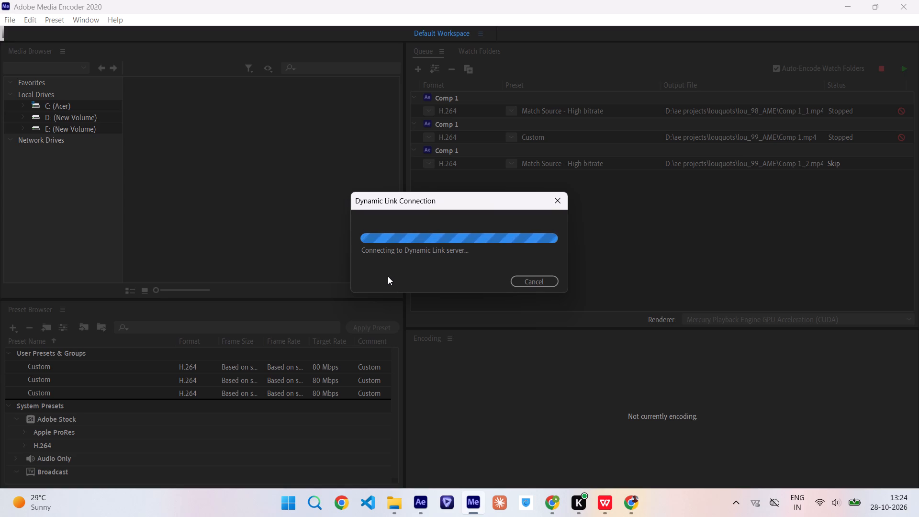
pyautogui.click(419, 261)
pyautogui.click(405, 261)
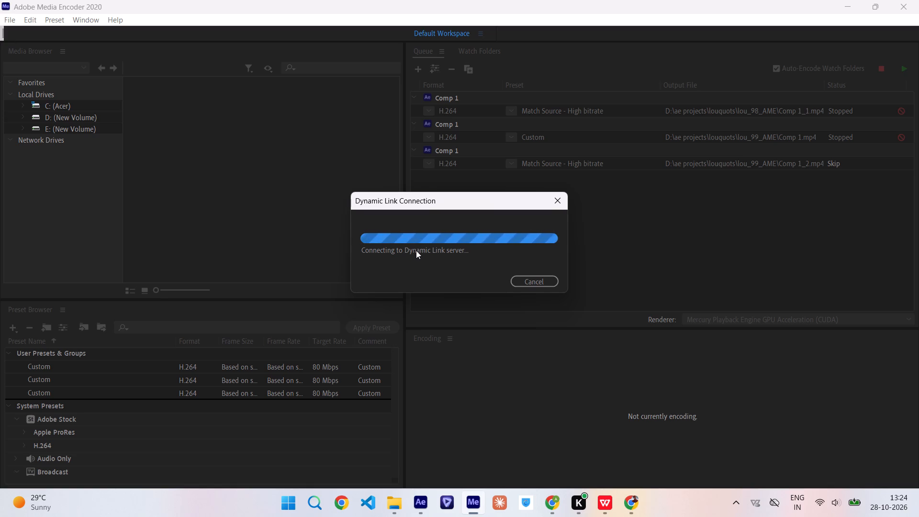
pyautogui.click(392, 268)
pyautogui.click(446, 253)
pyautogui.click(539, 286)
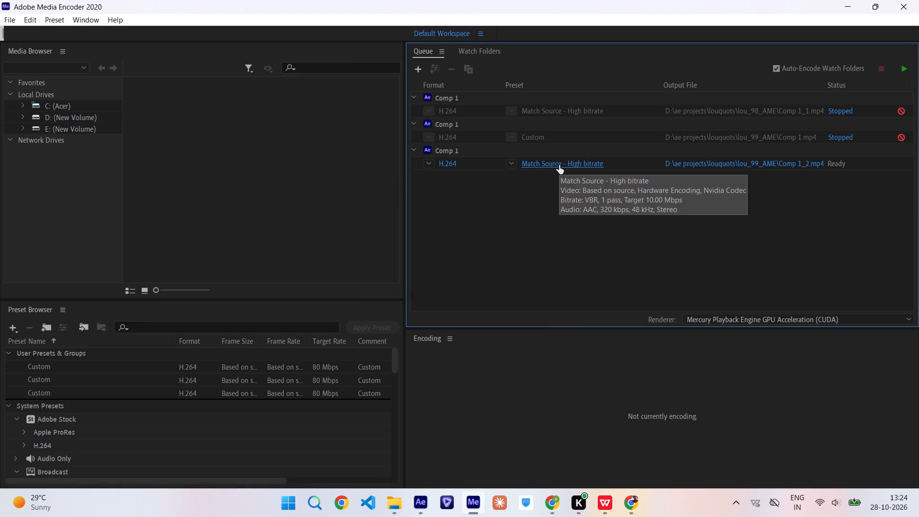
# Remove the ready Comp 1 job of the lou_99 project from the encoding queue.
pyautogui.rightClick(559, 165)
pyautogui.rightClick(559, 165)
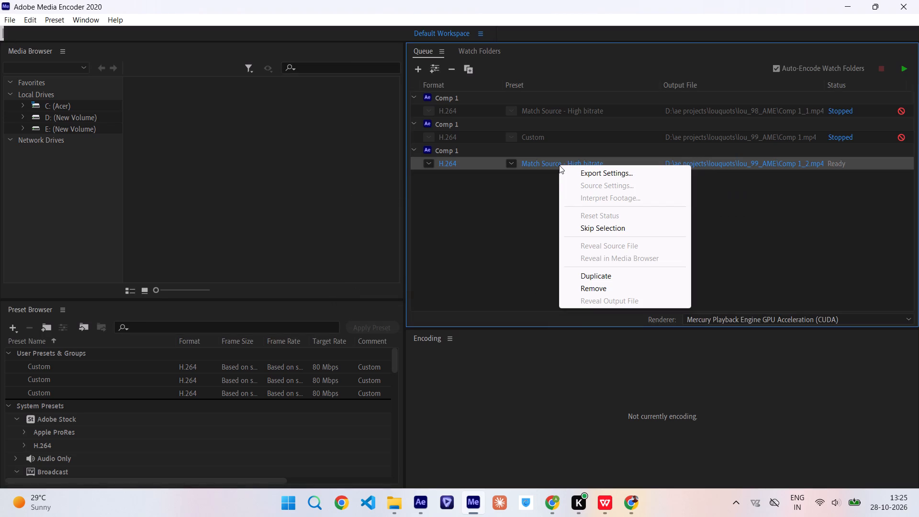
pyautogui.click(579, 289)
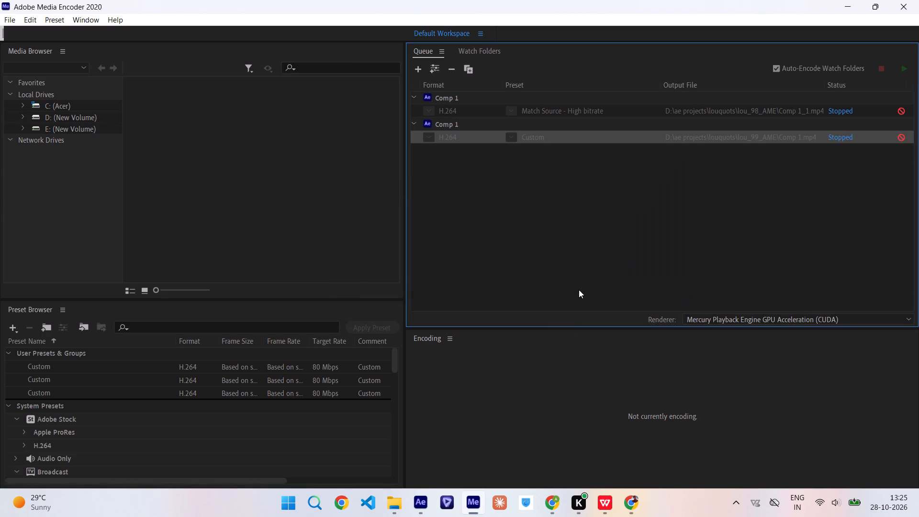
# Switch to After Effects and add Comp 1 of lou_99.aep to the Adobe Media Encoder queue again.
pyautogui.click(422, 500)
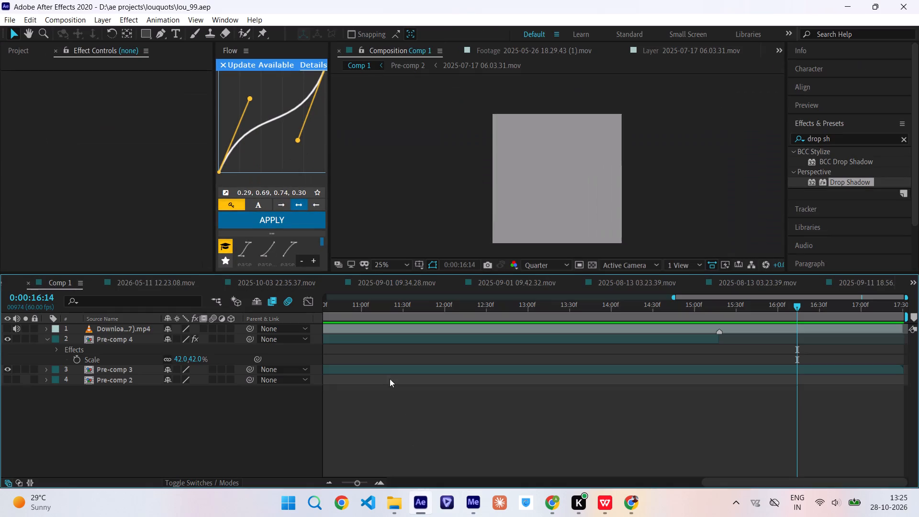
pyautogui.click(10, 17)
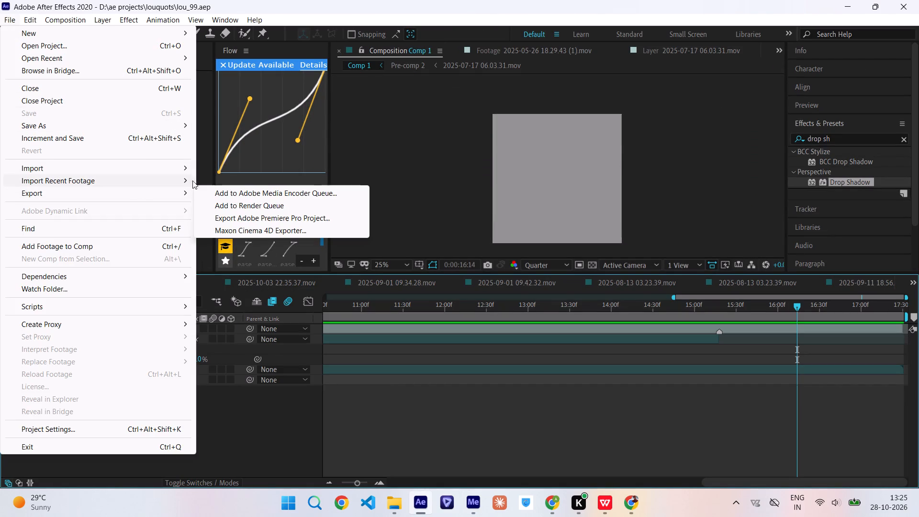
pyautogui.click(216, 194)
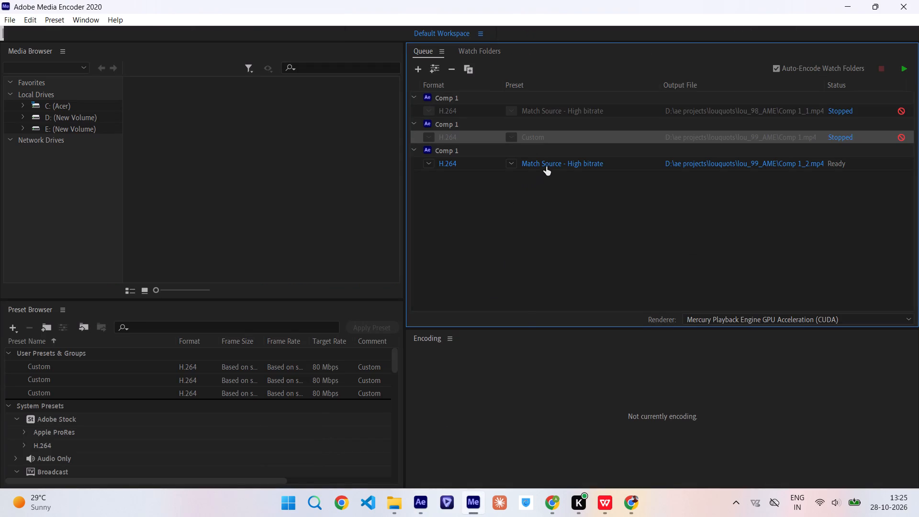
# Review the export settings and estimated file size of the ready Comp 1 job, and accept them.
pyautogui.click(547, 165)
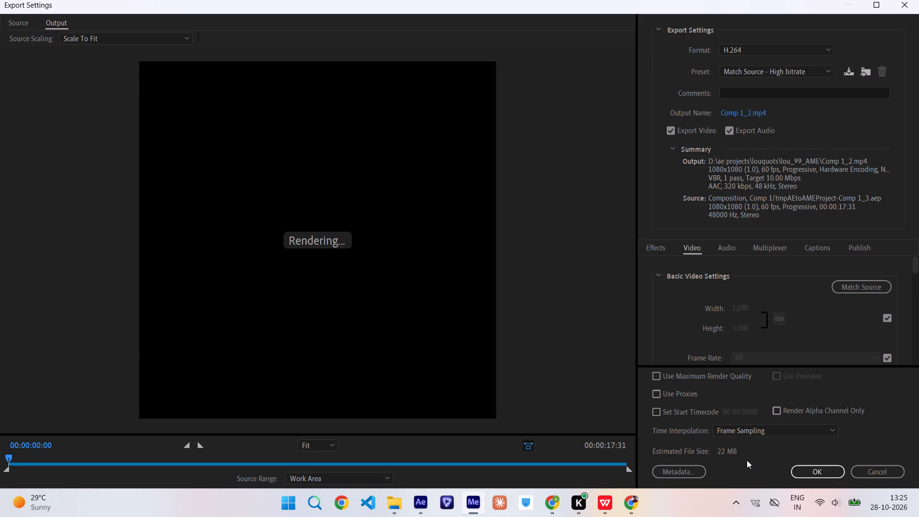
pyautogui.moveTo(749, 453); pyautogui.dragTo(717, 452)
pyautogui.moveTo(717, 452); pyautogui.dragTo(792, 457)
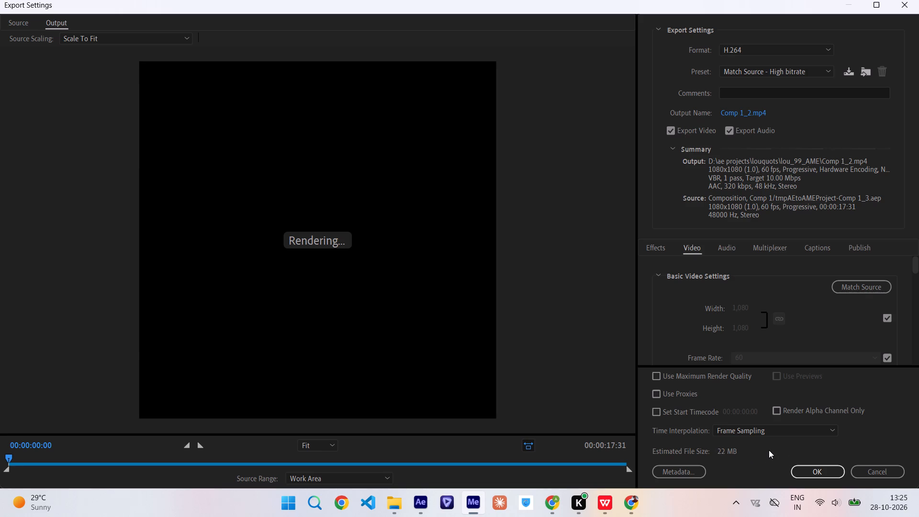
pyautogui.click(768, 450)
pyautogui.click(804, 473)
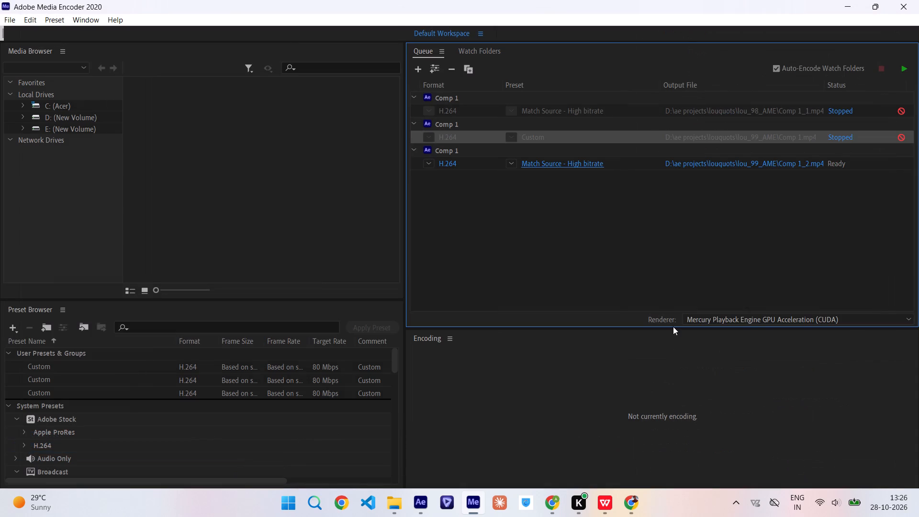
# Reopen the ready Comp 1 job's export settings, preview the output at about 00:00:01:50, and accept the settings.
pyautogui.click(583, 167)
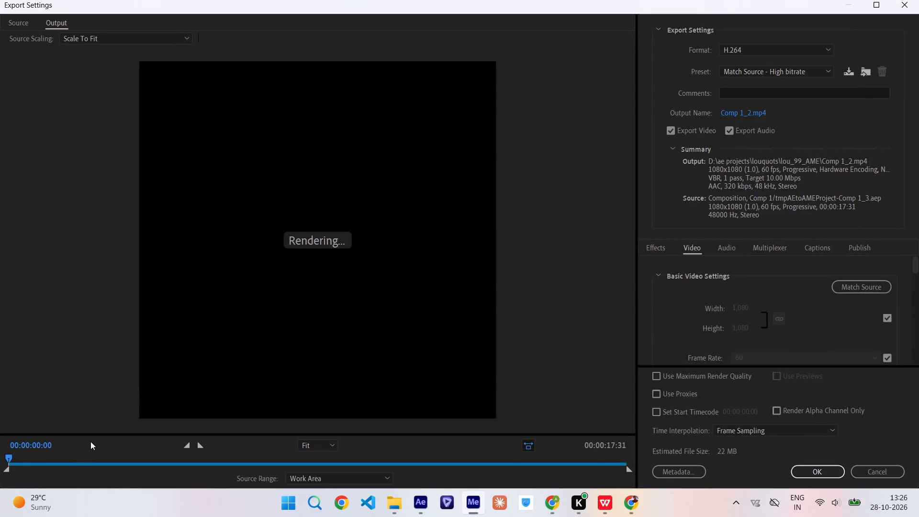
pyautogui.click(73, 462)
pyautogui.click(820, 474)
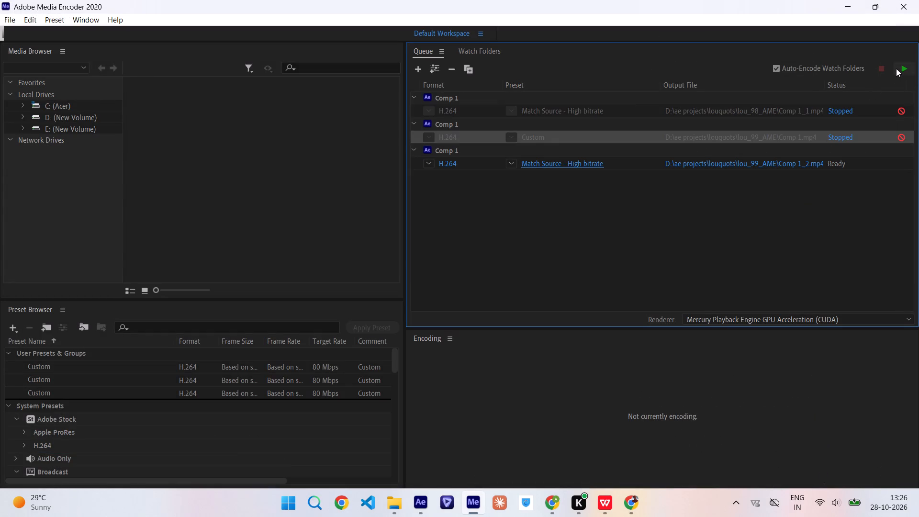
# Start encoding the queue with the ready Comp 1 job in H.264, Match Source - High bitrate.
pyautogui.click(896, 68)
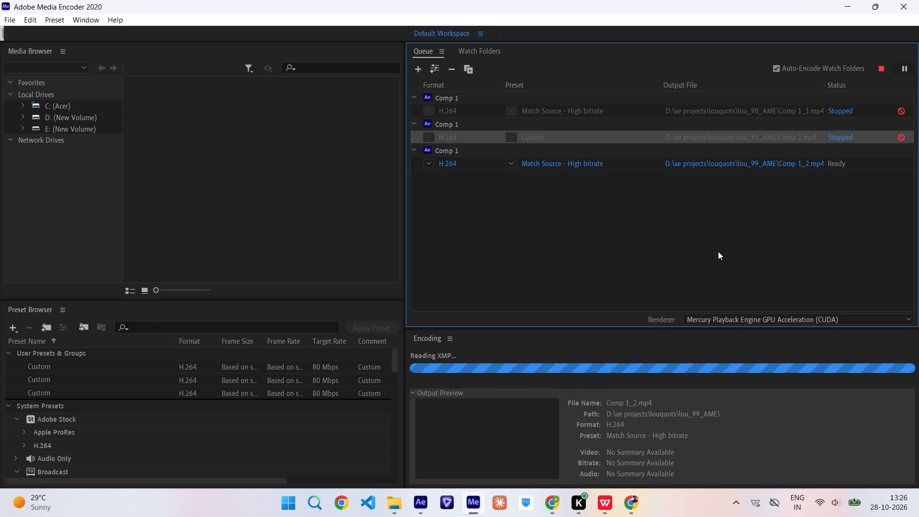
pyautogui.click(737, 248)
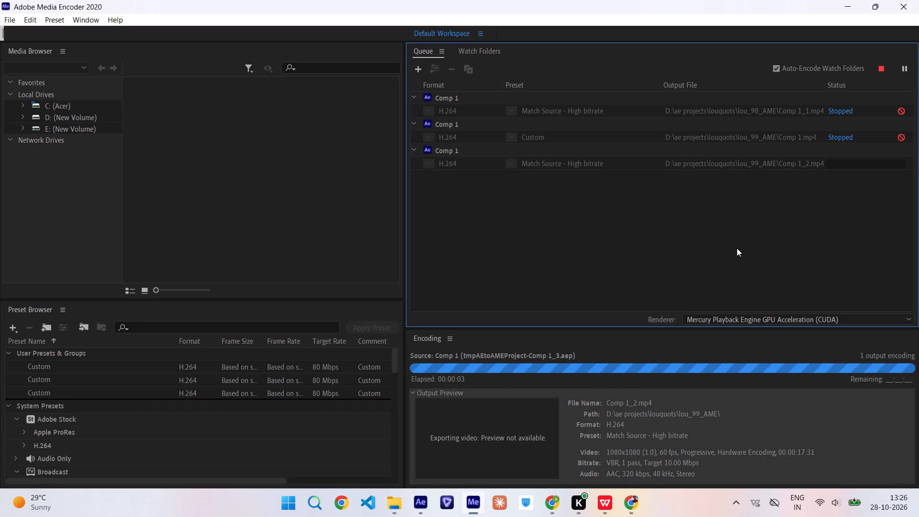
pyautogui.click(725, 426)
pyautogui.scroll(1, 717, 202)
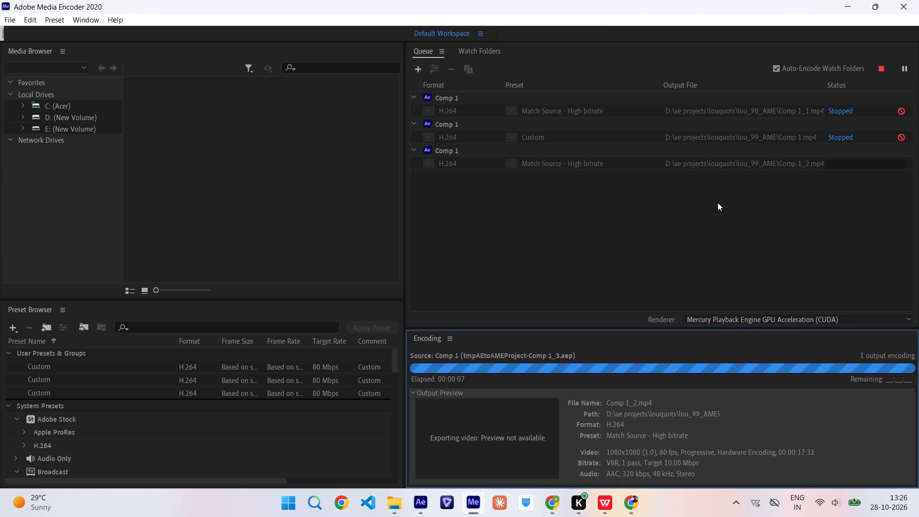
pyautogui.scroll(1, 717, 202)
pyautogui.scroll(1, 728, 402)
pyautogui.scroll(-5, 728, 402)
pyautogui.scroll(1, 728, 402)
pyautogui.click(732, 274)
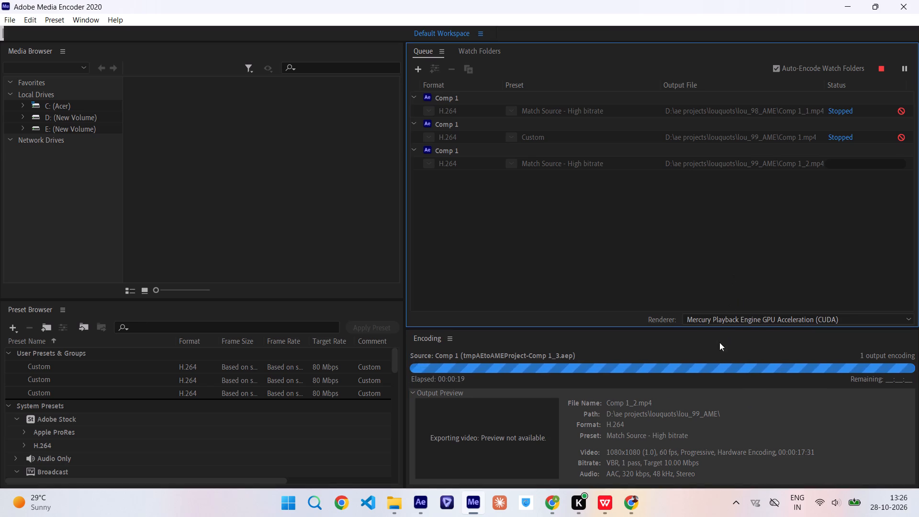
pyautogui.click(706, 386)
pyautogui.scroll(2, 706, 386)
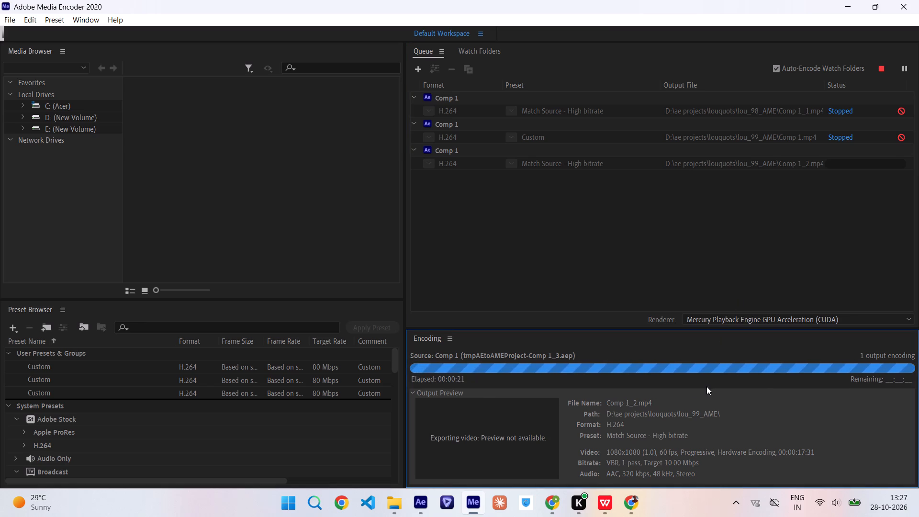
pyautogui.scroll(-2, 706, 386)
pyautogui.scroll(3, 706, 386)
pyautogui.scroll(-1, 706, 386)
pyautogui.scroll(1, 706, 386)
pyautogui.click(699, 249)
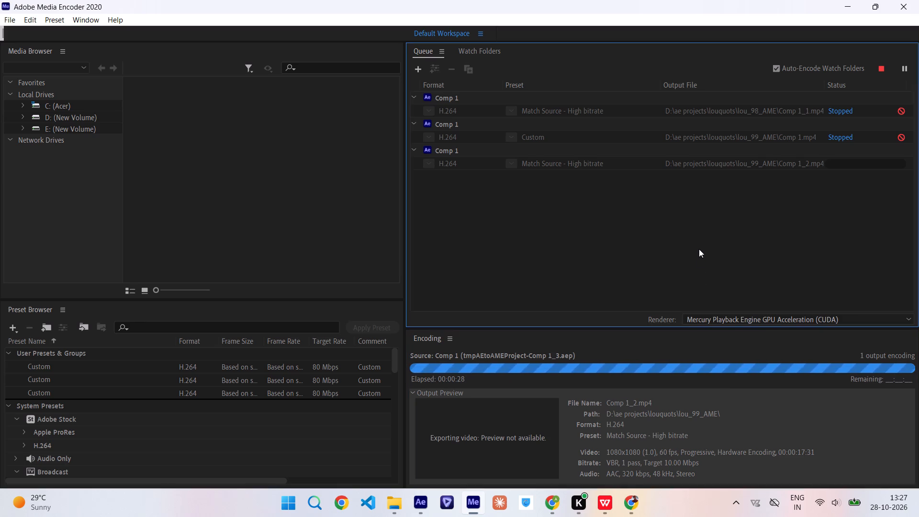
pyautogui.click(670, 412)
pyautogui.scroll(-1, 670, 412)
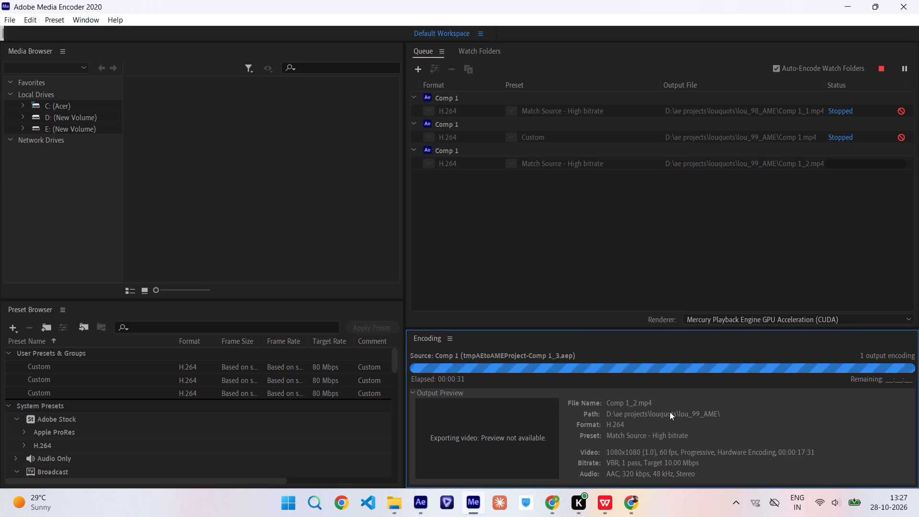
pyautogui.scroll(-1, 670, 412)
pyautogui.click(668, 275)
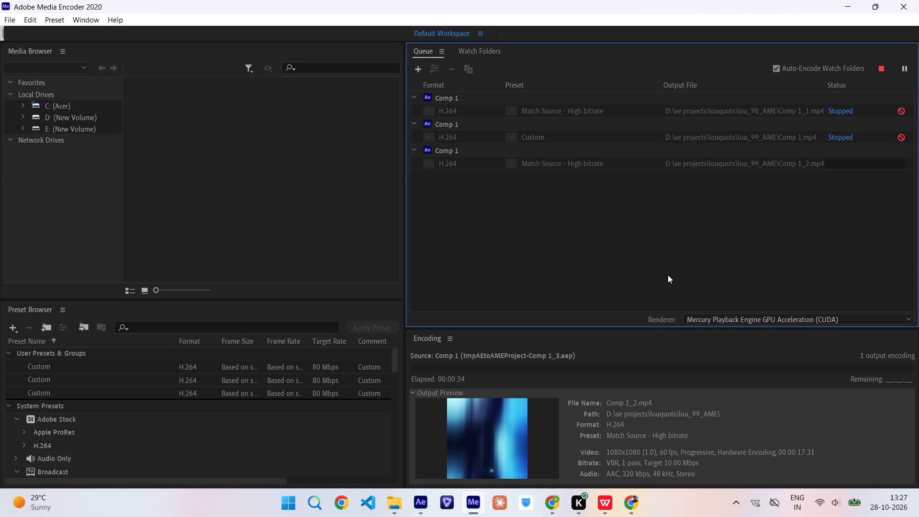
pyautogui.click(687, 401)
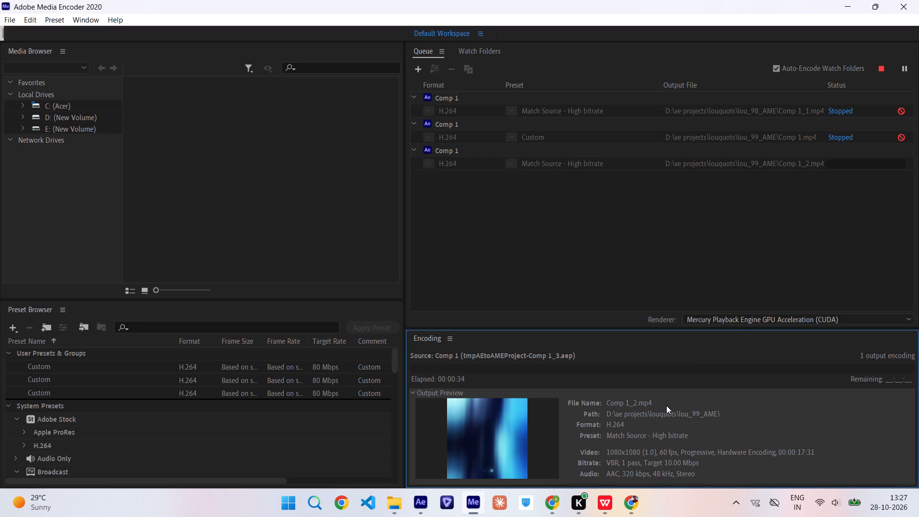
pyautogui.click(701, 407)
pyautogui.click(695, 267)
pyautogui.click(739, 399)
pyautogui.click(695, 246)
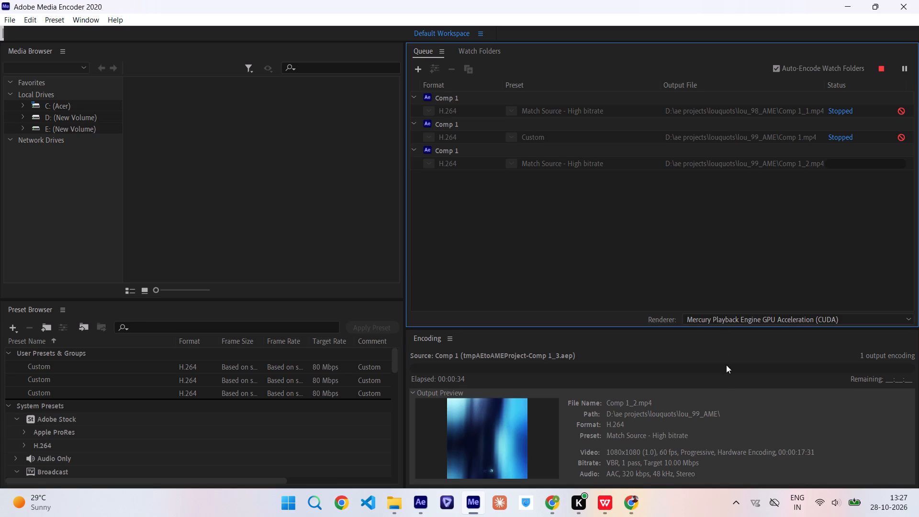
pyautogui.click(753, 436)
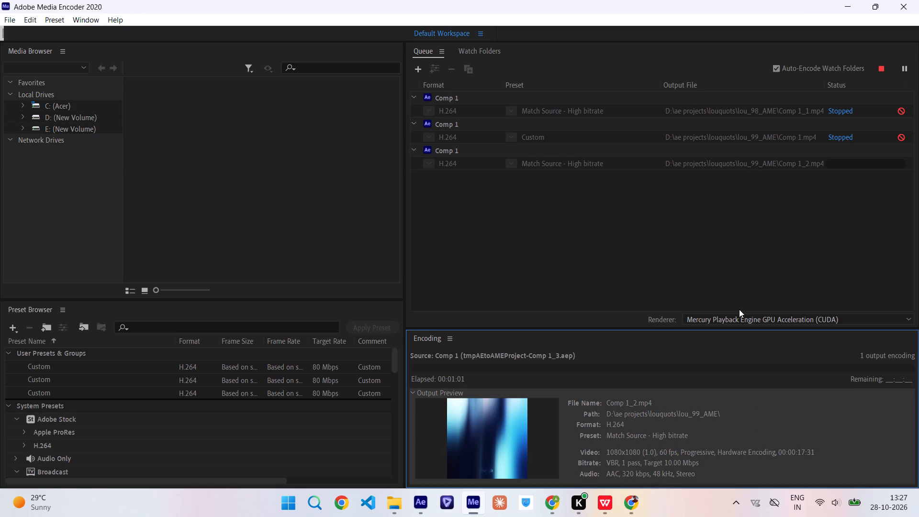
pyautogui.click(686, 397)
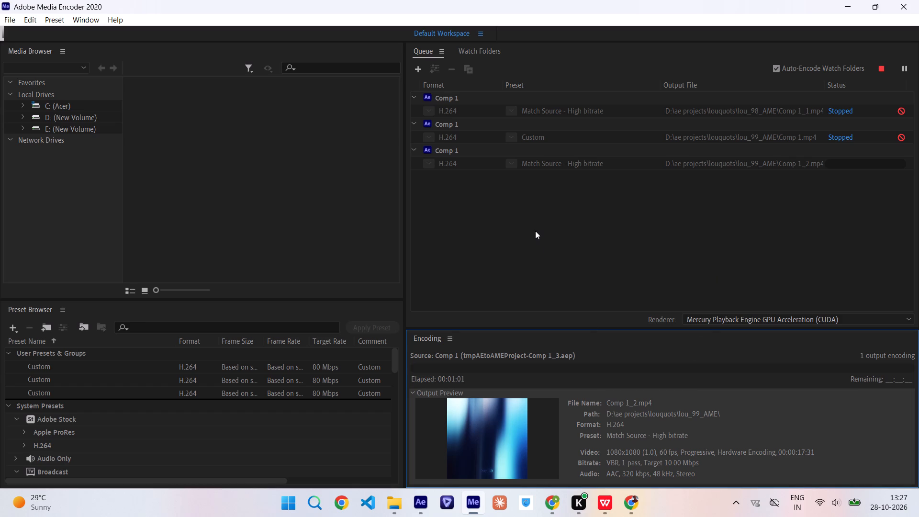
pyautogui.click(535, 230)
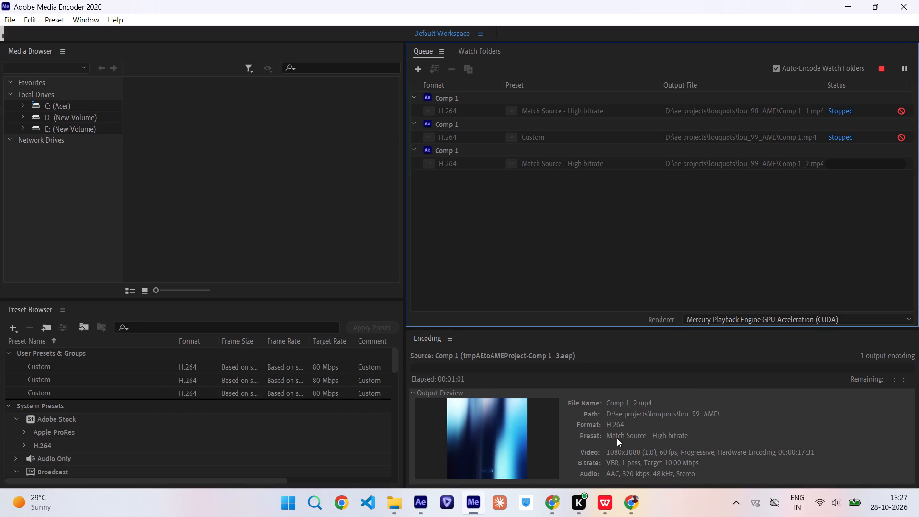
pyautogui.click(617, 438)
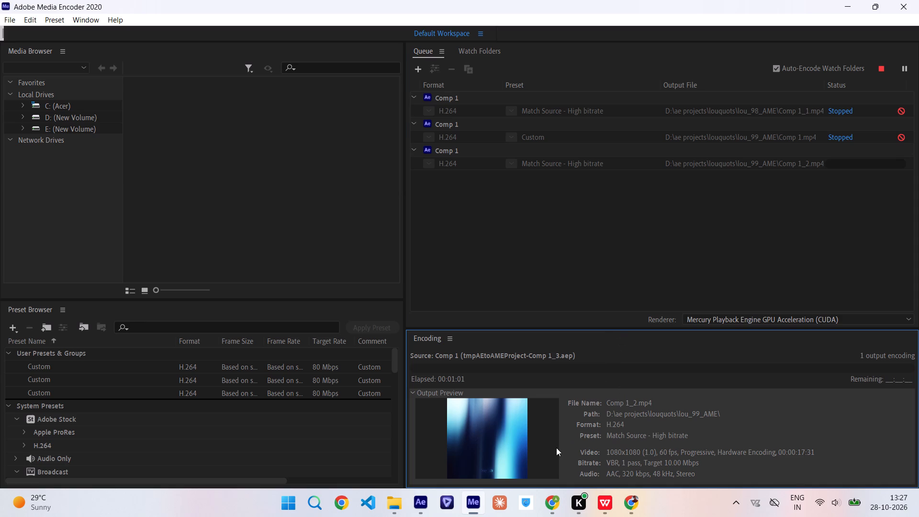
# Switch to After Effects and play a preview of Comp 1, looking along its timeline through to the end.
pyautogui.click(420, 509)
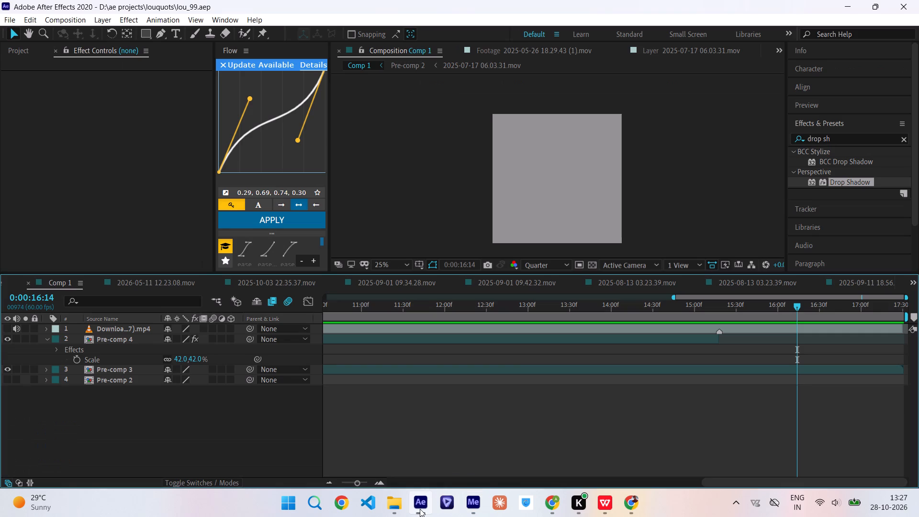
pyautogui.press('space')
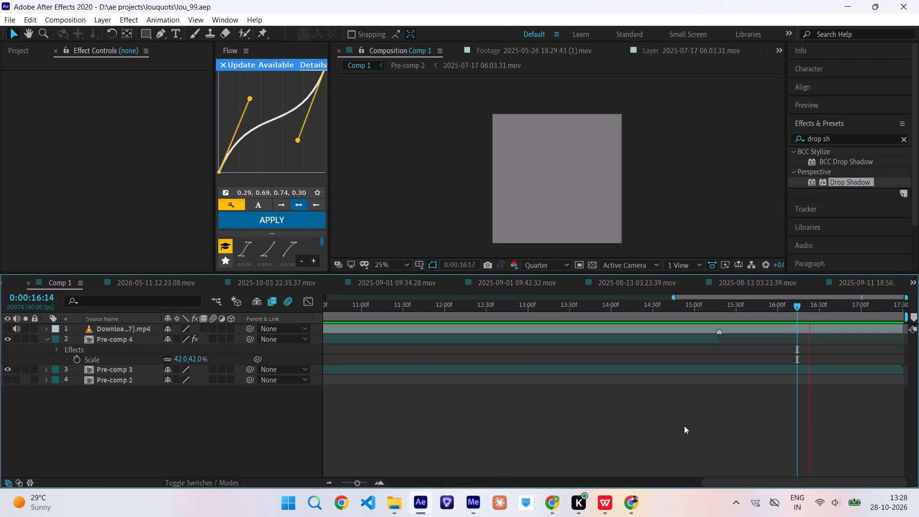
pyautogui.hscroll(20, 705, 410)
pyautogui.hscroll(20, 705, 410)
pyautogui.hscroll(20, 705, 410)
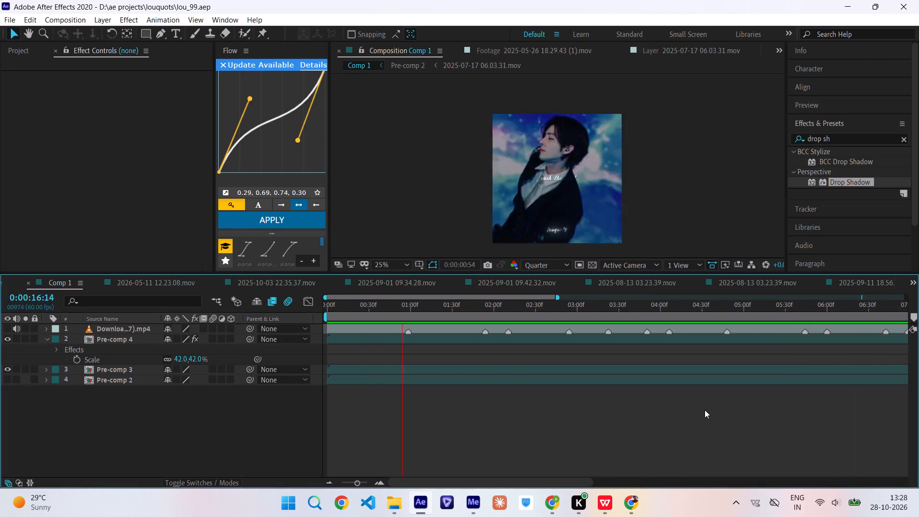
pyautogui.hscroll(-5, 705, 410)
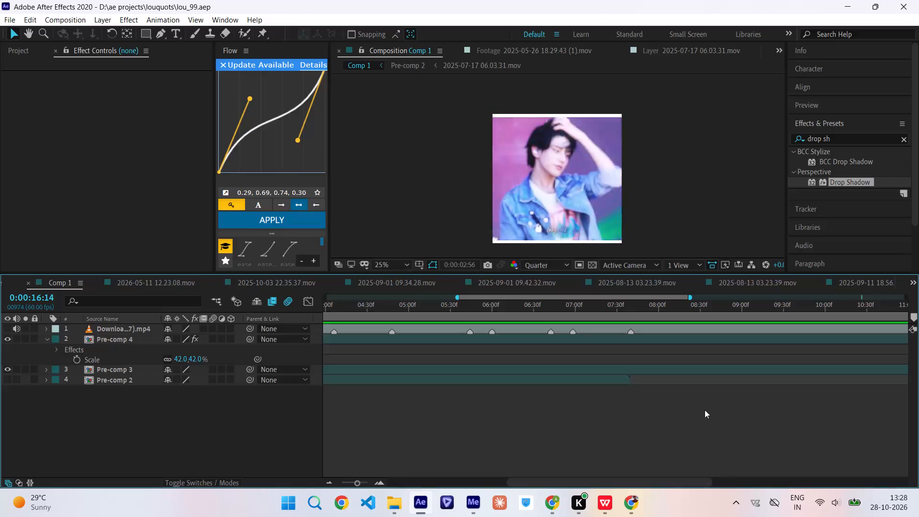
pyautogui.hscroll(-7, 705, 410)
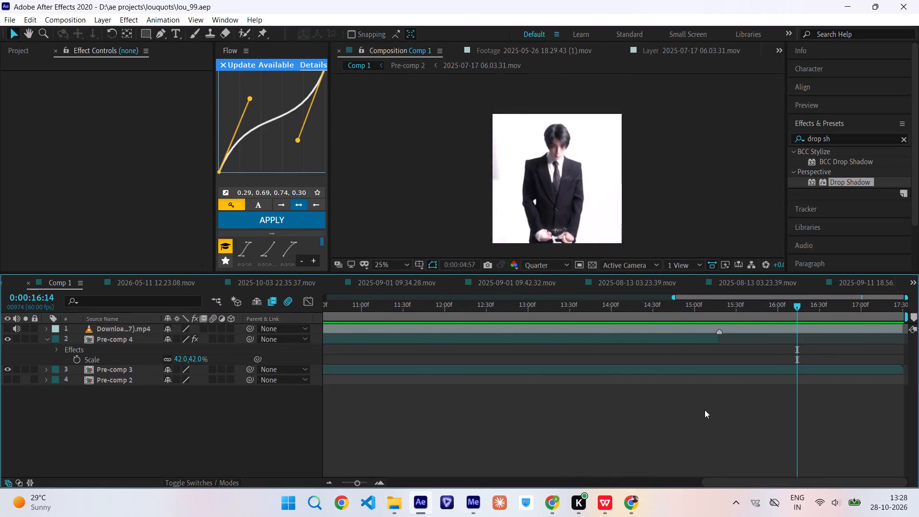
pyautogui.hscroll(-1, 705, 410)
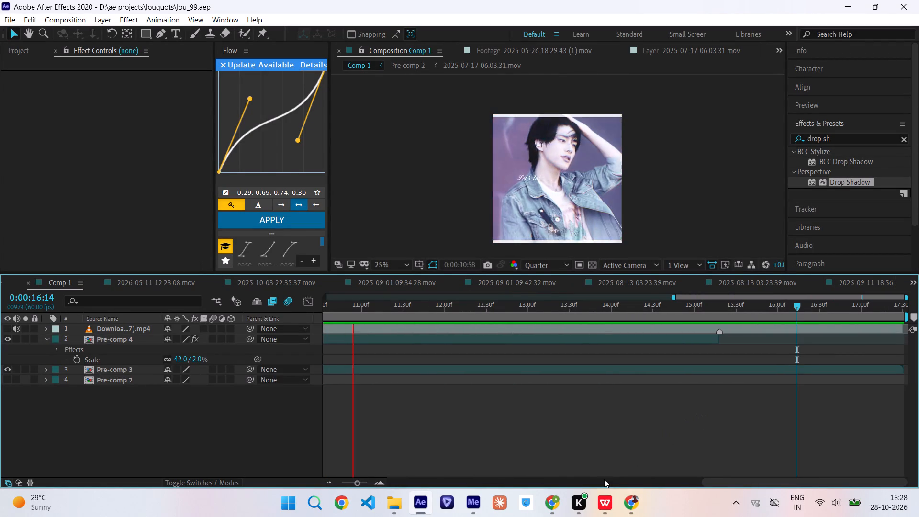
# Switch to Media Encoder and stop the running encode of Comp 1_2.mp4.
pyautogui.click(470, 505)
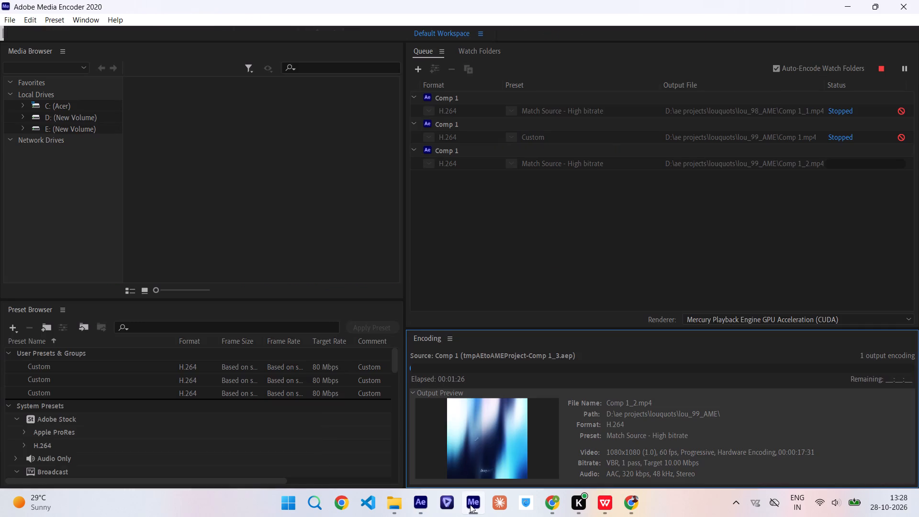
pyautogui.click(715, 376)
pyautogui.click(672, 402)
pyautogui.click(880, 68)
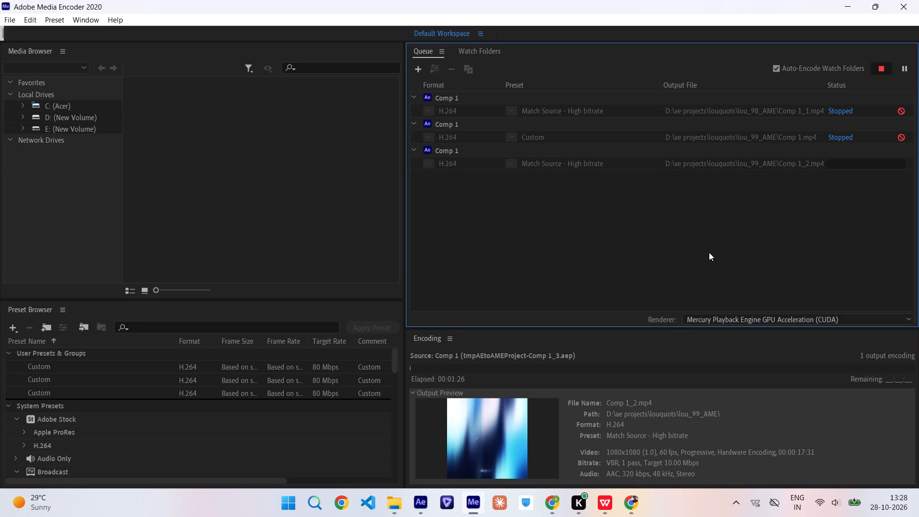
# Remove all three Comp 1 jobs from the encoding queue.
pyautogui.moveTo(538, 208); pyautogui.dragTo(567, 112)
pyautogui.press('Delete')
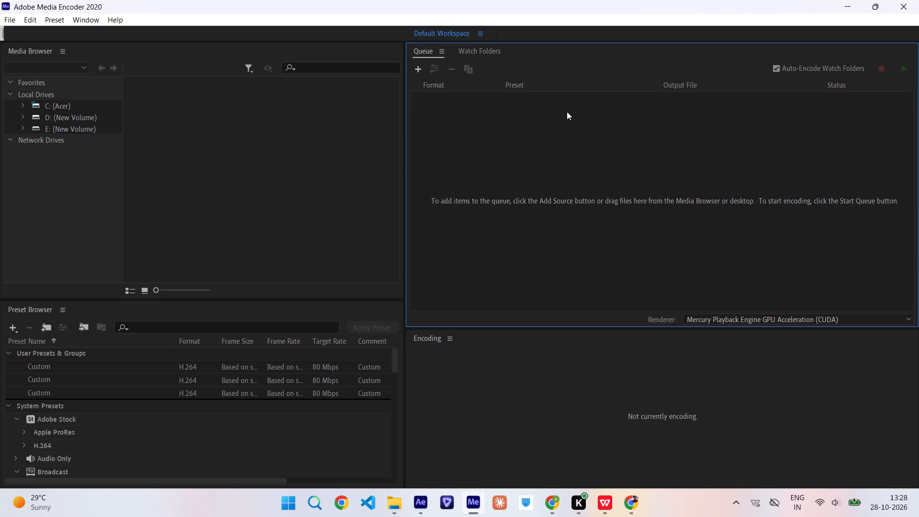
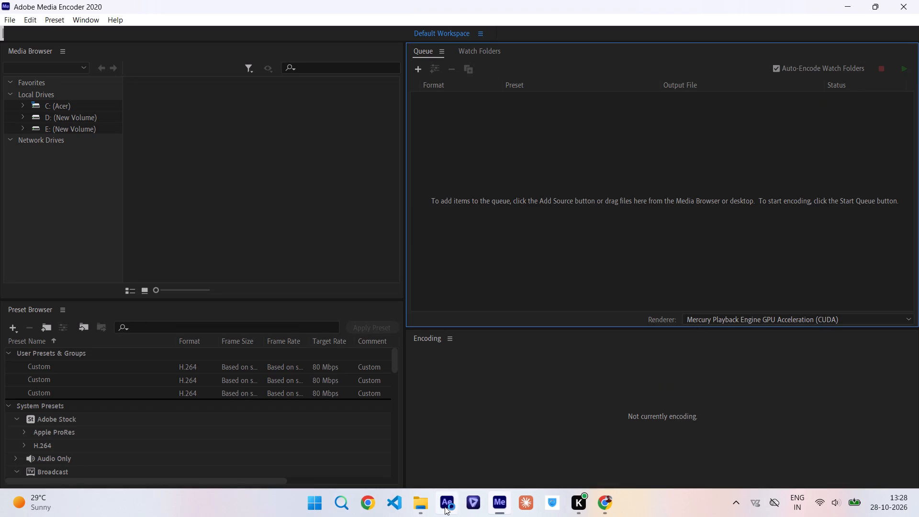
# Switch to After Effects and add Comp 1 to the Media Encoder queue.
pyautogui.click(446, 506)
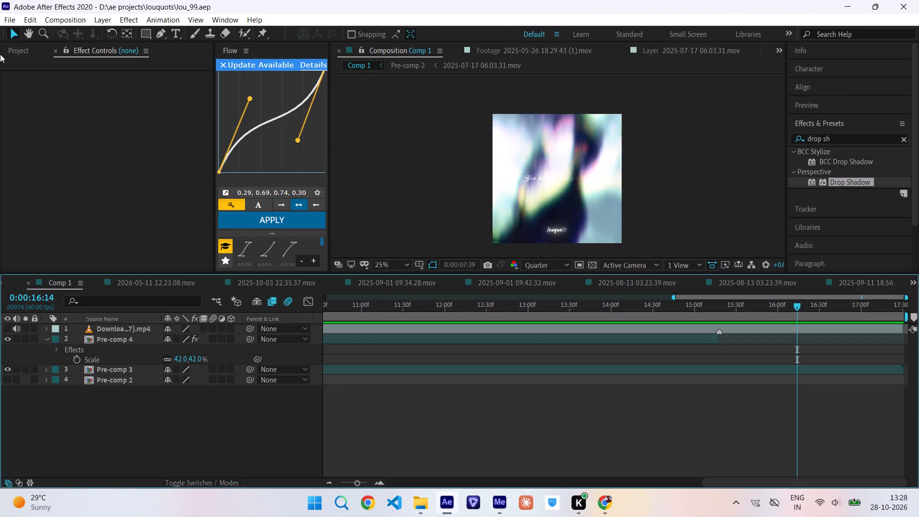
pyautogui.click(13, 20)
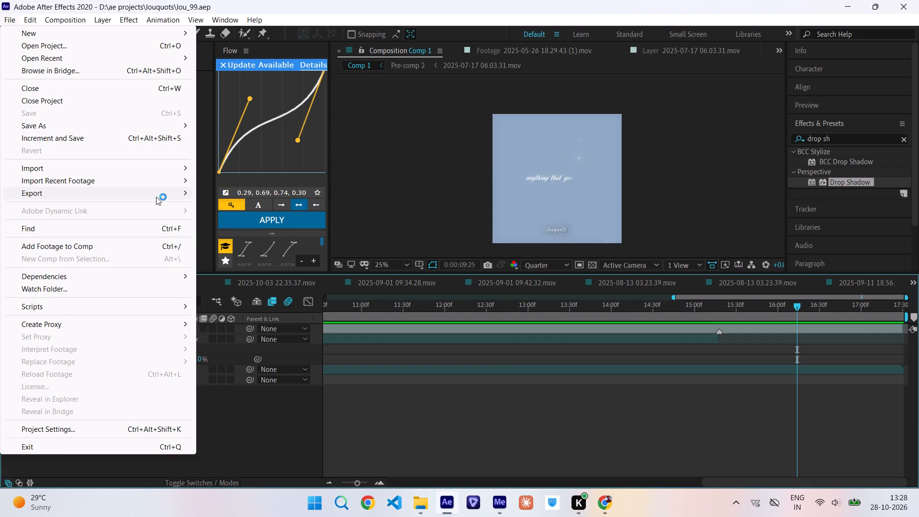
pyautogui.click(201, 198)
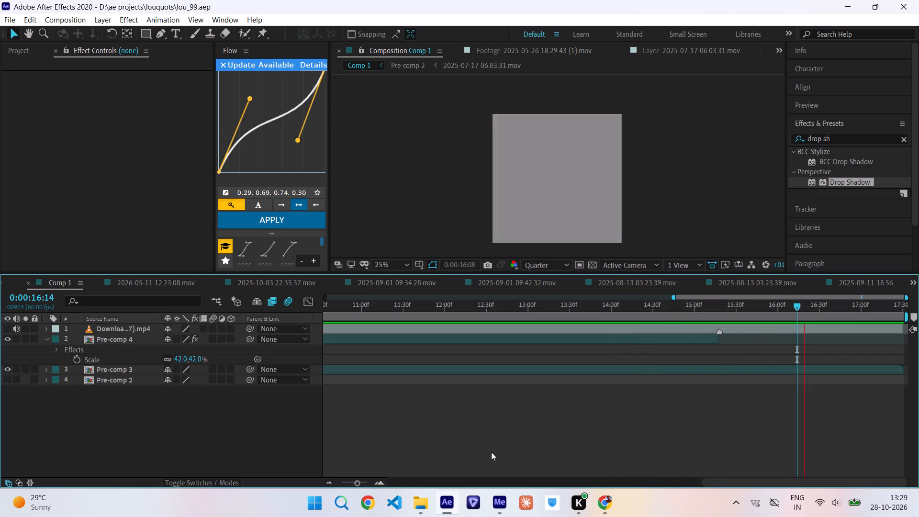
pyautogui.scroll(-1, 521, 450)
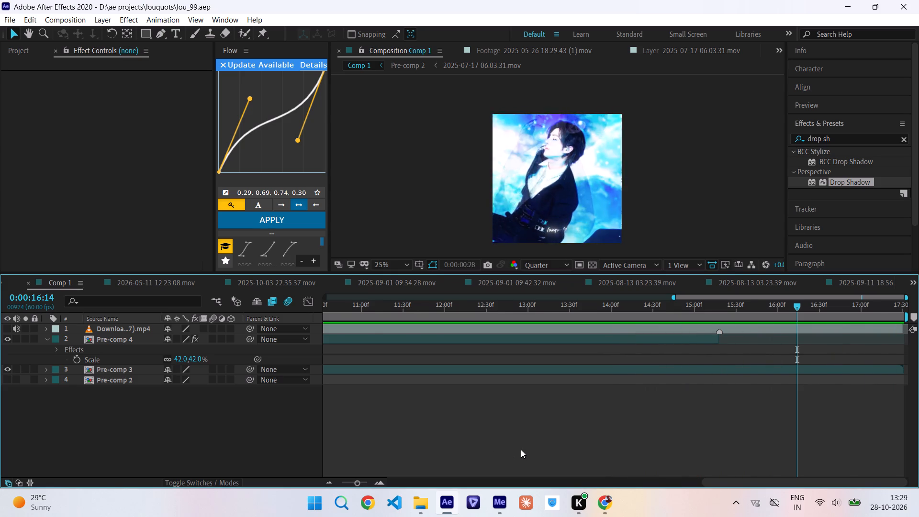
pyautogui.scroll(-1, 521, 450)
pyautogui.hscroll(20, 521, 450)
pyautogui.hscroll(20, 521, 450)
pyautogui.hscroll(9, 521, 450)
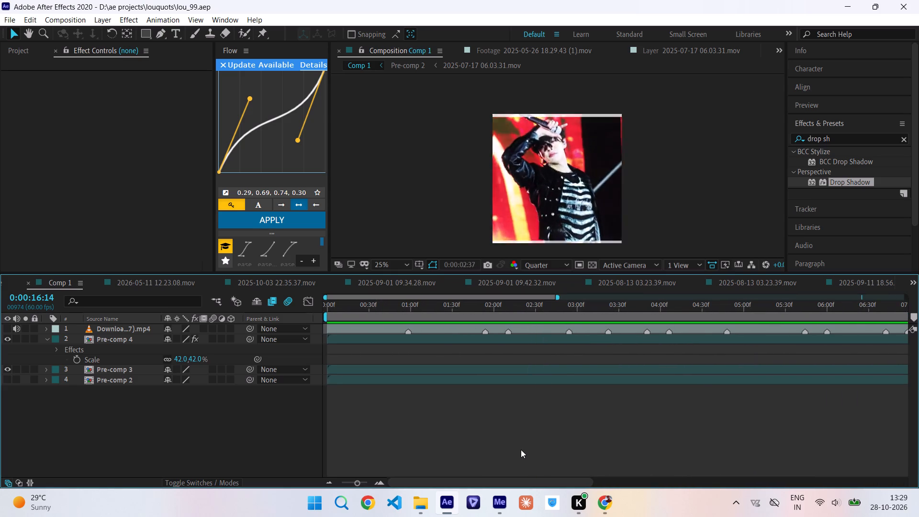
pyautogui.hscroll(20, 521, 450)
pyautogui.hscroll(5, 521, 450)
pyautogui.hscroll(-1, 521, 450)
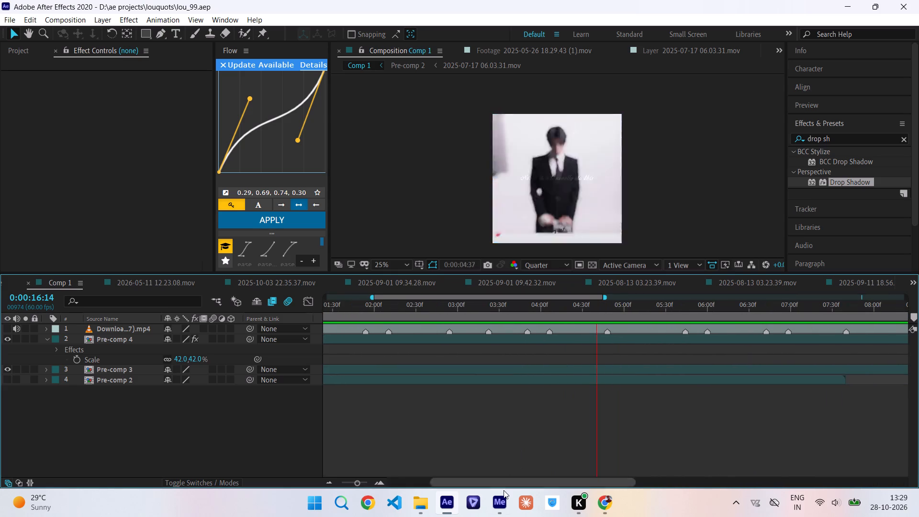
# Switch to Media Encoder, review the video export settings of the queued Comp 1 job, and leave them without applying changes.
pyautogui.click(502, 496)
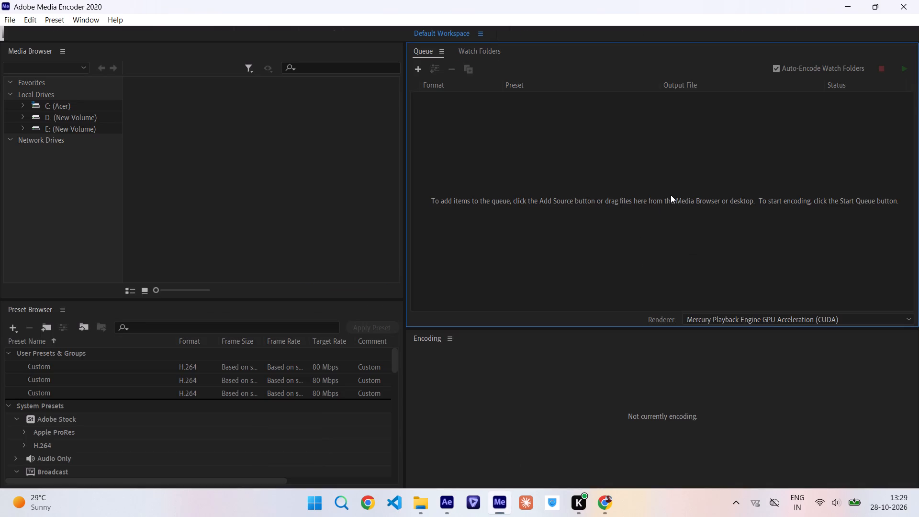
pyautogui.click(671, 195)
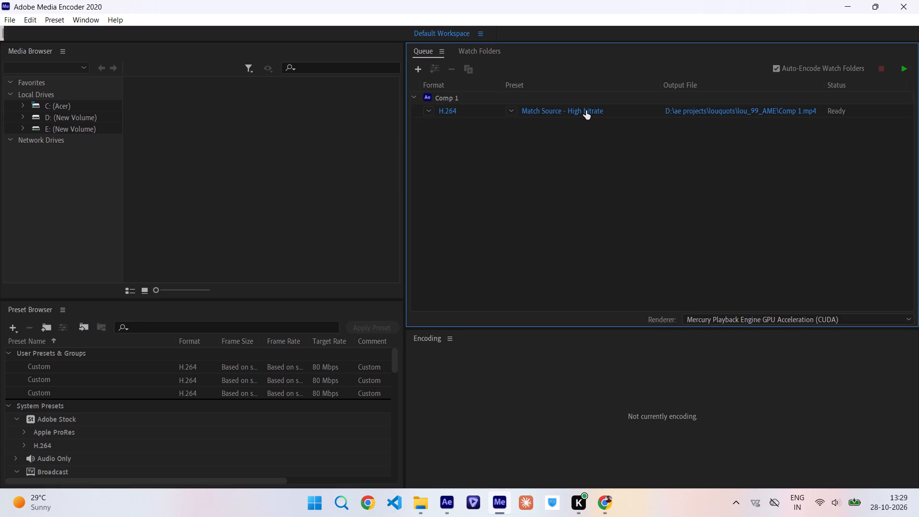
pyautogui.click(586, 111)
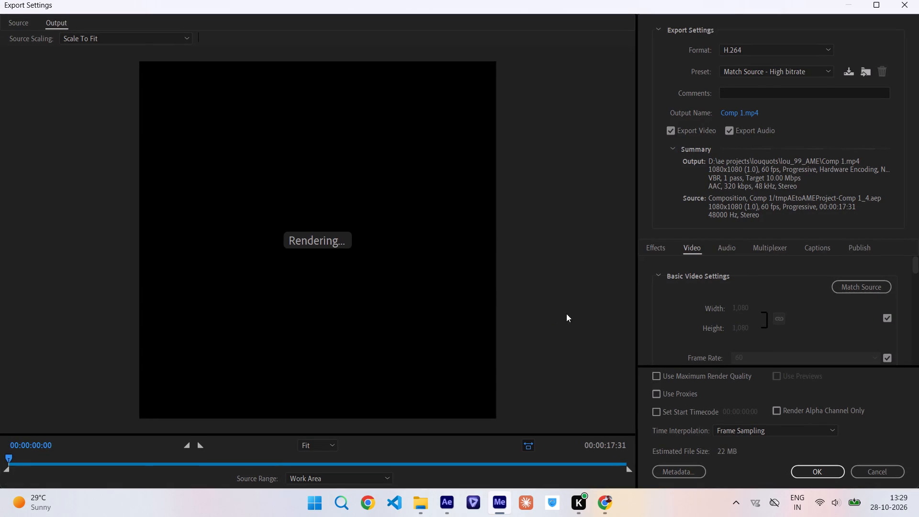
pyautogui.scroll(1, 651, 305)
pyautogui.scroll(-1, 651, 209)
pyautogui.scroll(-3, 646, 281)
pyautogui.scroll(6, 646, 281)
pyautogui.click(870, 477)
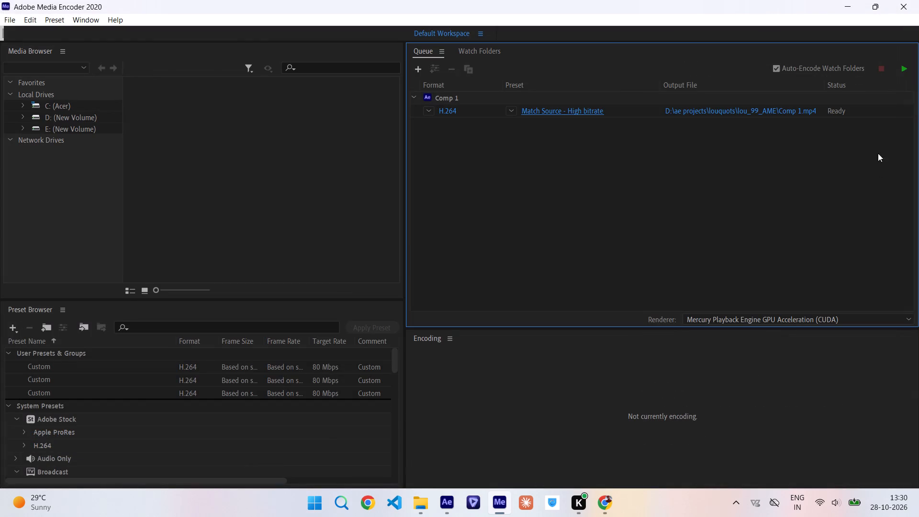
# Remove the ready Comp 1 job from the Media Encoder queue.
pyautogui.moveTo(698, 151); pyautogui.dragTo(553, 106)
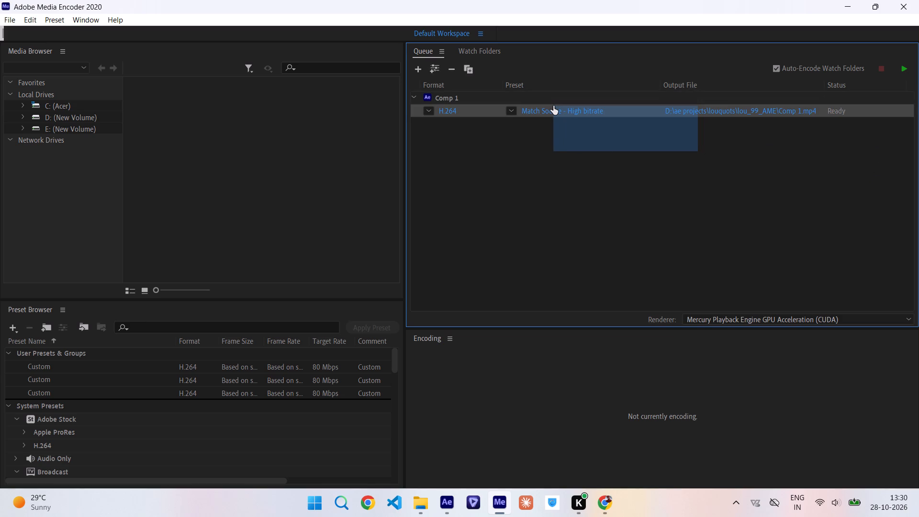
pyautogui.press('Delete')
# Close Media Encoder, and close After Effects with the lou_99 project.
pyautogui.click(918, 0)
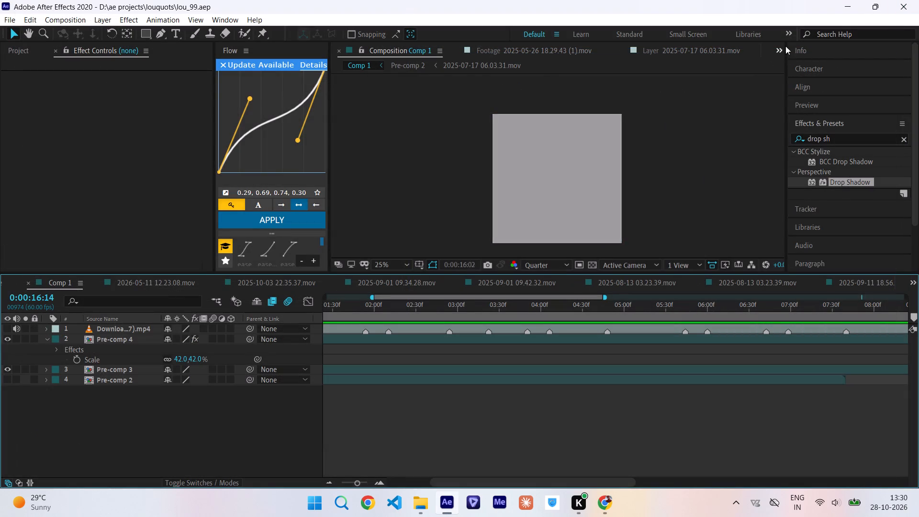
pyautogui.click(918, 2)
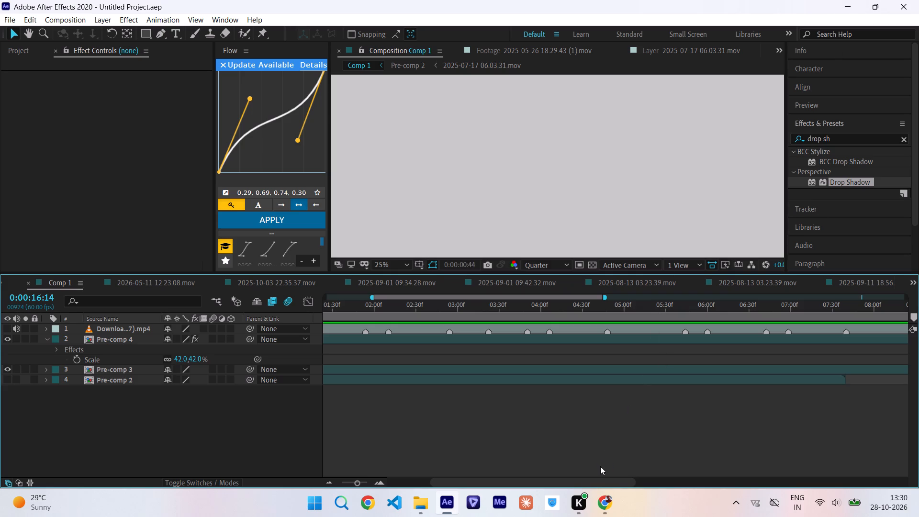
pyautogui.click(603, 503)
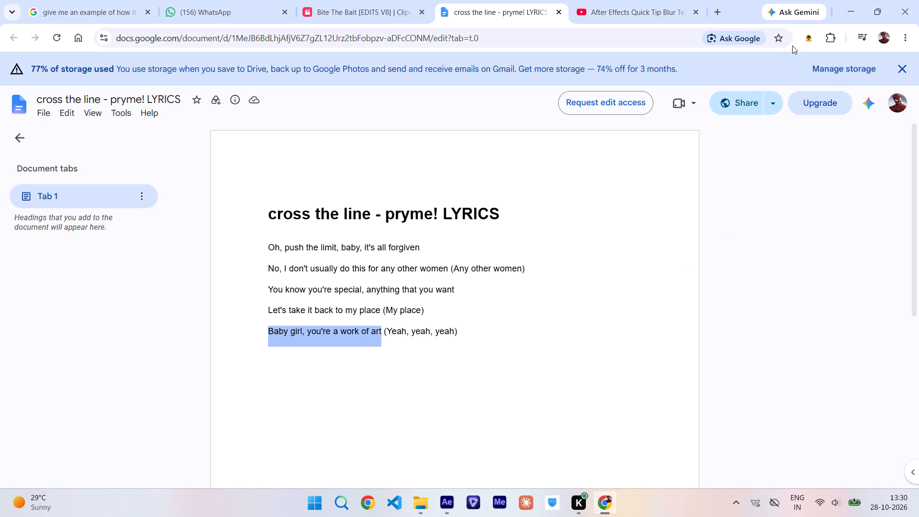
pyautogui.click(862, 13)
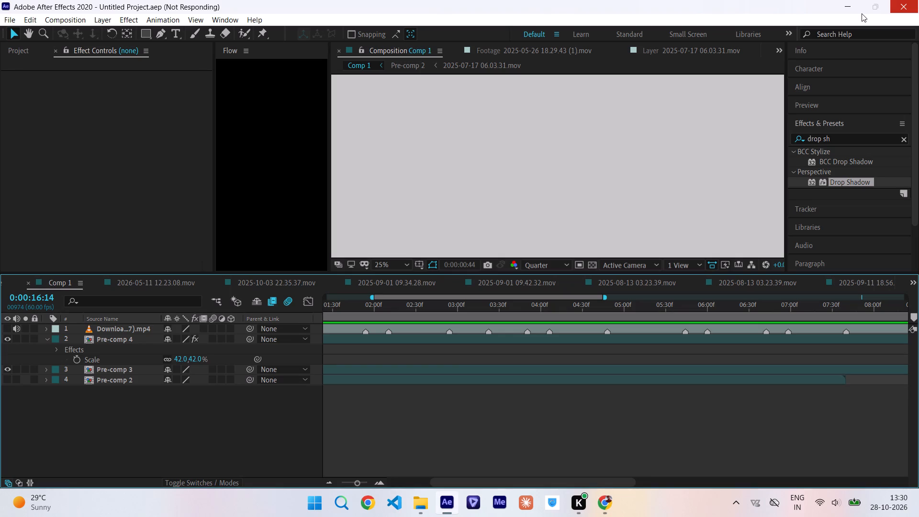
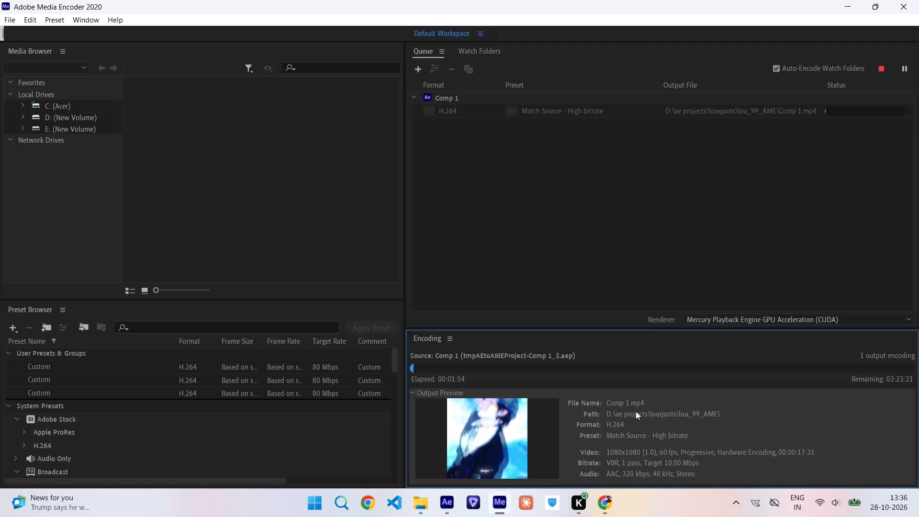
# Stop the running H.264 encode of Comp 1 and close Media Encoder.
pyautogui.click(879, 70)
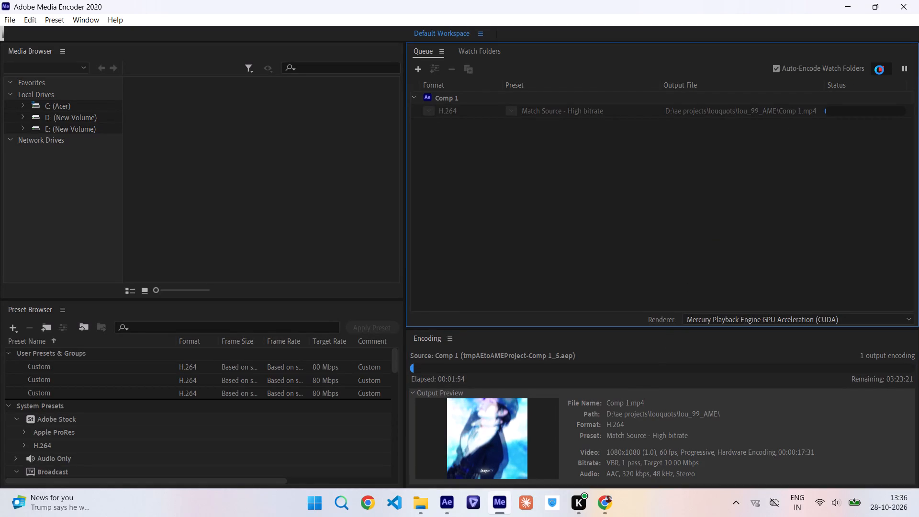
pyautogui.click(908, 11)
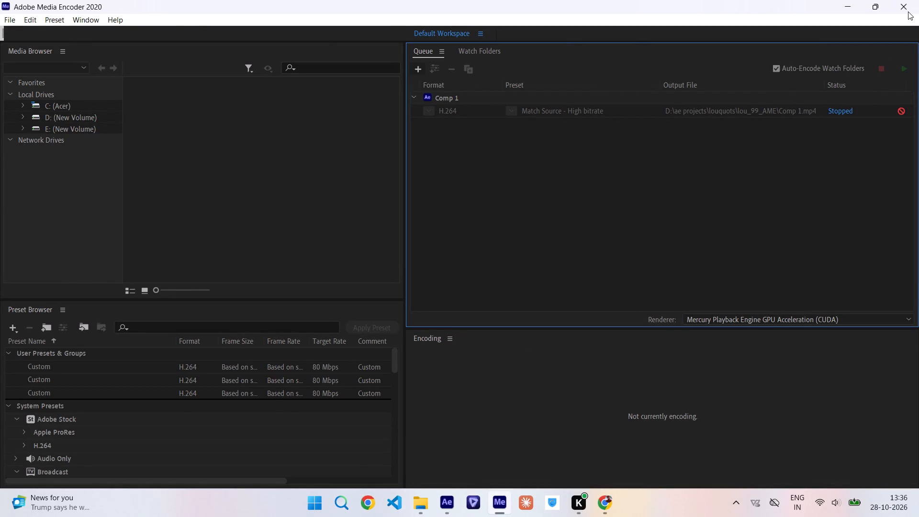
# In After Effects, add Comp 1 to the render queue and start rendering it to Comp 1.avi with the AVI output module settings.
pyautogui.hscroll(4, 525, 393)
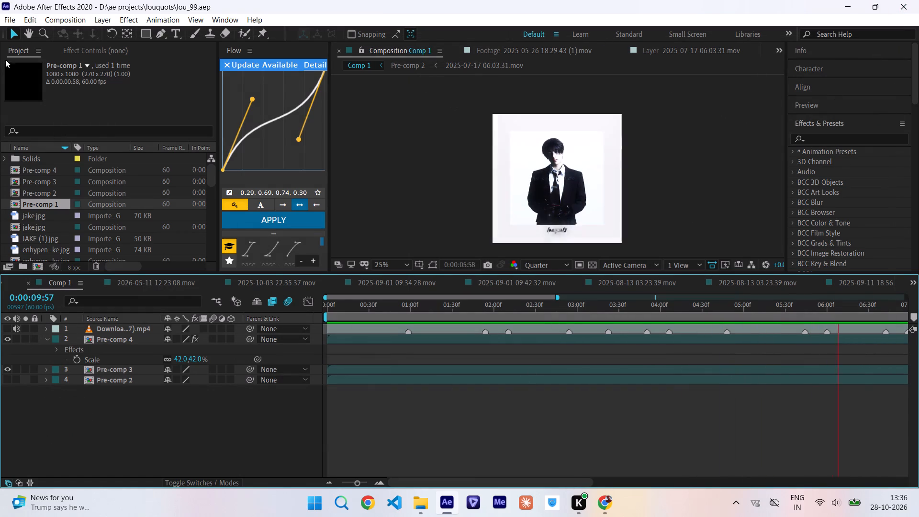
pyautogui.click(9, 23)
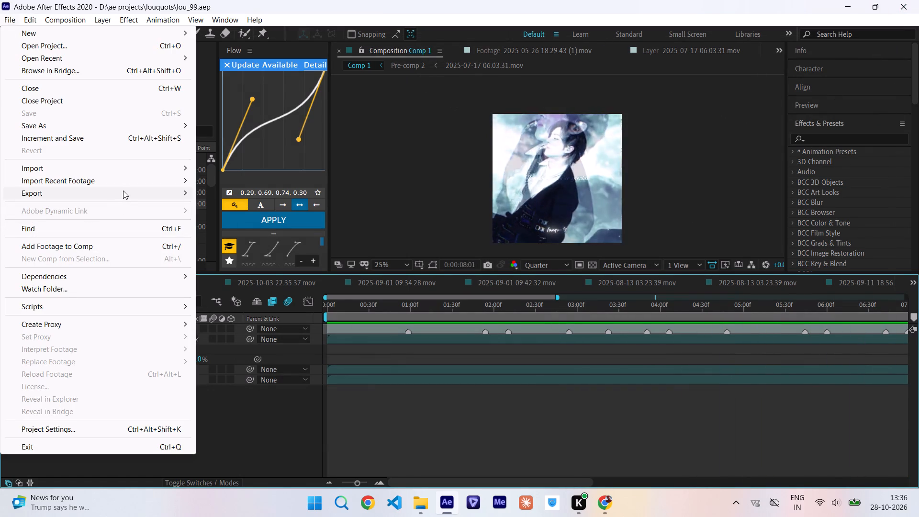
pyautogui.click(231, 204)
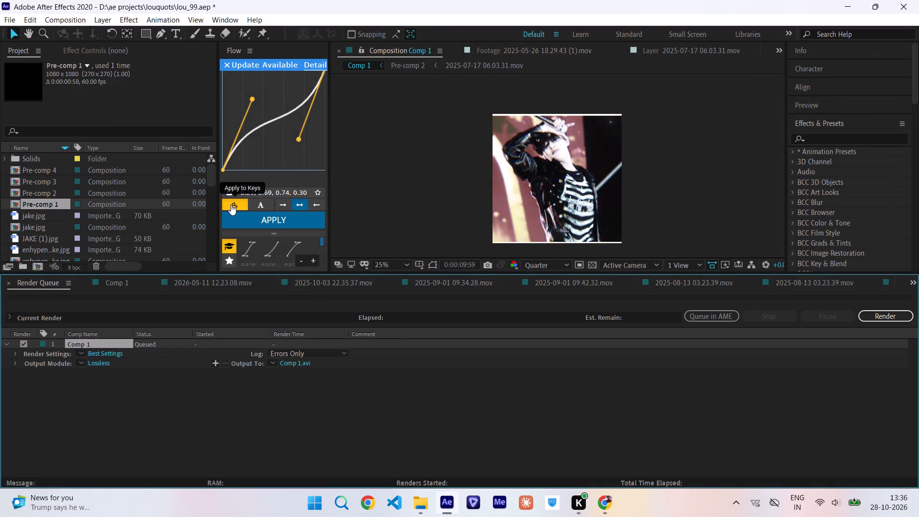
pyautogui.click(104, 365)
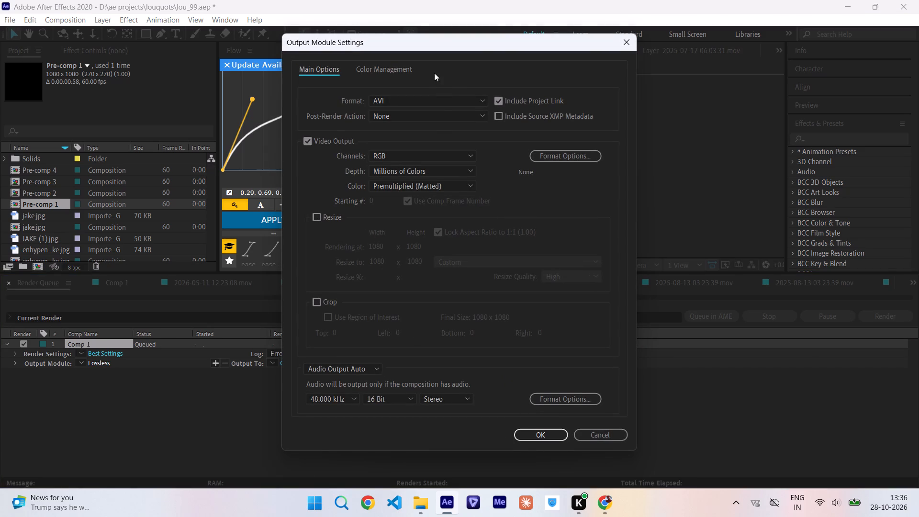
pyautogui.click(547, 433)
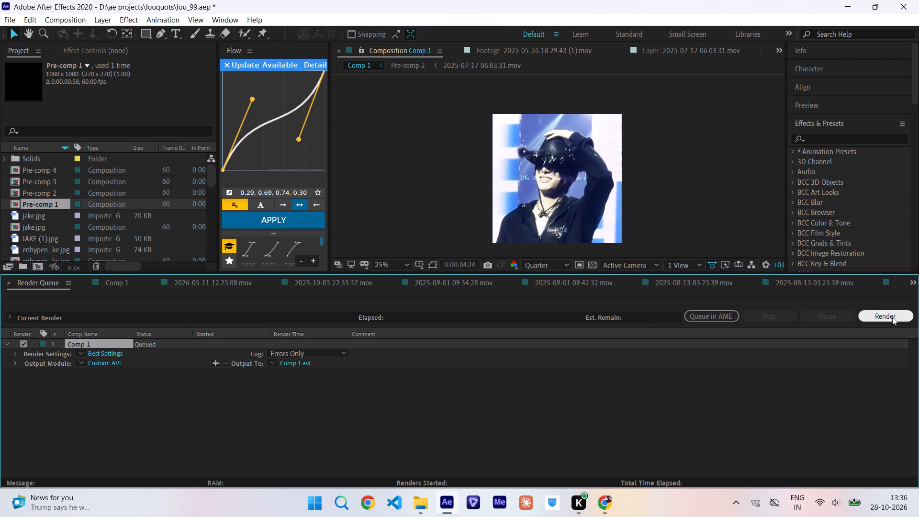
pyautogui.click(892, 317)
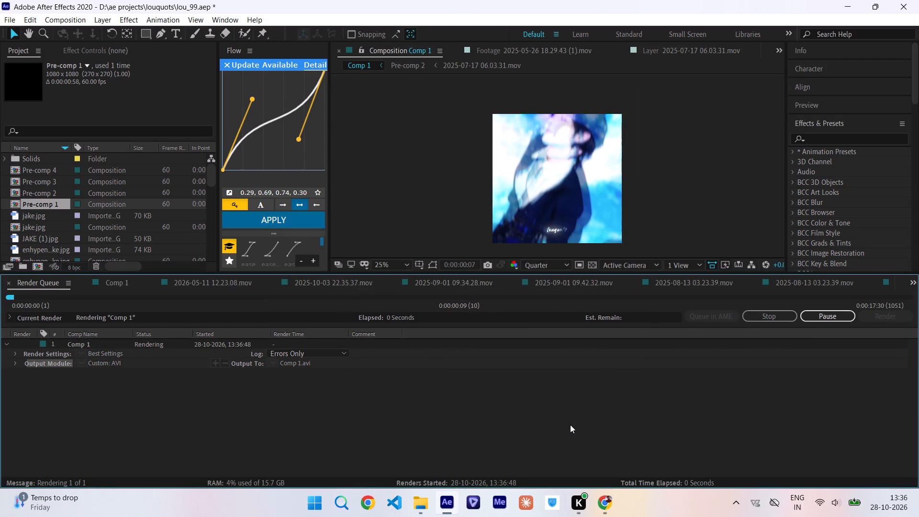
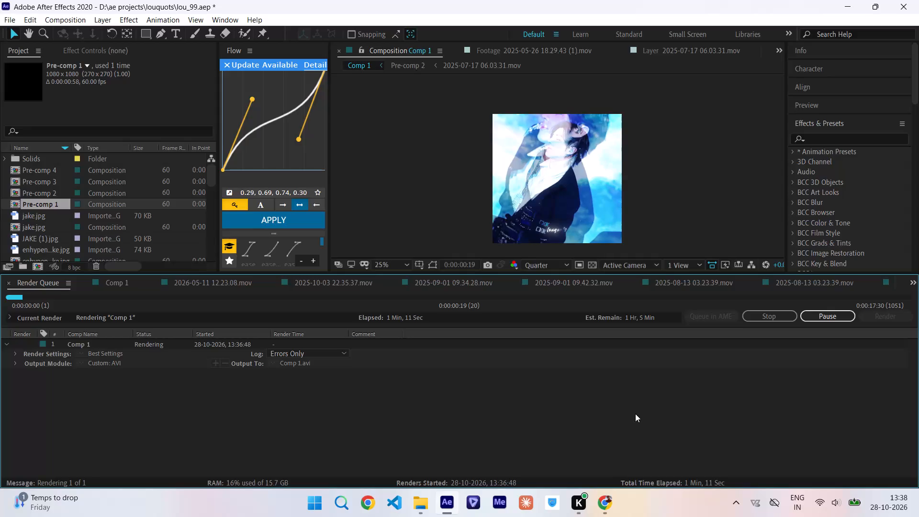
# Pause and stop the running AVI render of Comp 1 in the render queue.
pyautogui.click(635, 414)
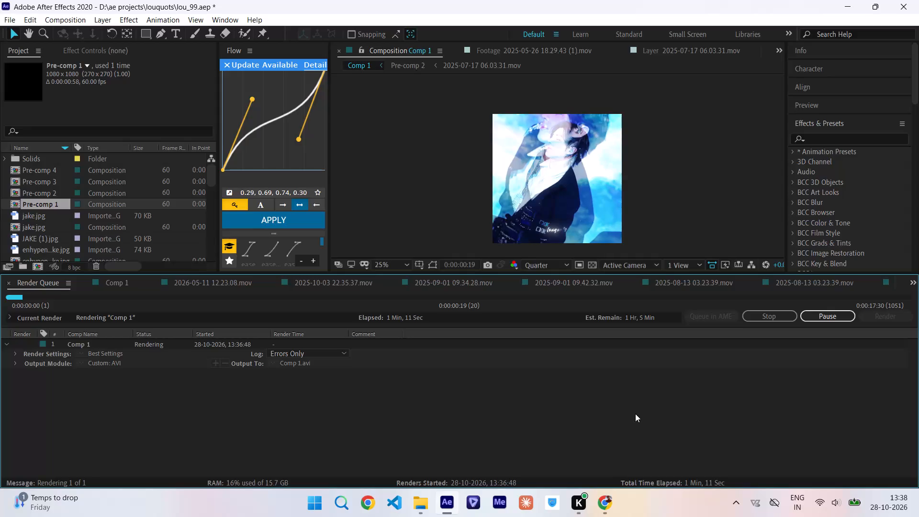
pyautogui.hotkey('ctrl', 's')
pyautogui.click(635, 414)
pyautogui.click(821, 319)
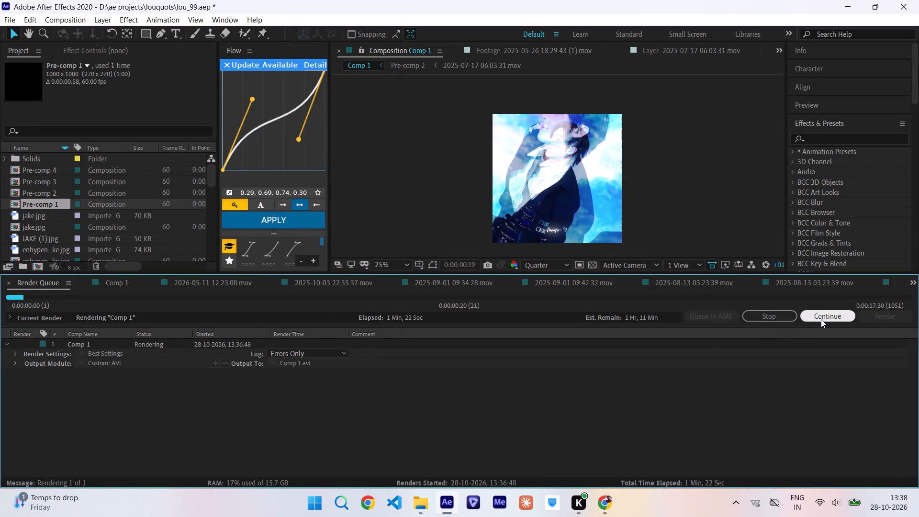
pyautogui.click(781, 316)
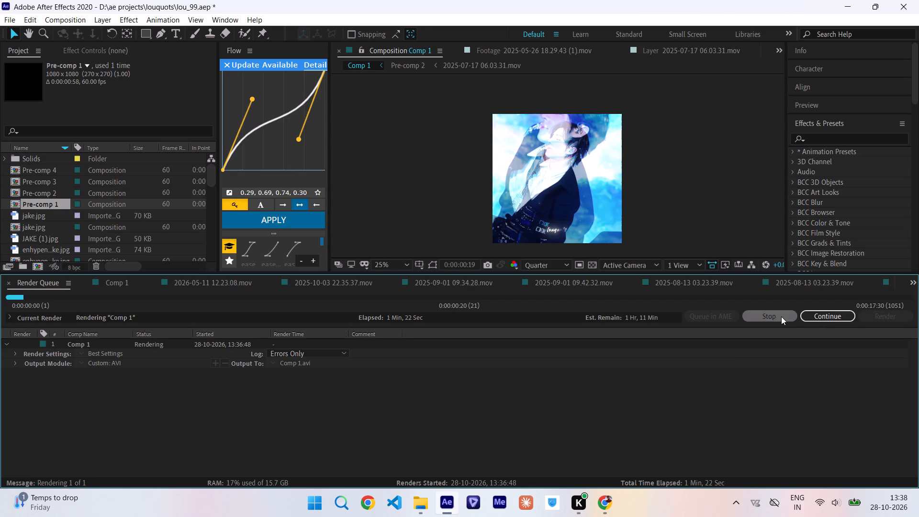
# Return to the Comp 1 timeline, start its preview playback and save the project.
pyautogui.click(117, 289)
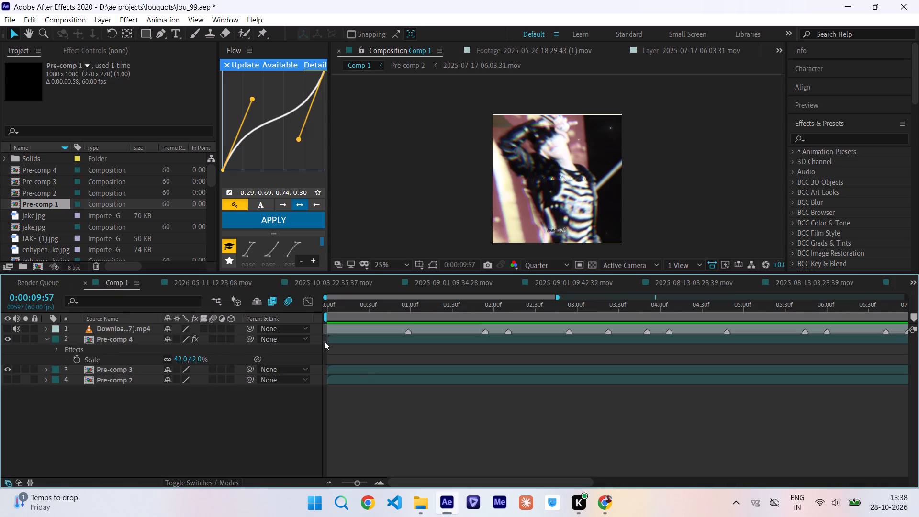
pyautogui.press('space')
pyautogui.hscroll(4, 505, 391)
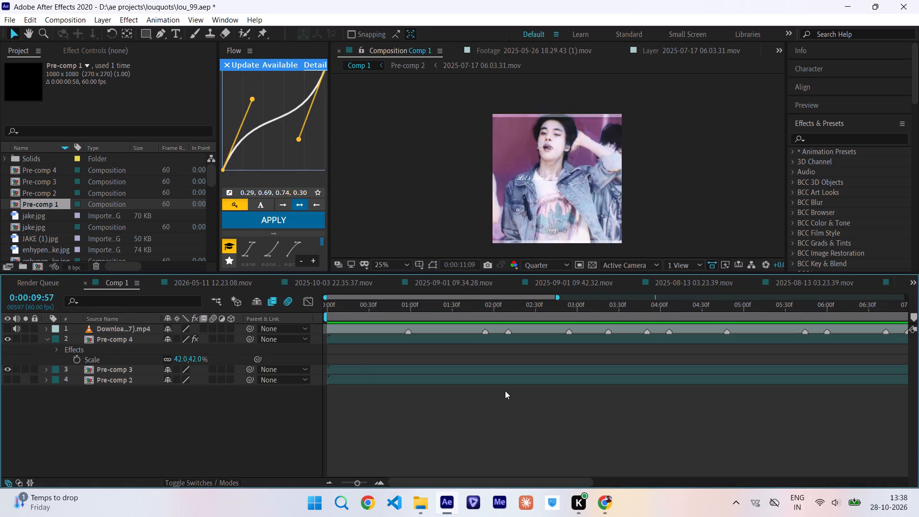
pyautogui.hotkey('ctrl', 's')
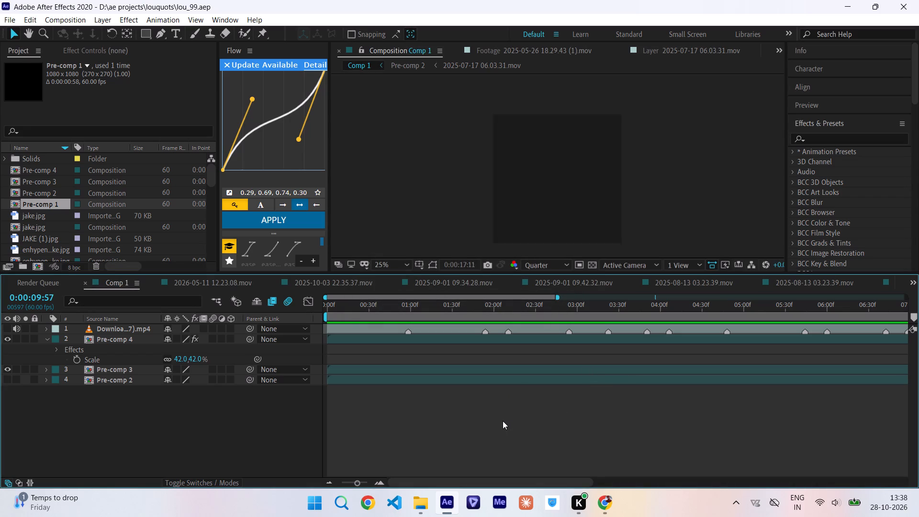
# Review the Comp 1 preview and its layers along the full length of the timeline.
pyautogui.hscroll(-1, 503, 421)
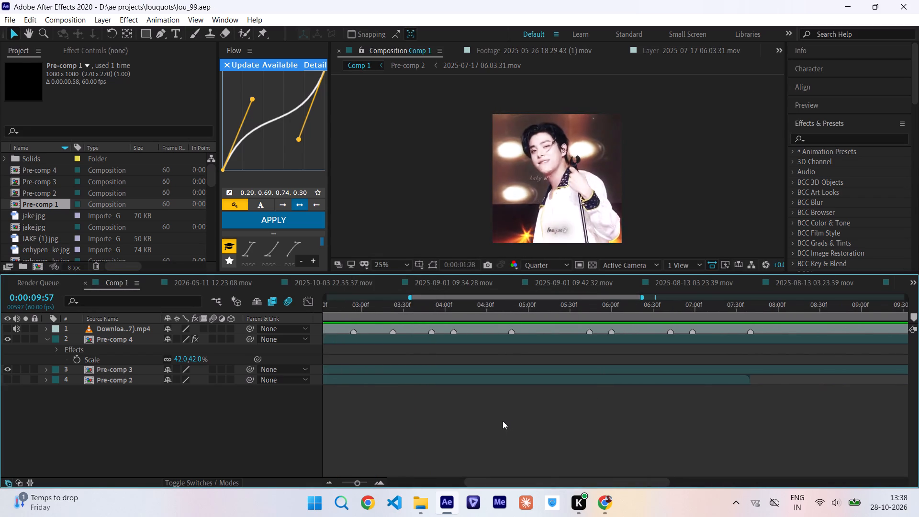
pyautogui.hscroll(-7, 503, 421)
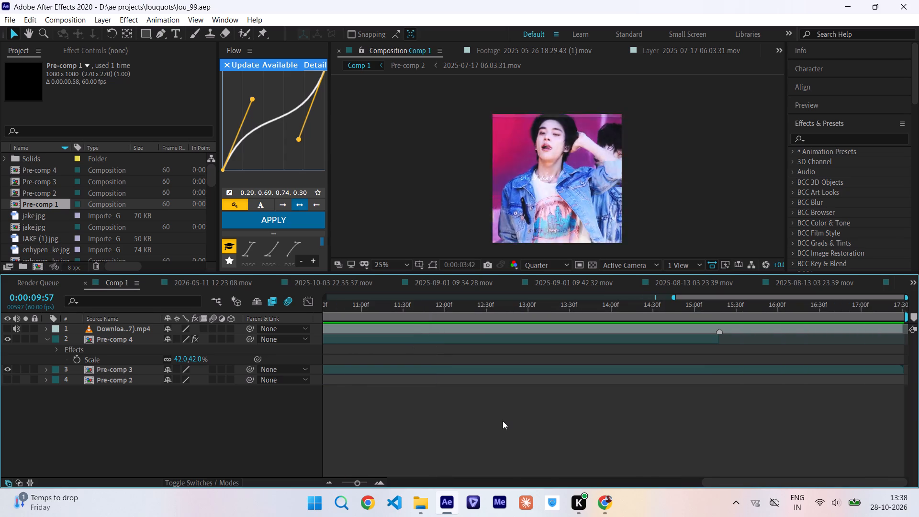
pyautogui.hscroll(18, 503, 421)
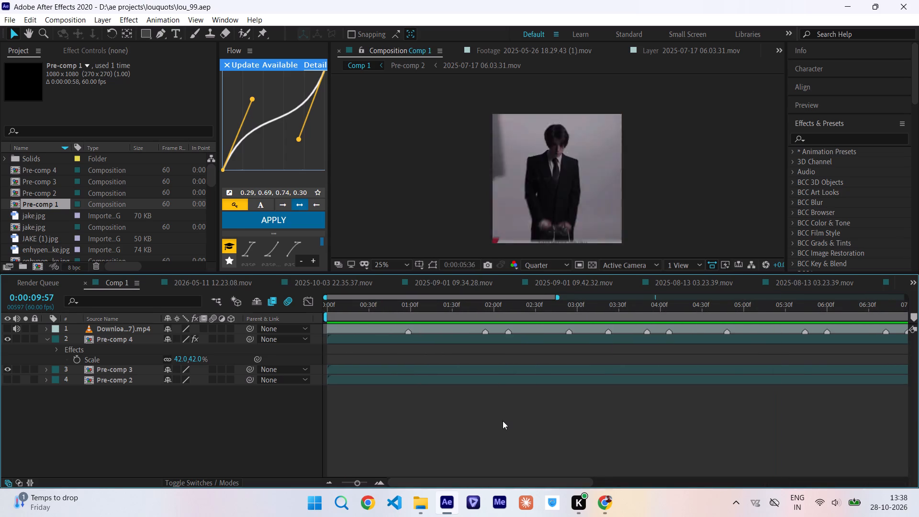
pyautogui.hscroll(4, 503, 421)
pyautogui.hscroll(-17, 503, 421)
pyautogui.hscroll(5, 503, 421)
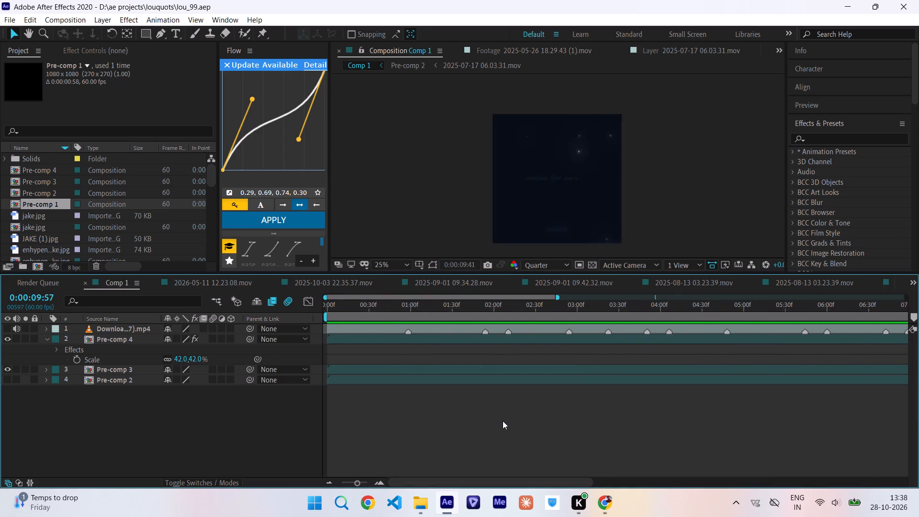
pyautogui.hscroll(3, 503, 421)
# Export Comp 1 to the Adobe Media Encoder queue.
pyautogui.click(15, 20)
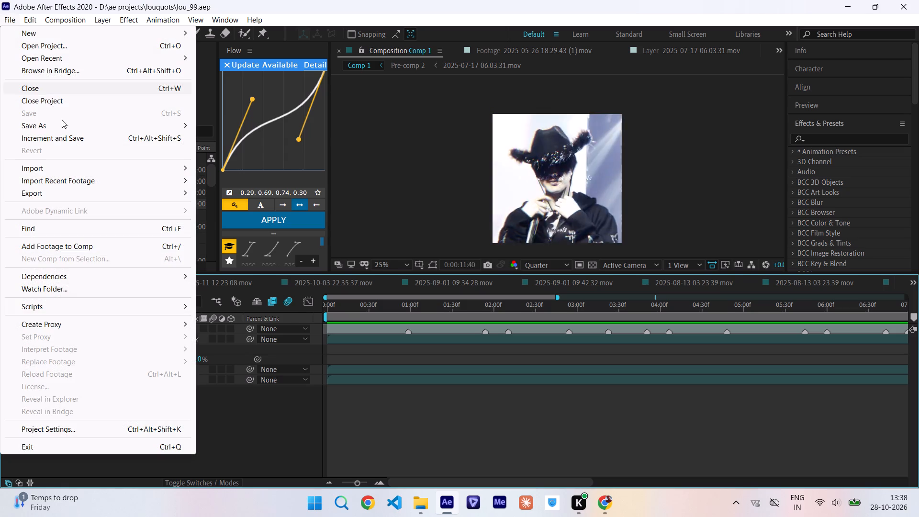
pyautogui.click(220, 194)
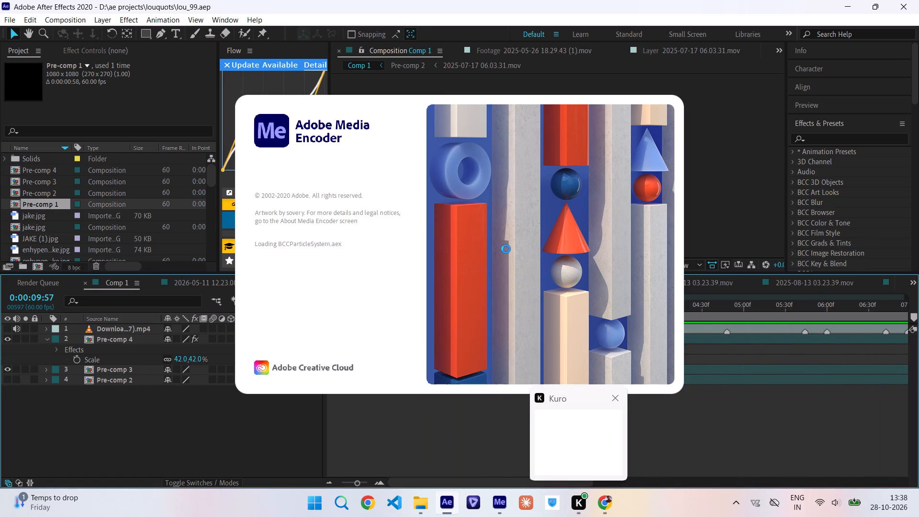
pyautogui.click(477, 276)
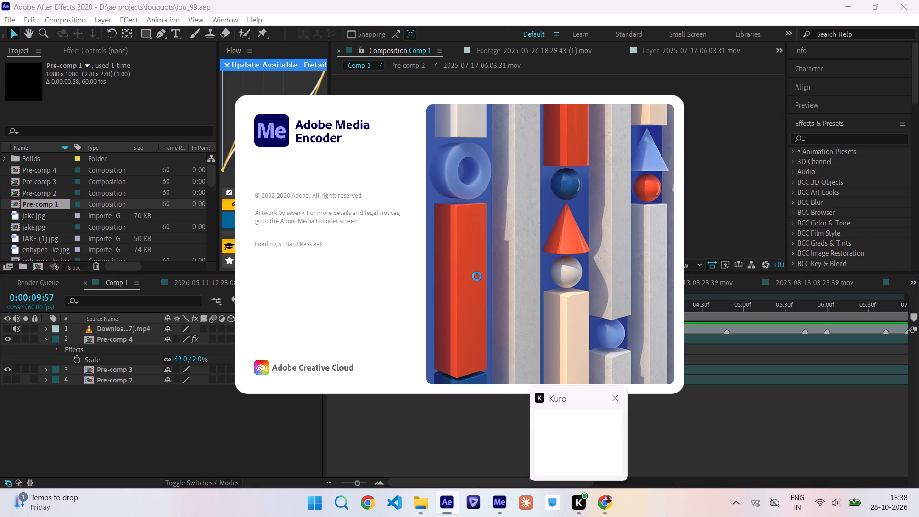
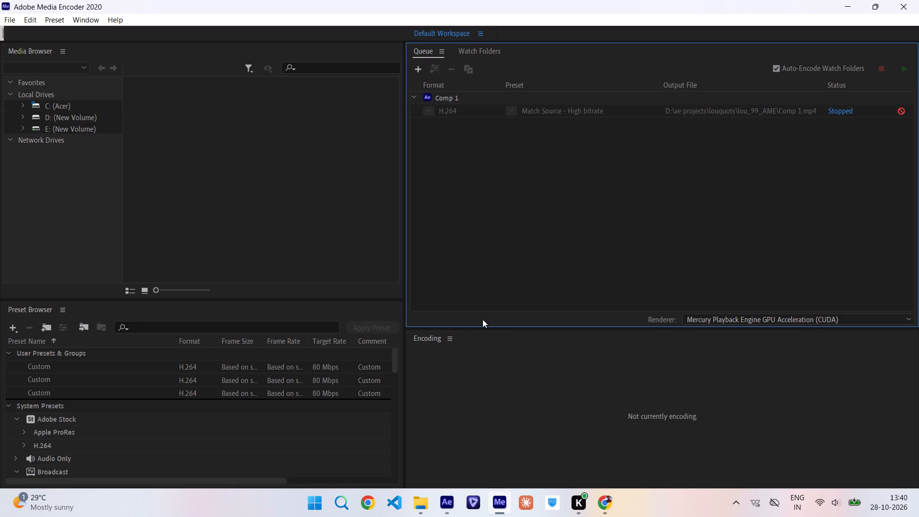
# Switch to After Effects, stop the Comp 1 preview playback, and return to the Media Encoder queue.
pyautogui.click(597, 227)
pyautogui.click(451, 496)
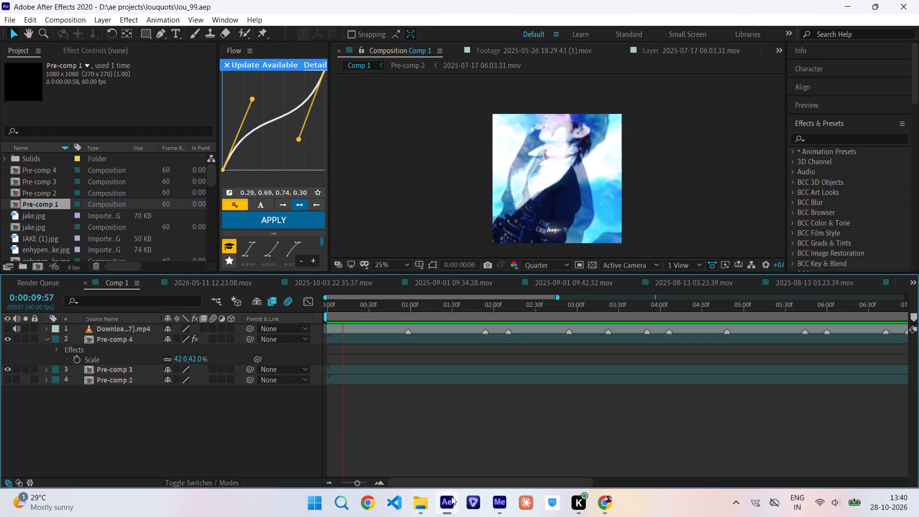
pyautogui.press('space')
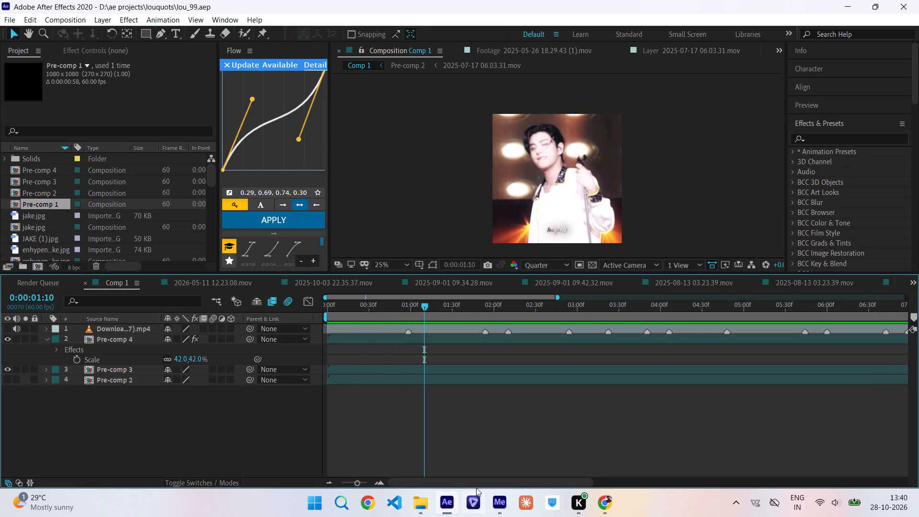
pyautogui.click(502, 501)
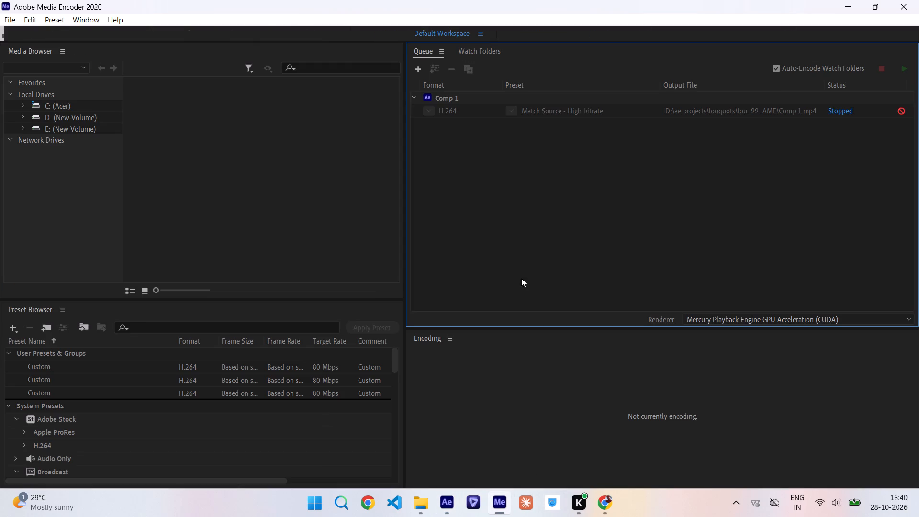
pyautogui.click(545, 222)
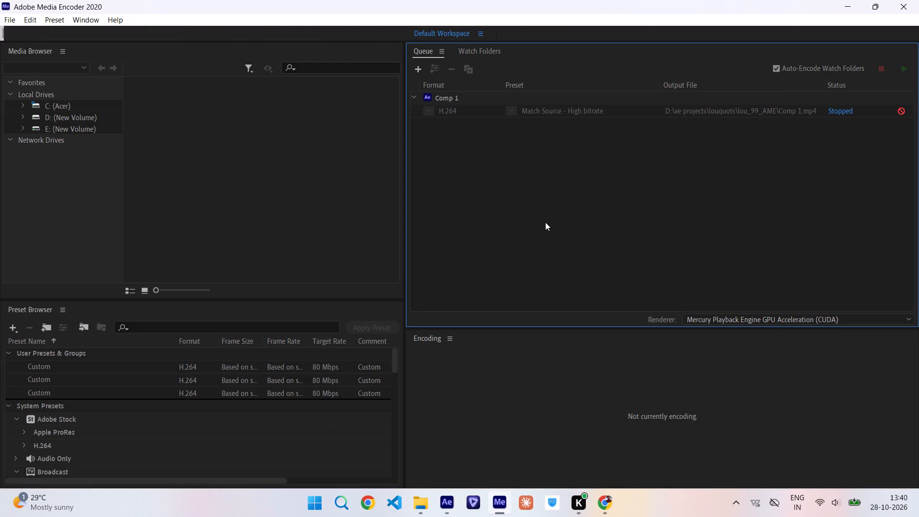